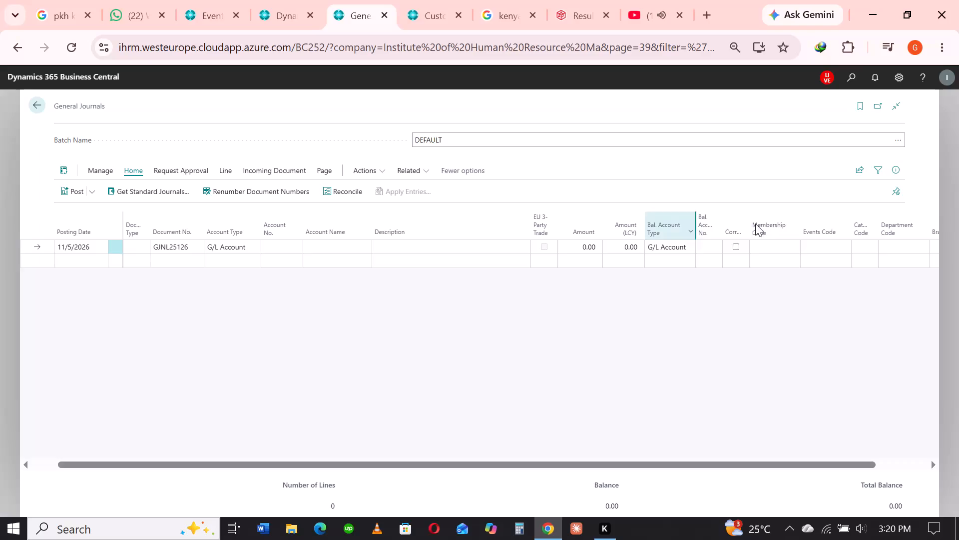
# Search for "detail trial" and open the Detail Trial Balance report.
pyautogui.click(857, 81)
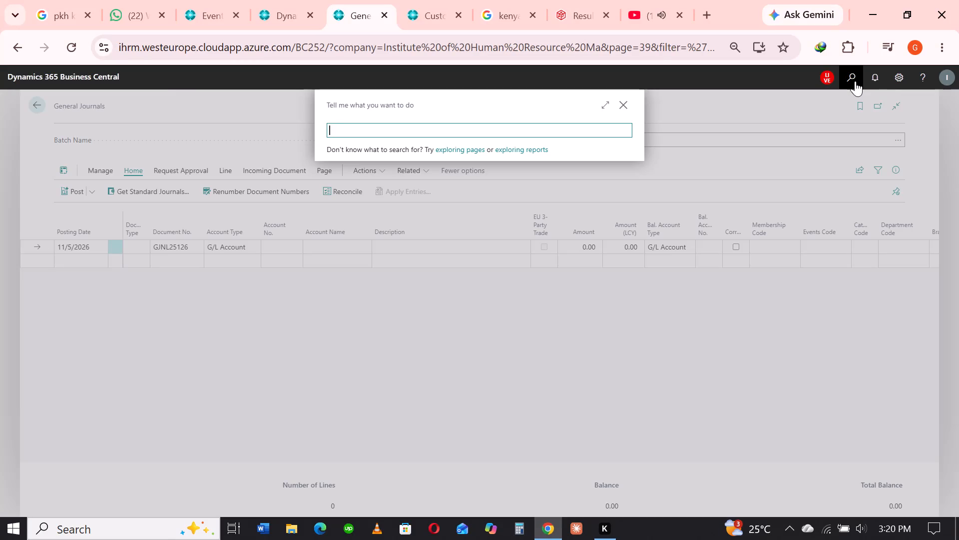
pyautogui.write('detail trial')
pyautogui.press('space')
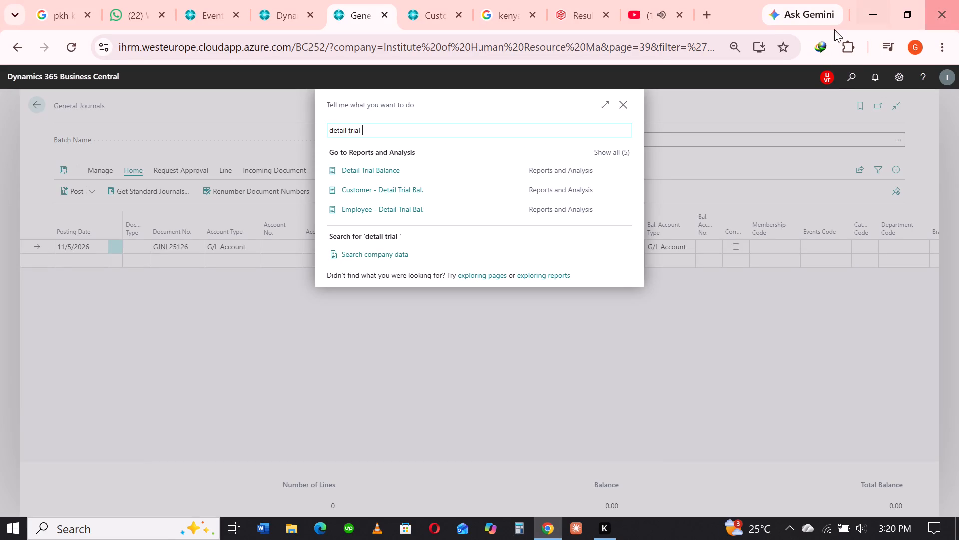
pyautogui.click(385, 161)
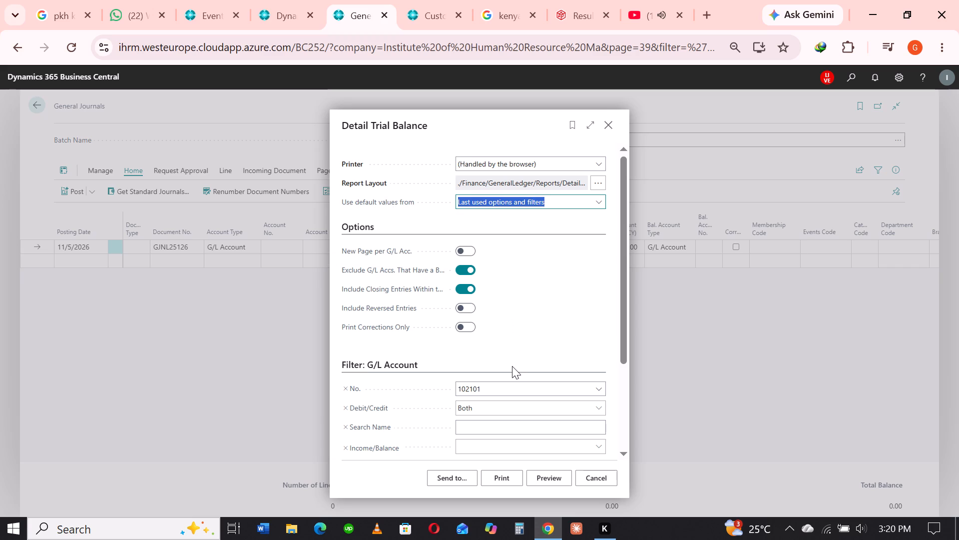
# Filter the report to G/L account 102102 (KCB) and set its date filter to 10/01/26..10/31/26.
pyautogui.click(519, 382)
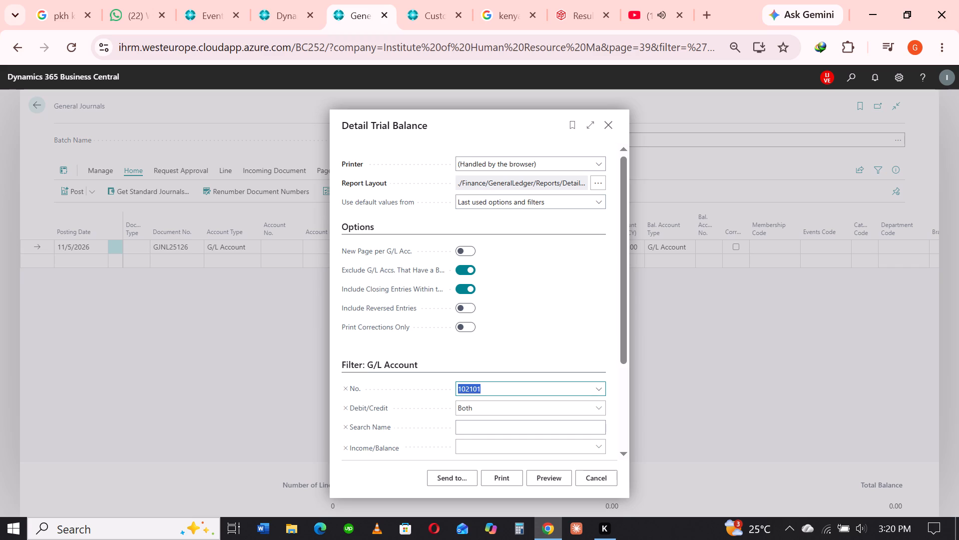
pyautogui.write('kcb')
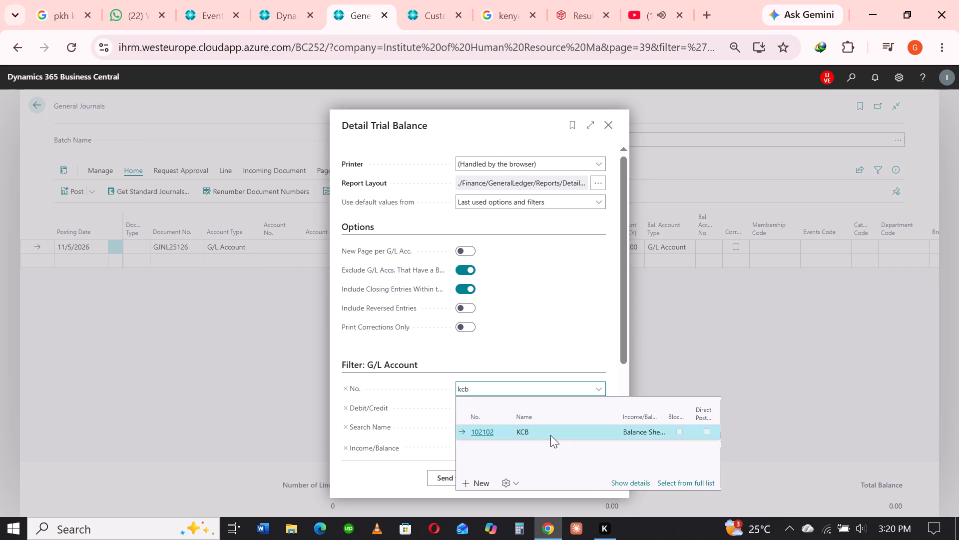
pyautogui.click(550, 435)
pyautogui.moveTo(628, 357); pyautogui.dragTo(629, 456)
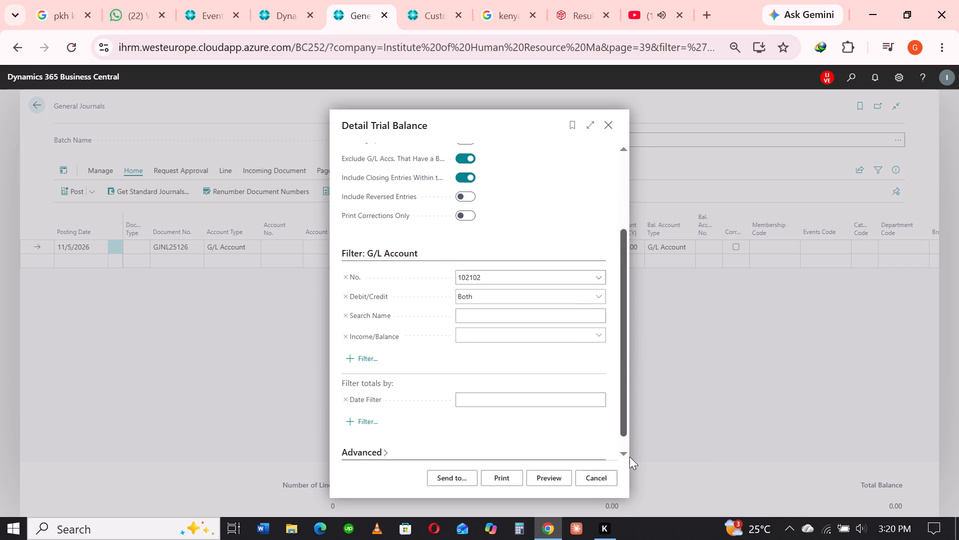
pyautogui.moveTo(629, 456); pyautogui.dragTo(625, 487)
pyautogui.click(507, 387)
pyautogui.write('10/01/20')
pyautogui.press('BackSpace')
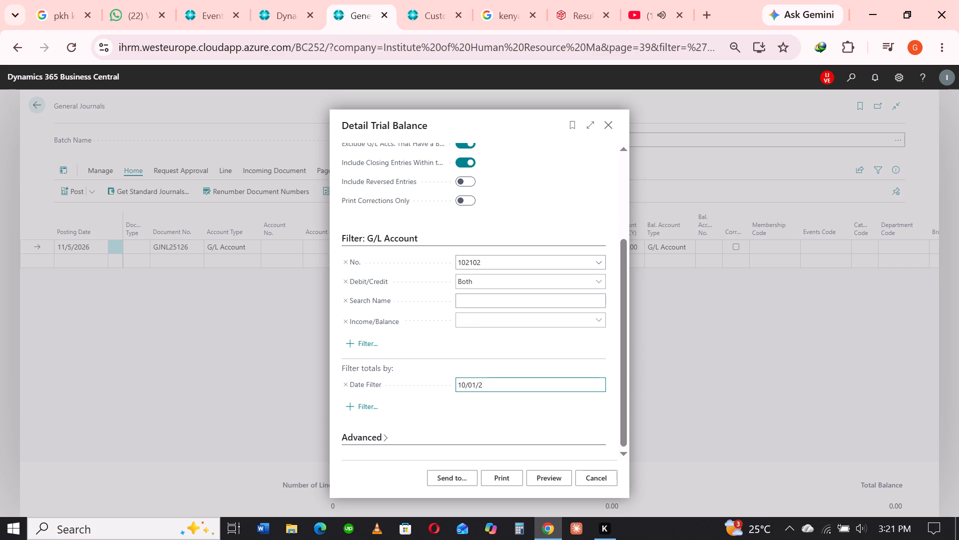
pyautogui.press('6')
pyautogui.write('..')
pyautogui.write('10/31/')
pyautogui.write('26')
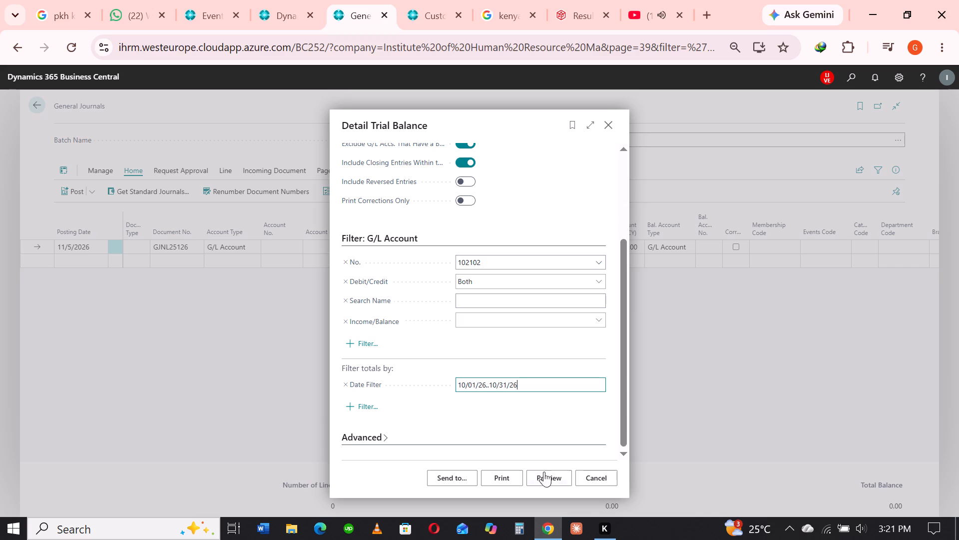
# Preview the filtered Detail Trial Balance report, and close the preview.
pyautogui.click(543, 476)
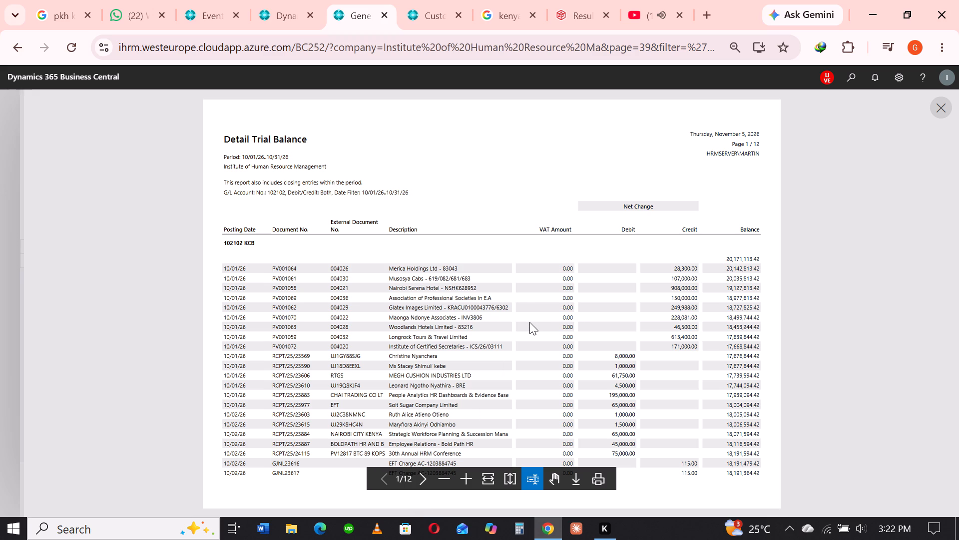
pyautogui.click(937, 109)
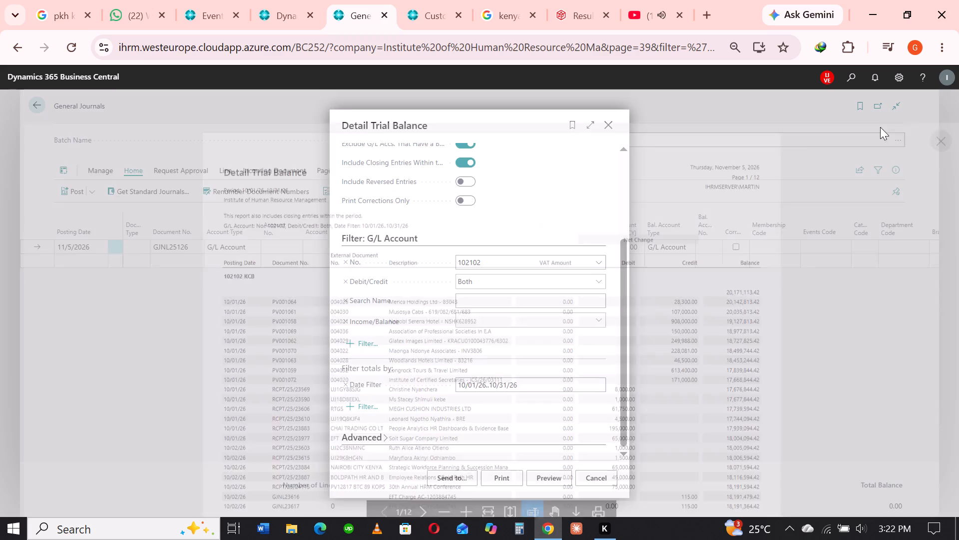
# Export the report as a Microsoft Excel Document (data and layout).
pyautogui.click(451, 486)
pyautogui.click(454, 478)
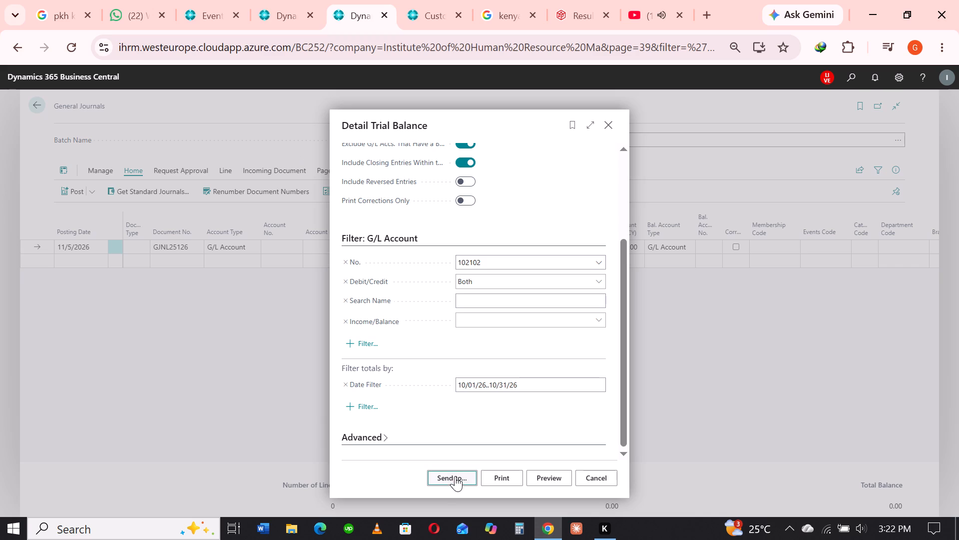
pyautogui.click(425, 303)
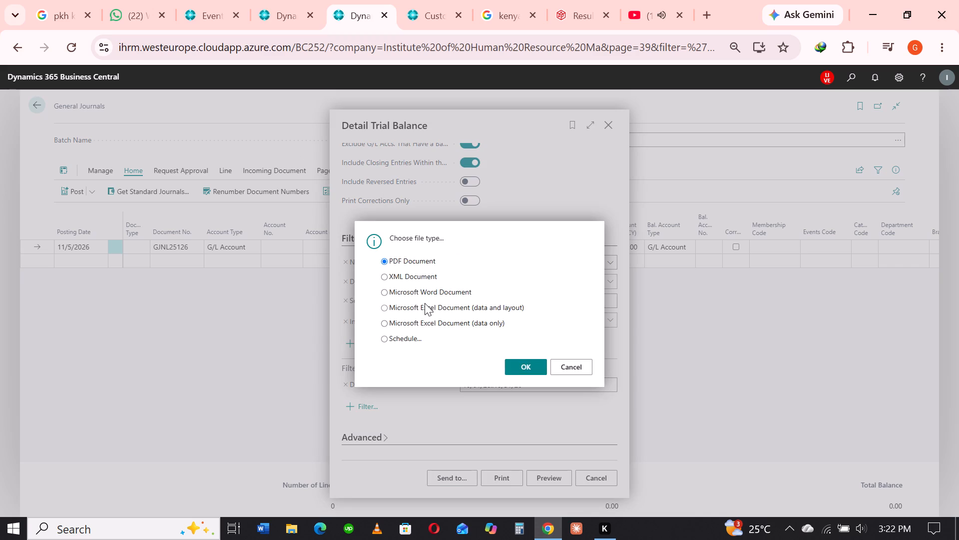
pyautogui.click(526, 361)
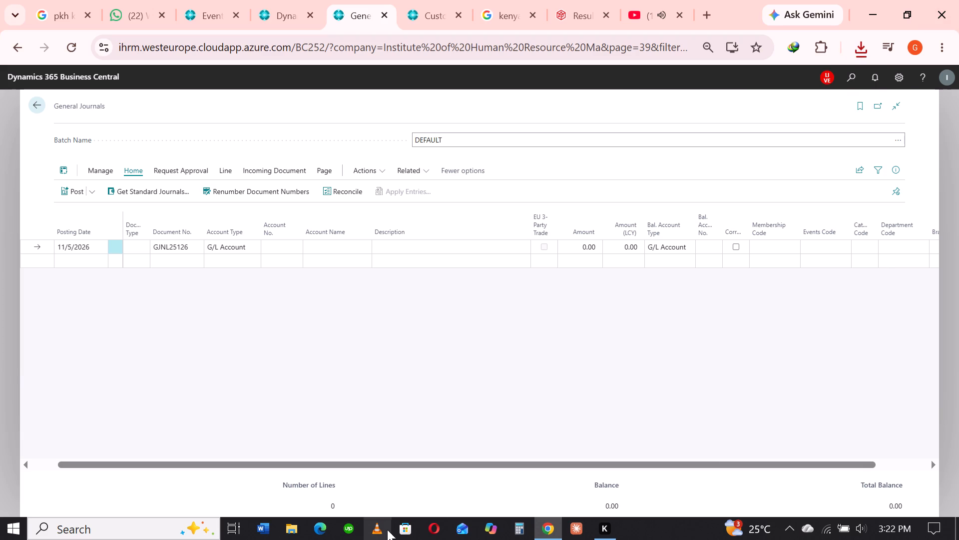
# Open the downloaded Detail Trial Balance workbook in Excel and enable editing.
pyautogui.click(862, 50)
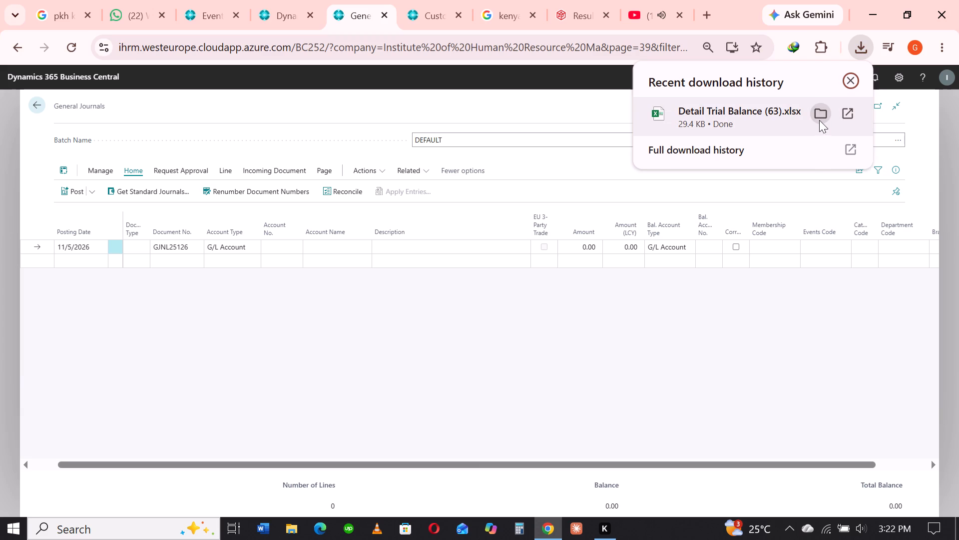
pyautogui.click(732, 123)
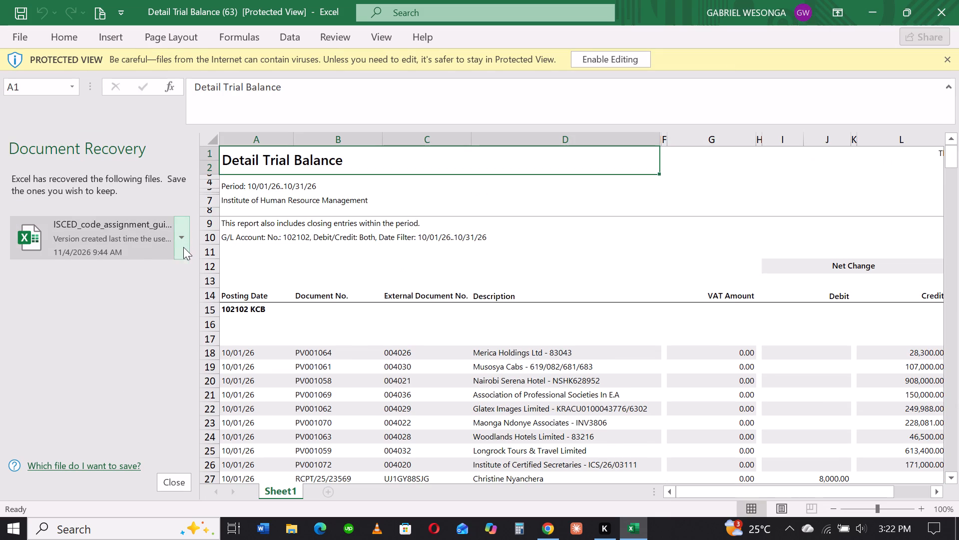
pyautogui.click(632, 59)
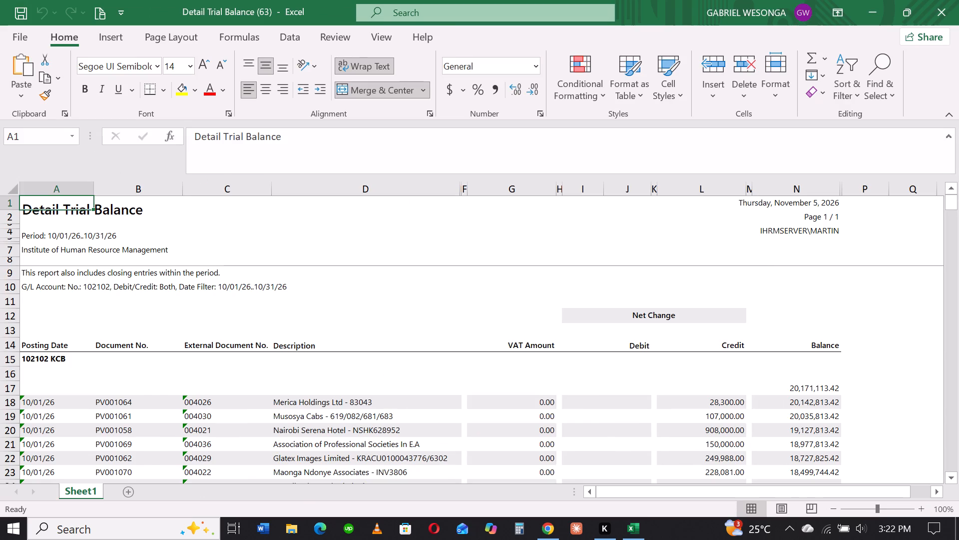
# Delete rows 1 to 10, which hold the report title, period, company and filter information.
pyautogui.moveTo(11, 203); pyautogui.dragTo(25, 316)
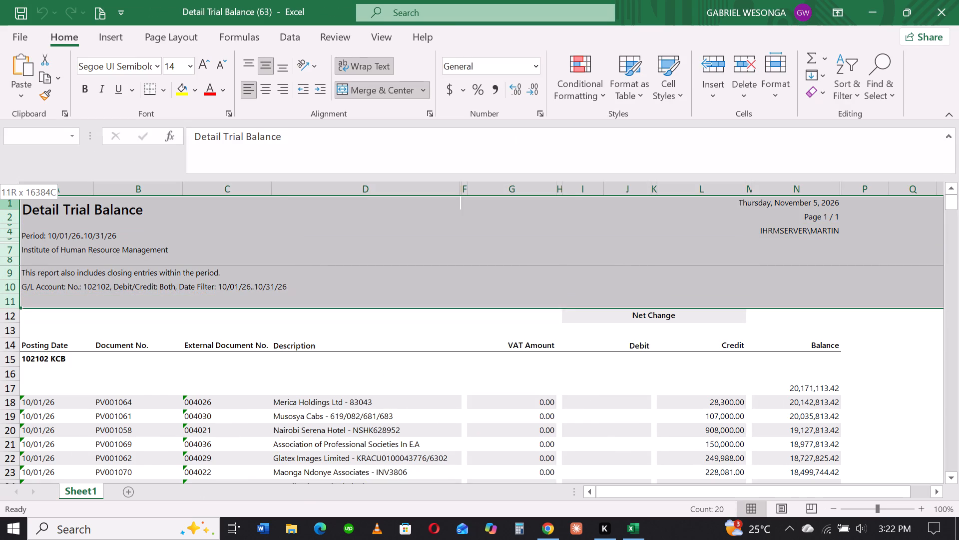
pyautogui.moveTo(25, 316); pyautogui.dragTo(95, 301)
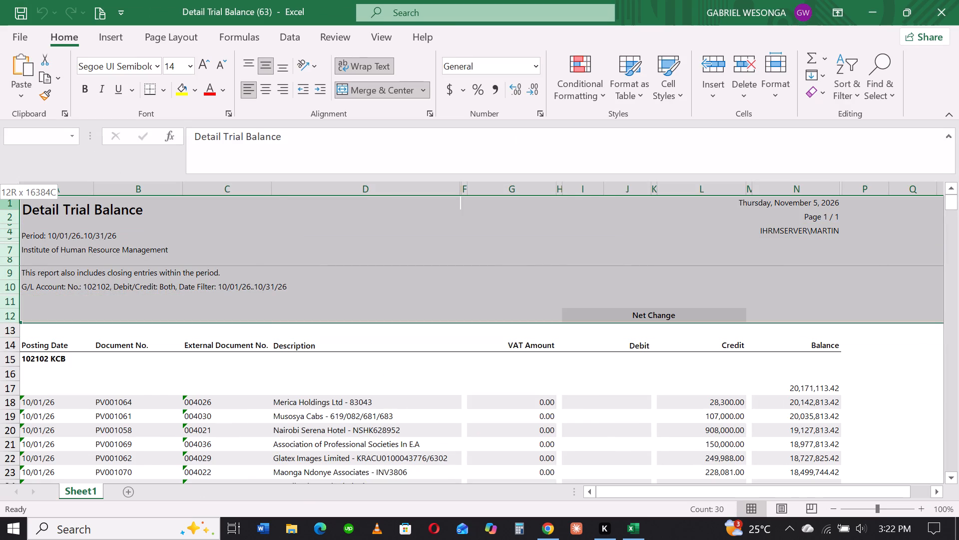
pyautogui.moveTo(95, 301); pyautogui.dragTo(101, 284)
pyautogui.rightClick(242, 259)
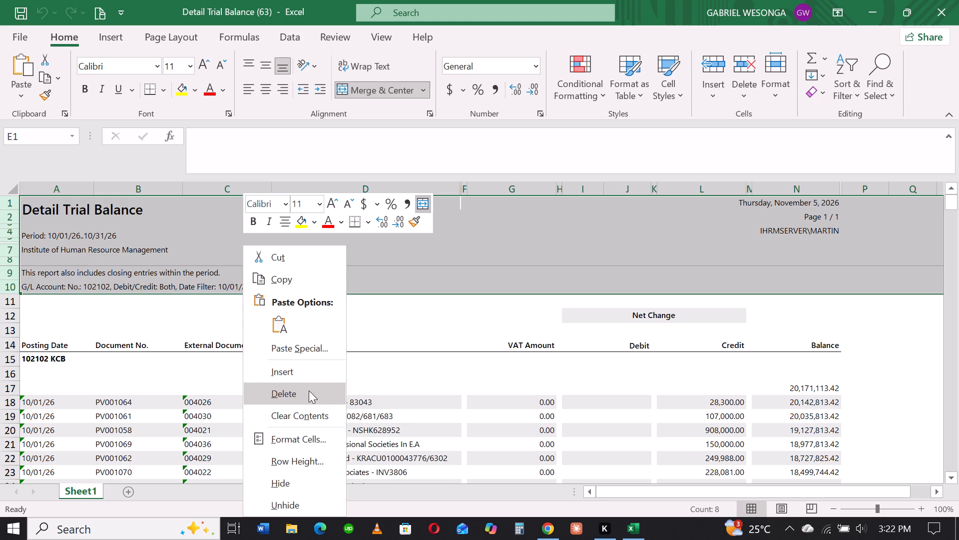
pyautogui.click(309, 391)
pyautogui.click(148, 269)
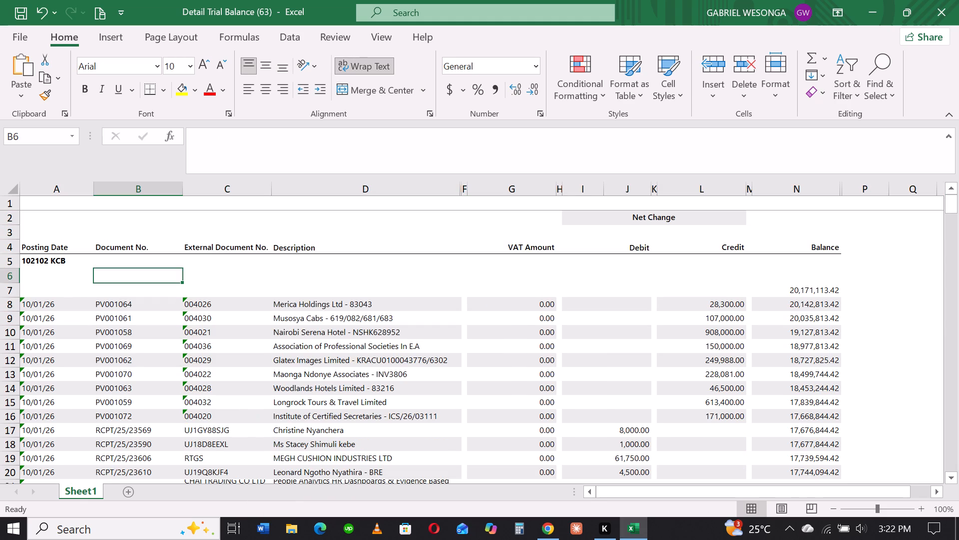
# Delete the three remaining rows above the column headers, including the Net Change row, so the headers sit in row 1.
pyautogui.moveTo(2, 202); pyautogui.dragTo(4, 235)
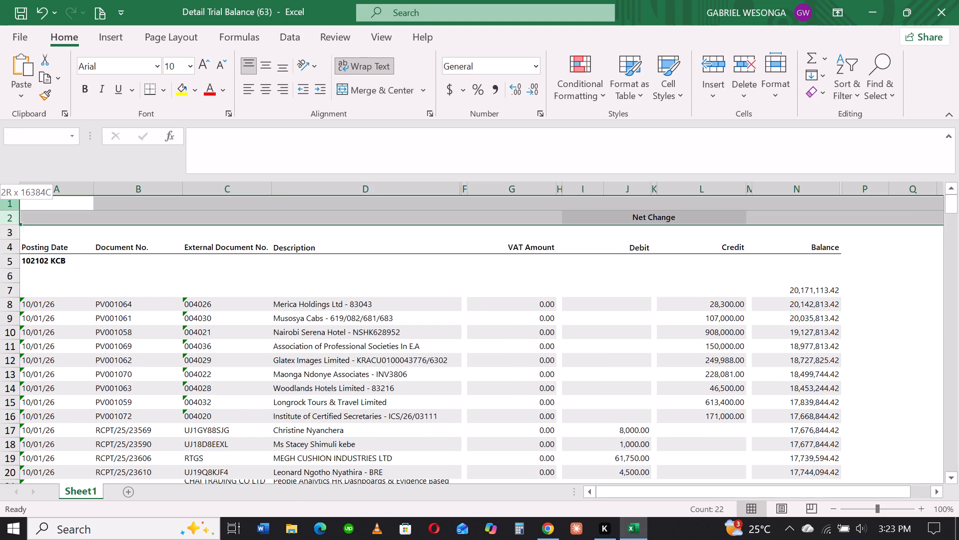
pyautogui.moveTo(4, 235); pyautogui.dragTo(26, 204)
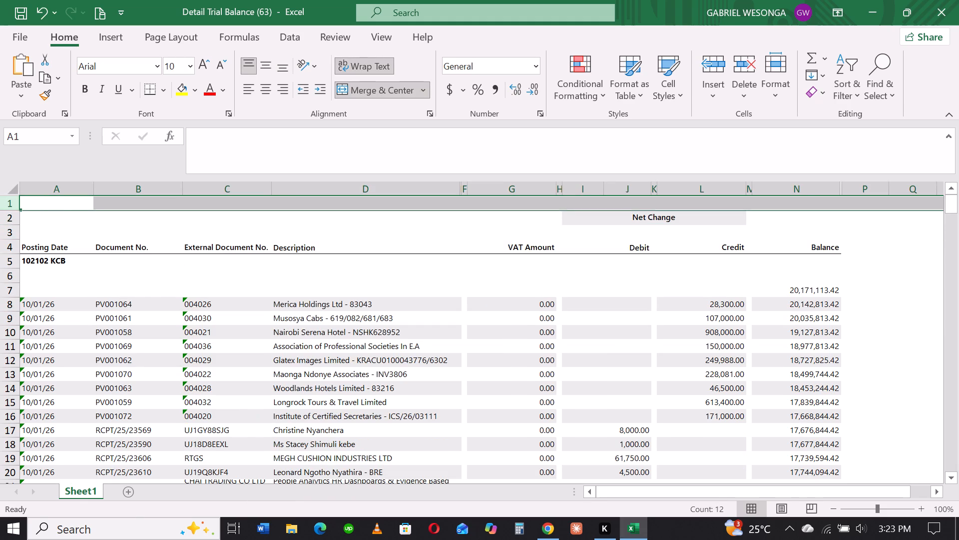
pyautogui.rightClick(60, 209)
pyautogui.rightClick(67, 204)
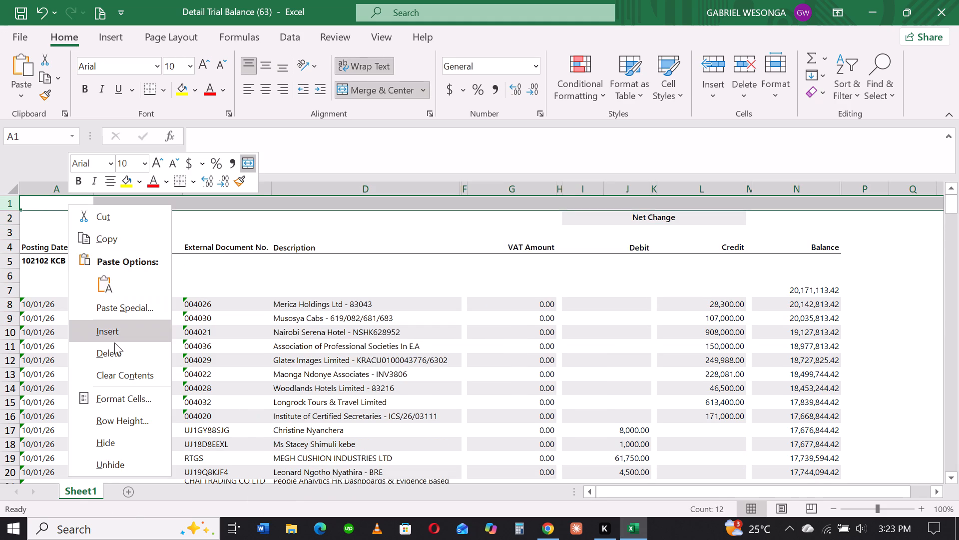
pyautogui.click(114, 349)
pyautogui.rightClick(20, 207)
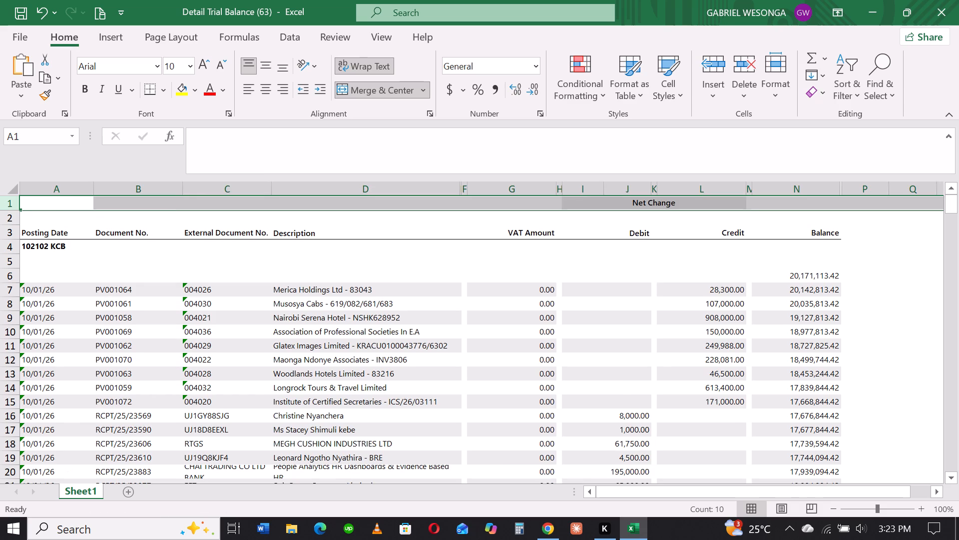
pyautogui.moveTo(11, 202); pyautogui.dragTo(17, 207)
pyautogui.rightClick(50, 208)
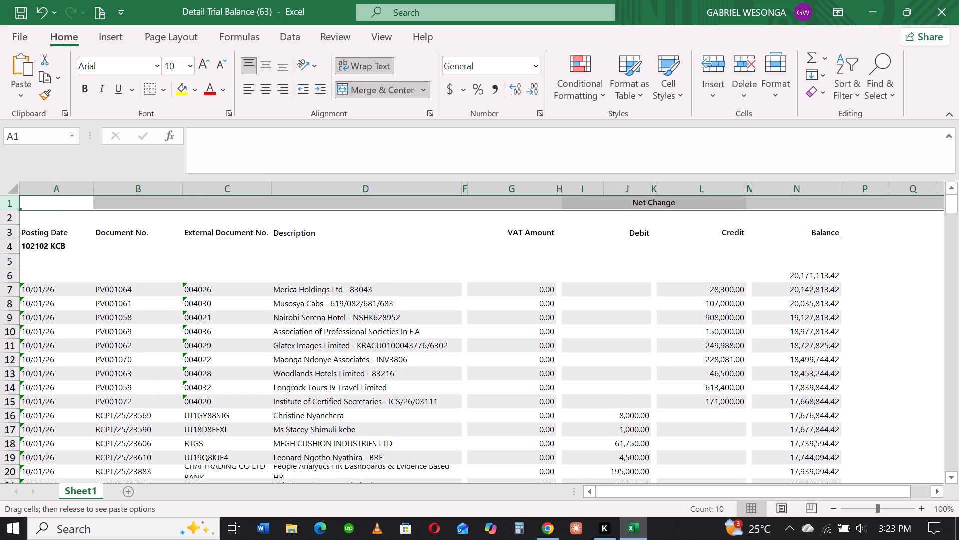
pyautogui.rightClick(67, 201)
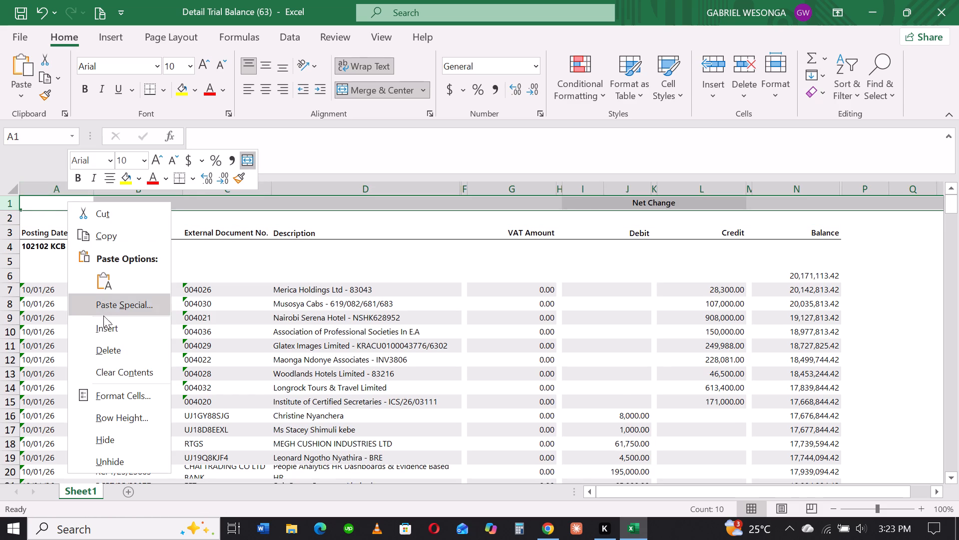
pyautogui.click(110, 345)
pyautogui.rightClick(43, 202)
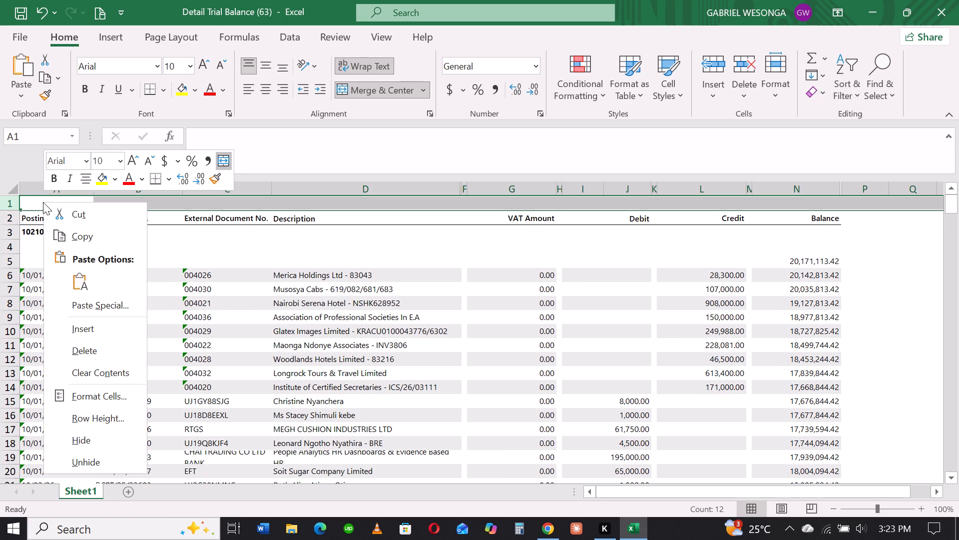
pyautogui.click(101, 347)
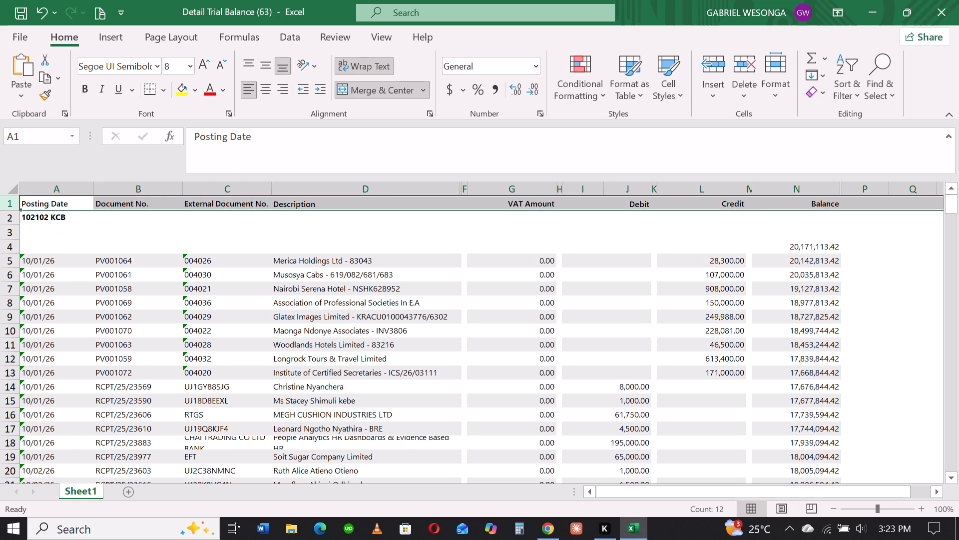
# Delete rows 2 to 4 below the headers, covering the 102102 KCB heading, the blank row and the opening balance.
pyautogui.moveTo(11, 215); pyautogui.dragTo(10, 257)
pyautogui.click(272, 249)
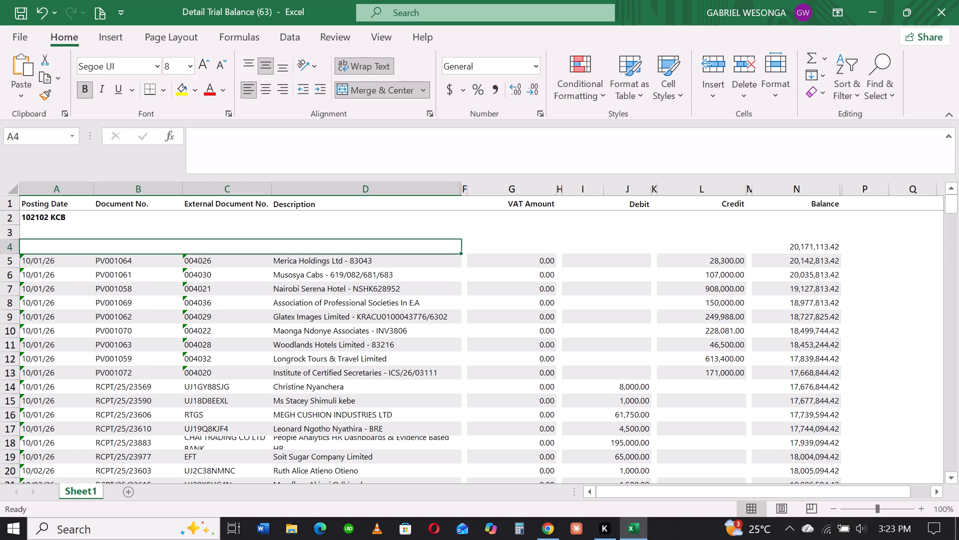
pyautogui.moveTo(11, 219); pyautogui.dragTo(10, 242)
pyautogui.rightClick(206, 229)
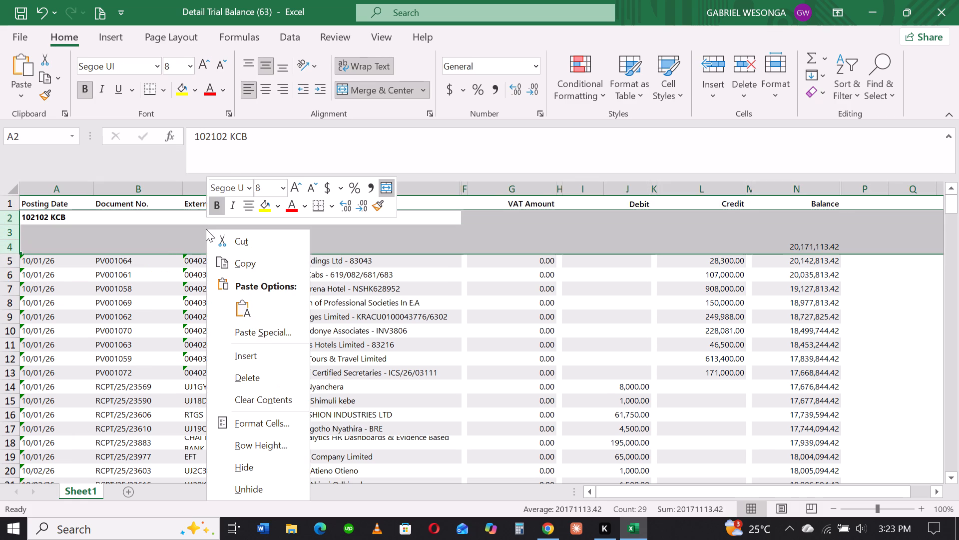
pyautogui.click(255, 372)
pyautogui.click(536, 334)
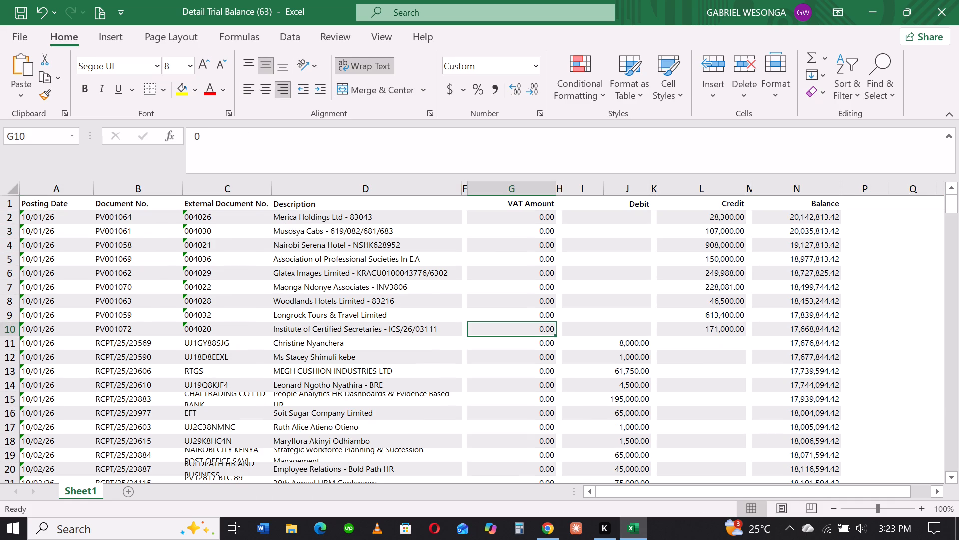
# Turn off text wrapping for the whole data table.
pyautogui.hotkey('ctrl', 'a')
pyautogui.click(385, 67)
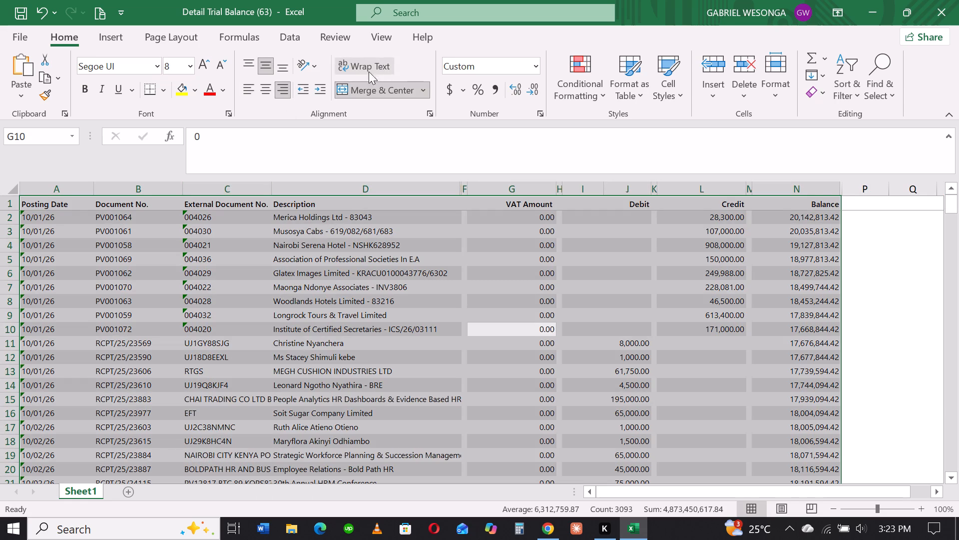
# Remove the fill colour from the whole data table.
pyautogui.click(194, 88)
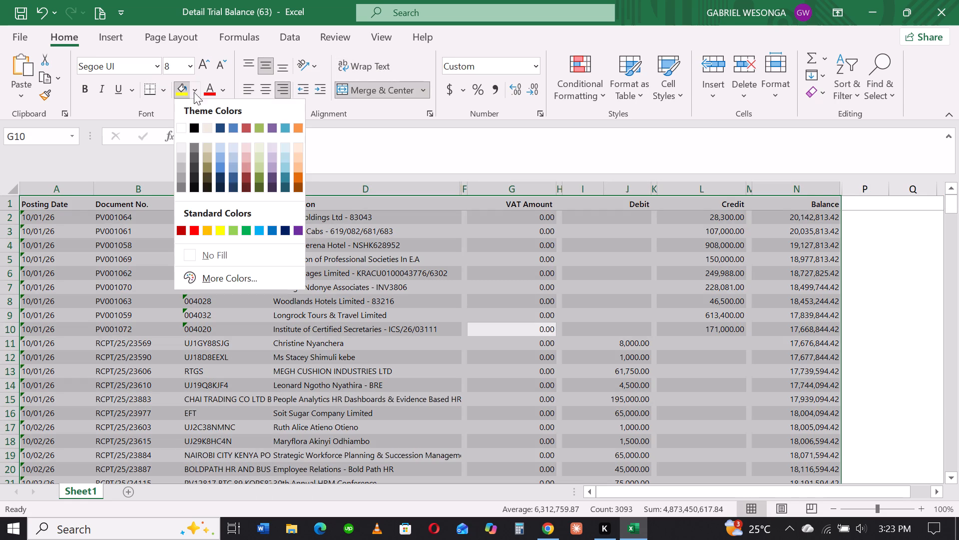
pyautogui.click(216, 254)
pyautogui.click(673, 280)
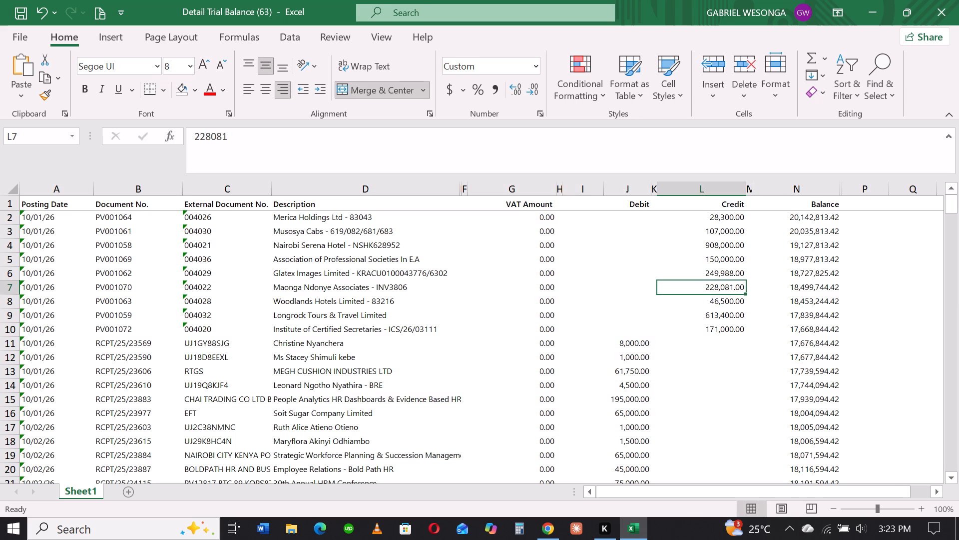
pyautogui.click(719, 216)
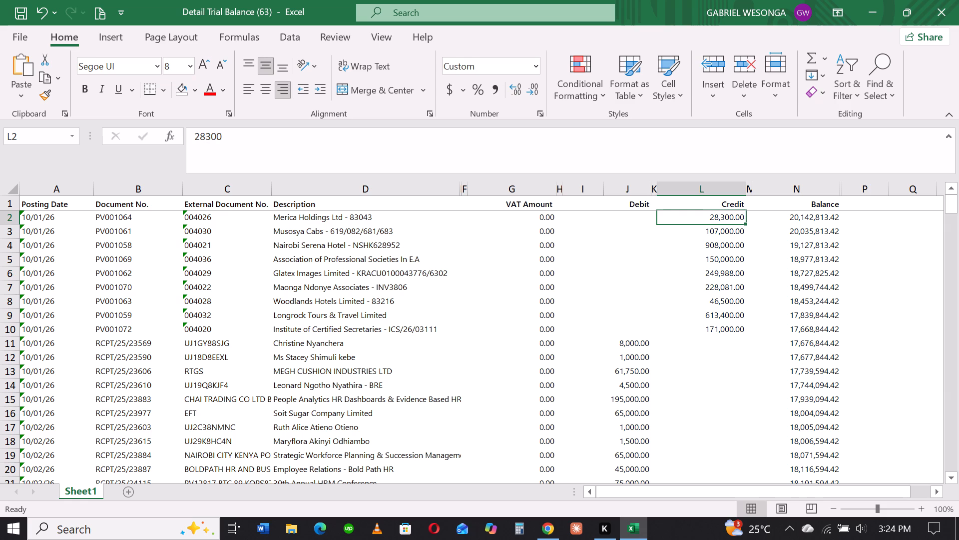
# Add filters to the header row, from Posting Date to Balance.
pyautogui.moveTo(42, 202); pyautogui.dragTo(839, 158)
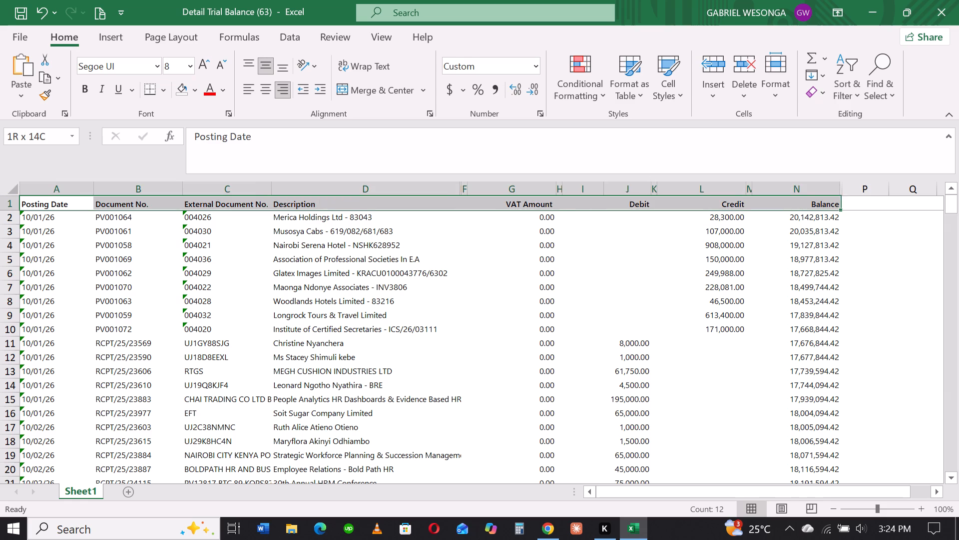
pyautogui.moveTo(839, 158); pyautogui.dragTo(871, 157)
pyautogui.click(882, 242)
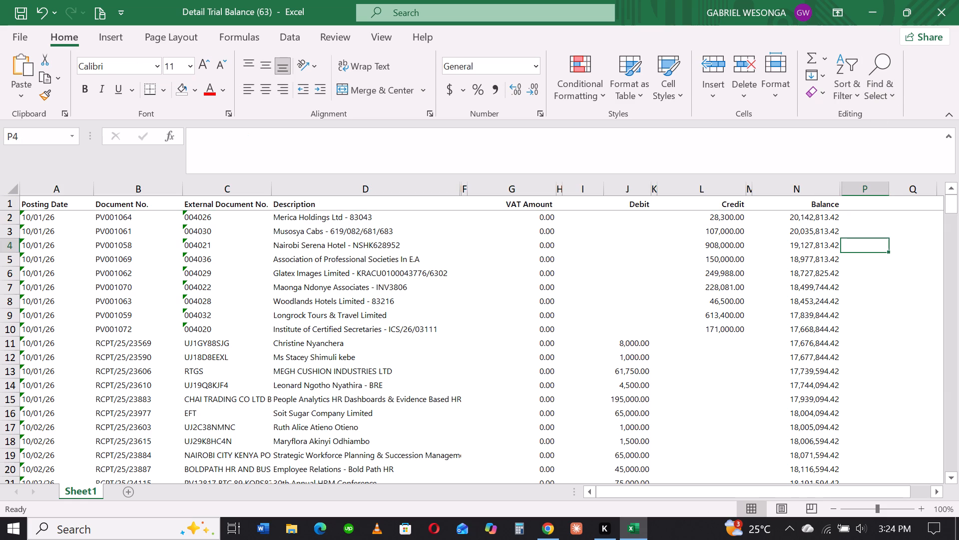
pyautogui.moveTo(831, 207); pyautogui.dragTo(87, 223)
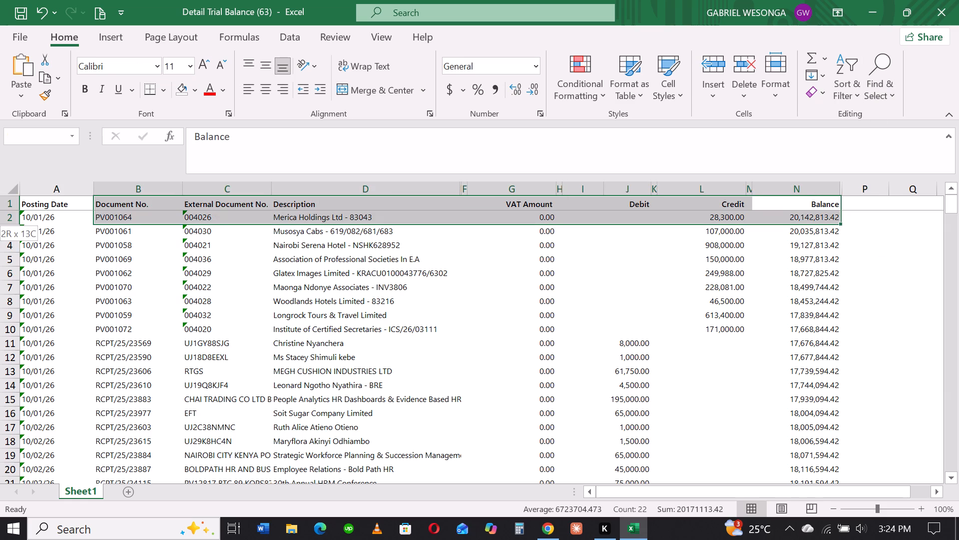
pyautogui.moveTo(87, 223); pyautogui.dragTo(37, 203)
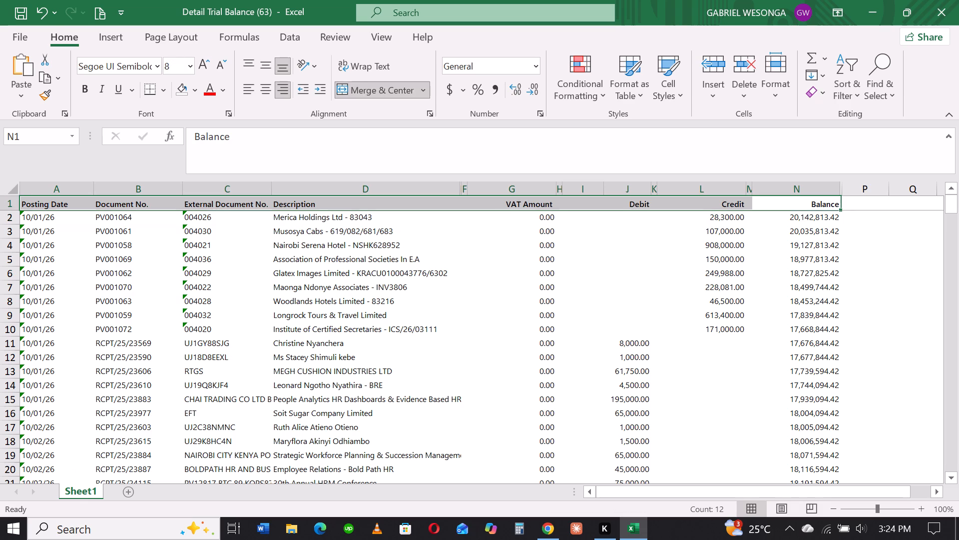
pyautogui.click(841, 67)
pyautogui.click(853, 177)
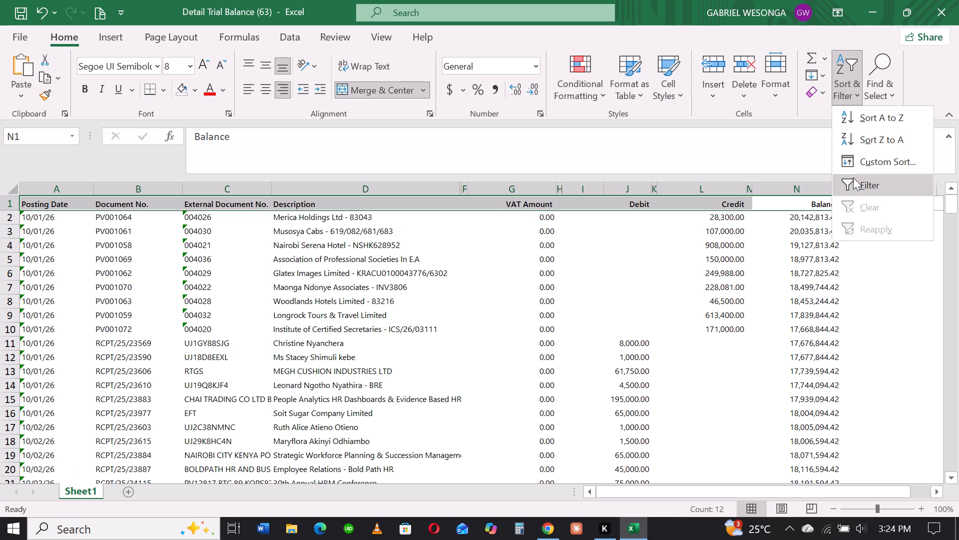
pyautogui.click(604, 300)
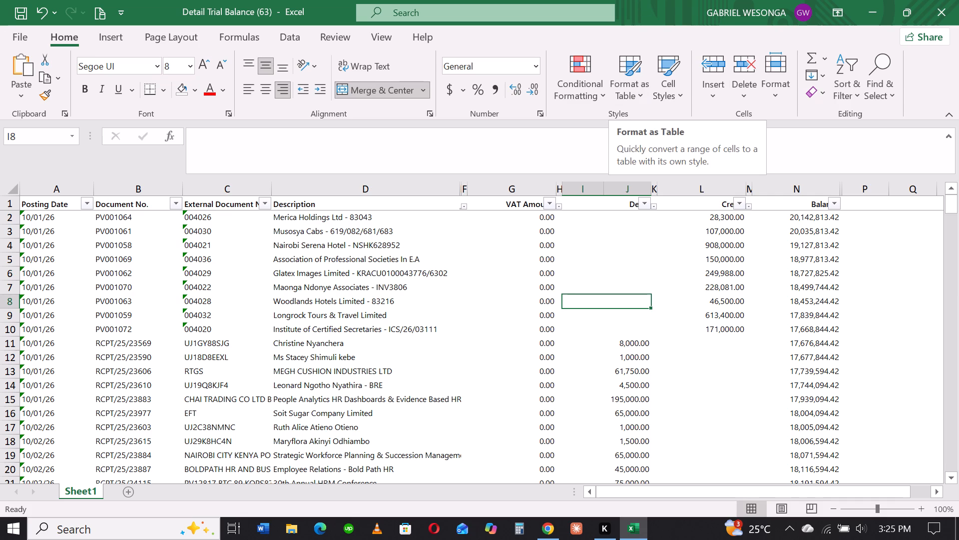
pyautogui.click(695, 273)
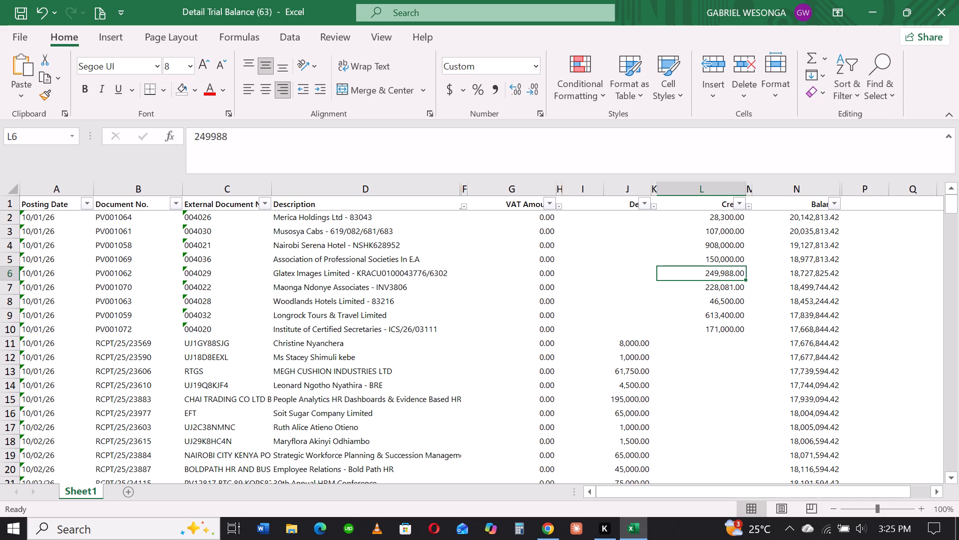
pyautogui.click(605, 268)
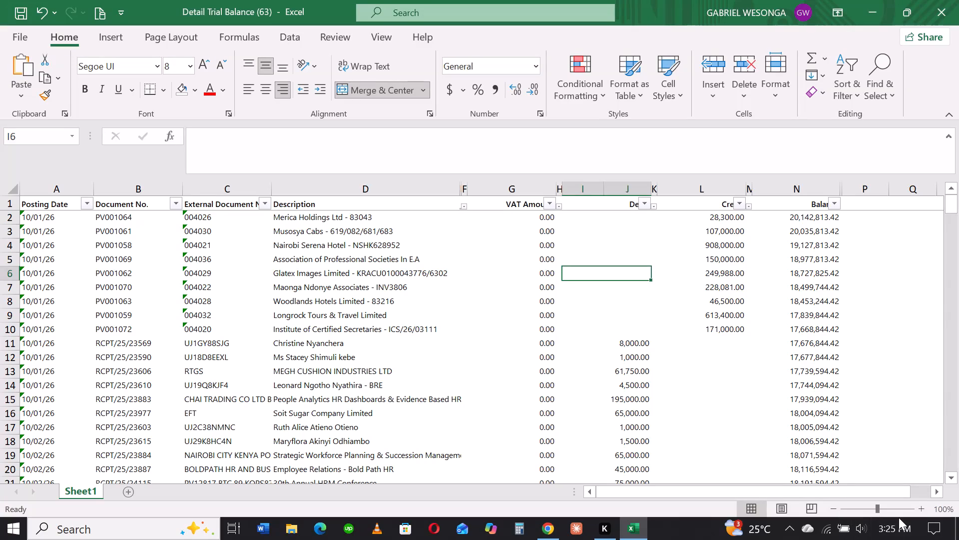
# Open Find and move its dialog clear of the Debit and Credit columns.
pyautogui.click(892, 69)
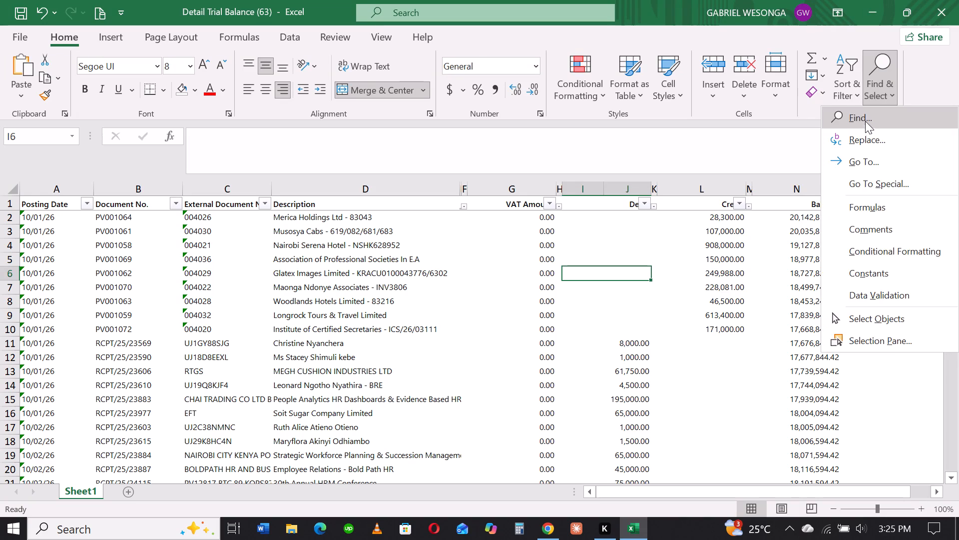
pyautogui.click(865, 121)
pyautogui.moveTo(597, 156); pyautogui.dragTo(294, 129)
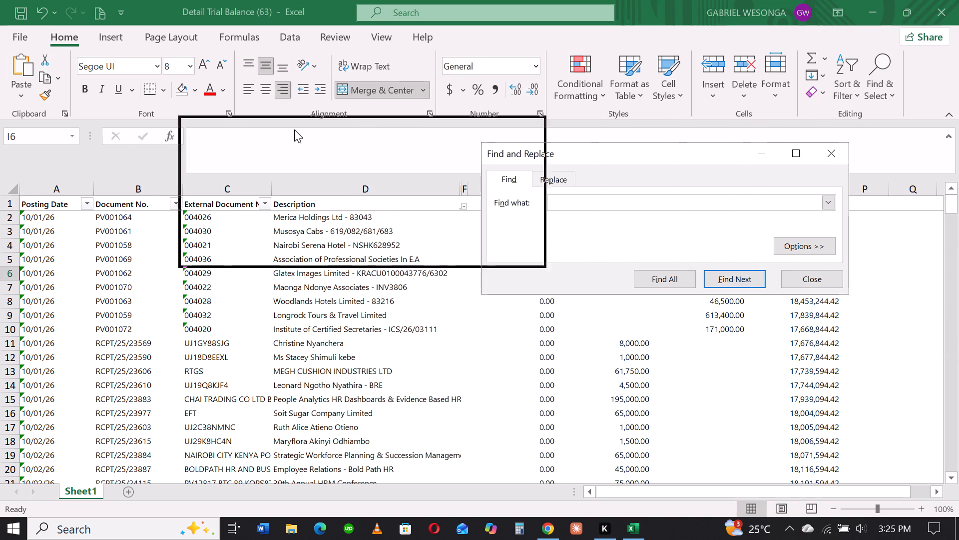
pyautogui.moveTo(294, 129); pyautogui.dragTo(251, 113)
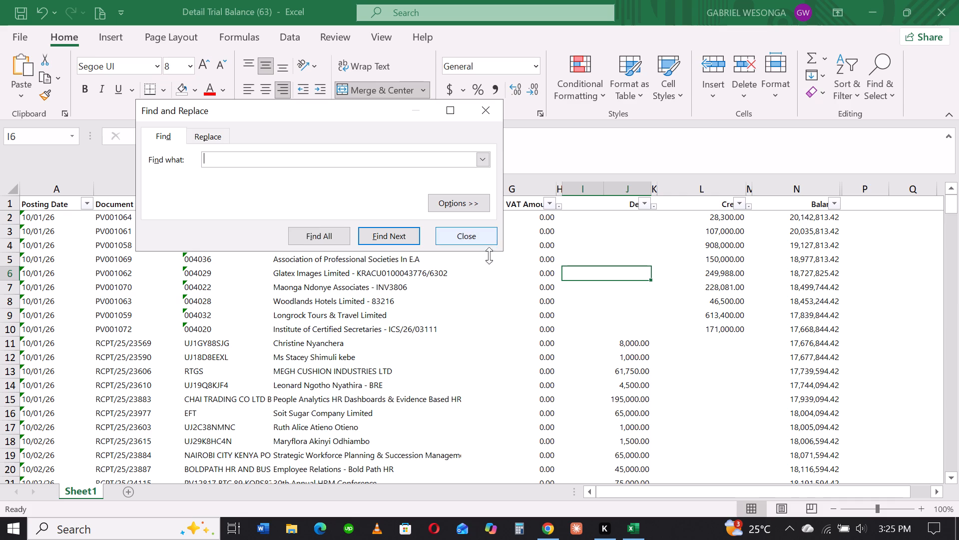
pyautogui.click(703, 189)
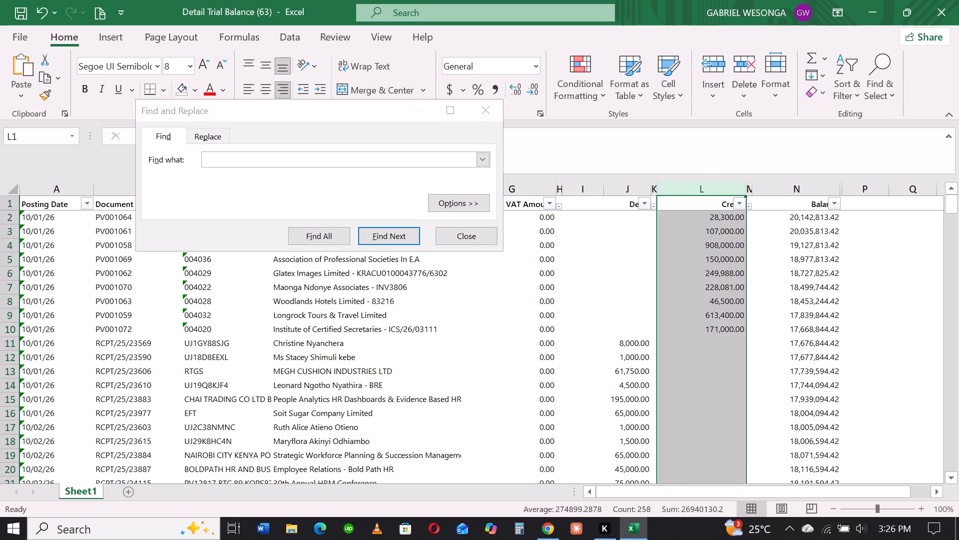
pyautogui.click(583, 386)
pyautogui.click(273, 163)
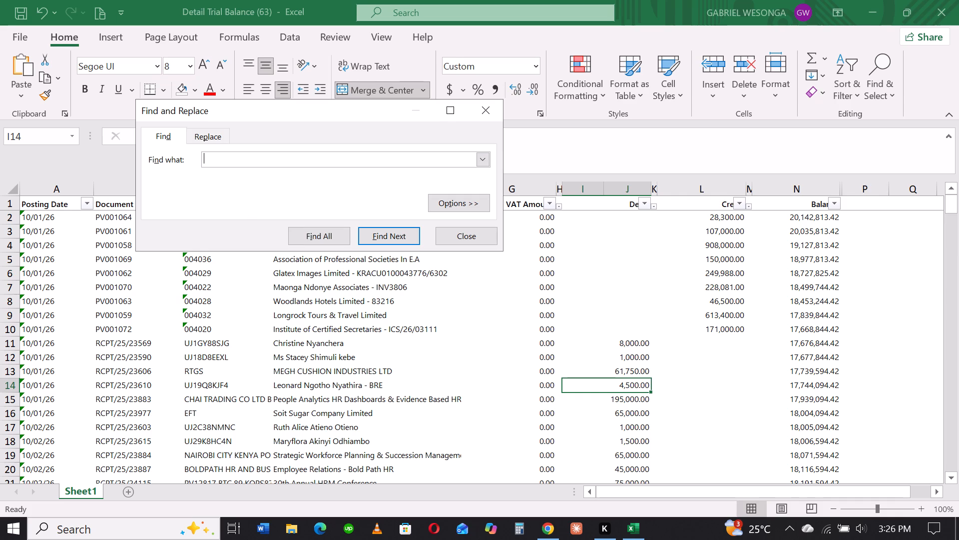
# Highlight the Debit amounts 8,000.00 and 1,000.00 in rows 11 and 12 light green.
pyautogui.moveTo(625, 343); pyautogui.dragTo(628, 346)
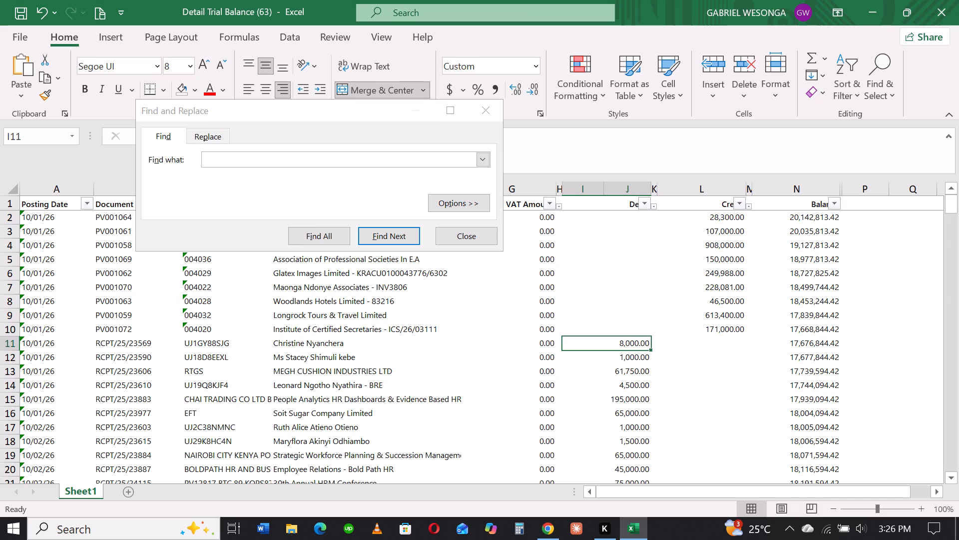
pyautogui.moveTo(628, 346); pyautogui.dragTo(629, 357)
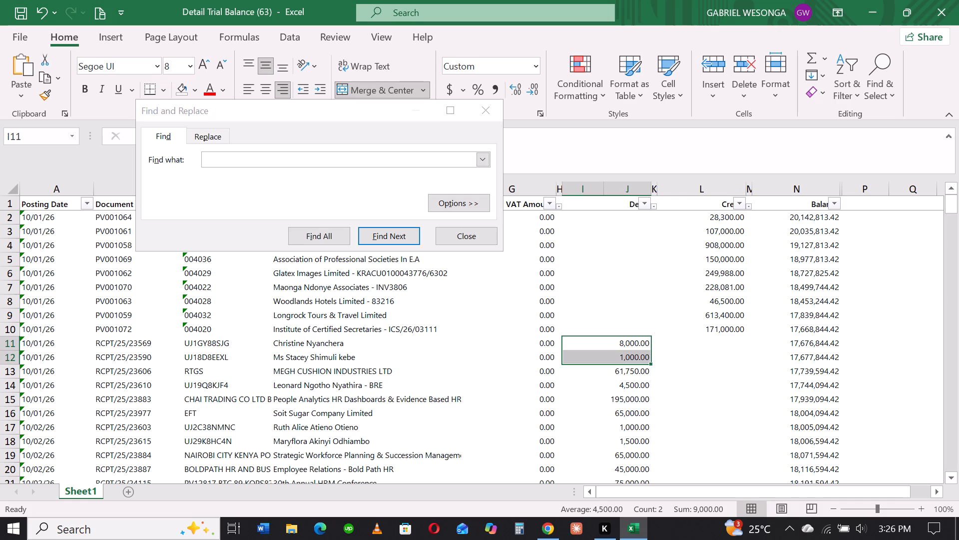
pyautogui.moveTo(288, 115); pyautogui.dragTo(627, 66)
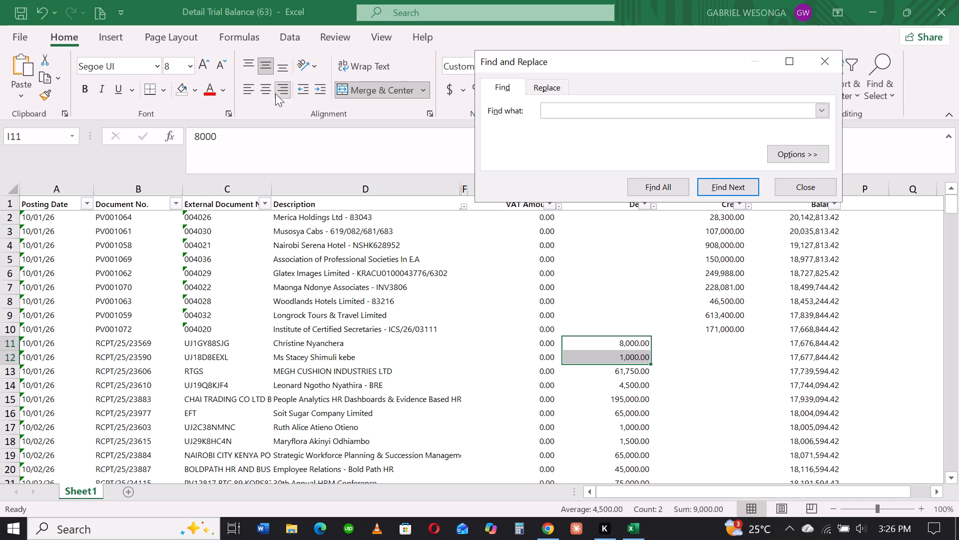
pyautogui.click(197, 95)
pyautogui.click(232, 227)
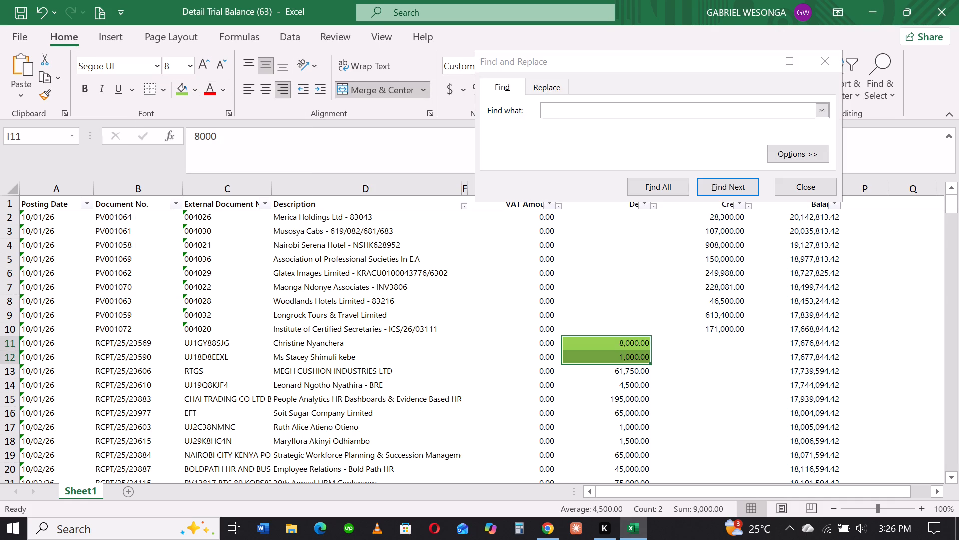
# Enter "exl" as the text to find.
pyautogui.click(624, 375)
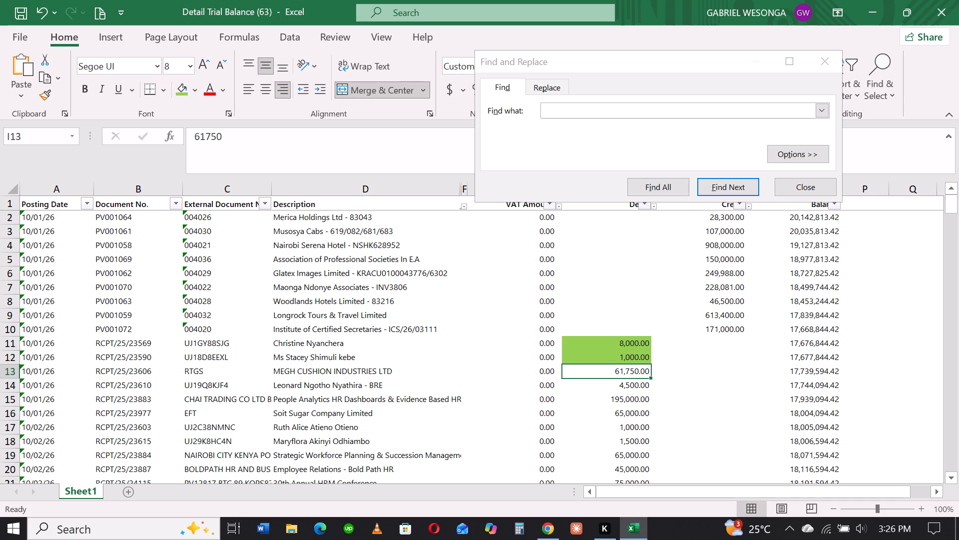
pyautogui.click(587, 103)
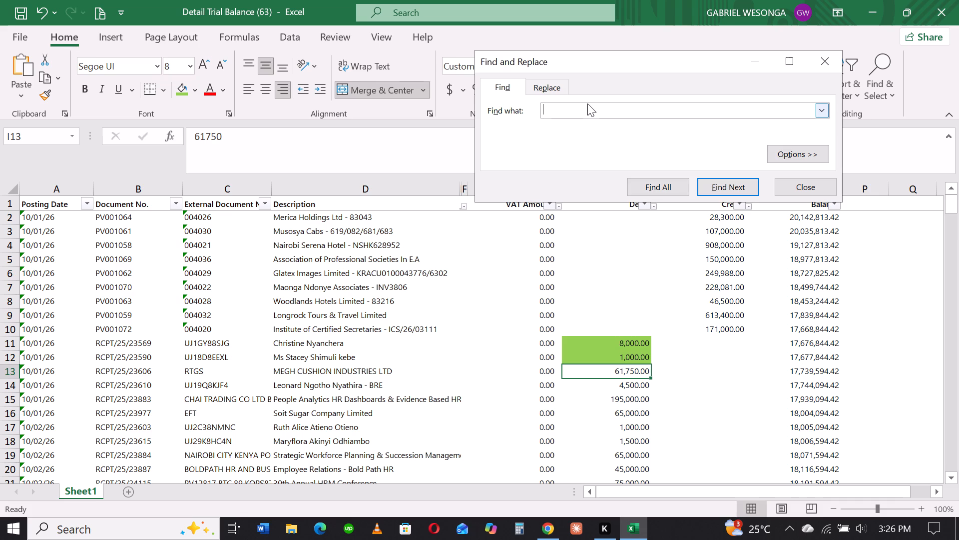
pyautogui.write('exl')
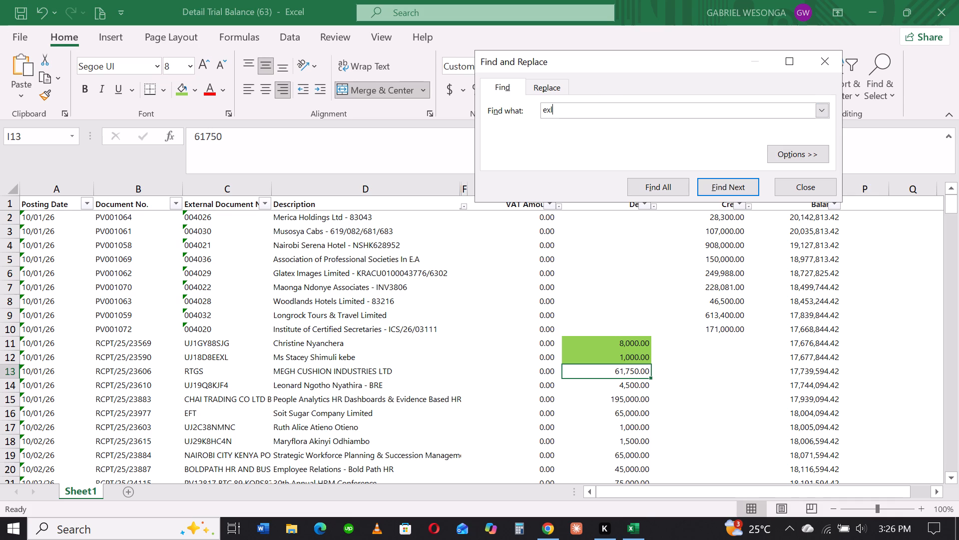
# Highlight the Debit amounts in rows 16, 13, 15 and 14 in the same light green.
pyautogui.click(625, 417)
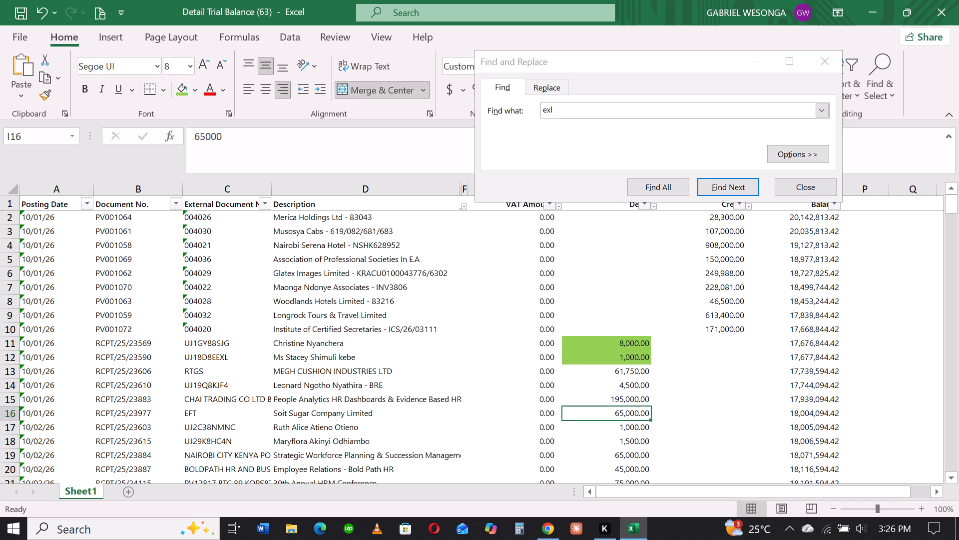
pyautogui.click(179, 97)
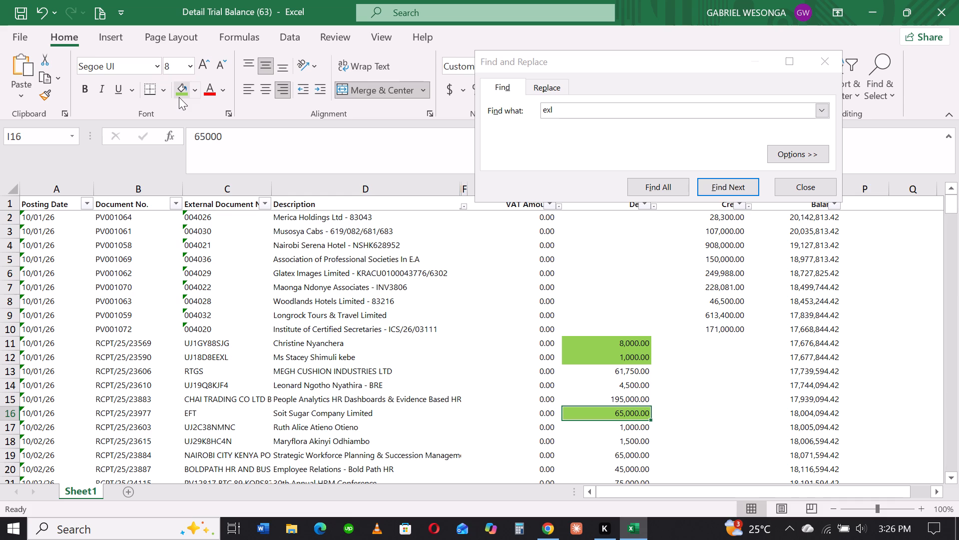
pyautogui.click(615, 370)
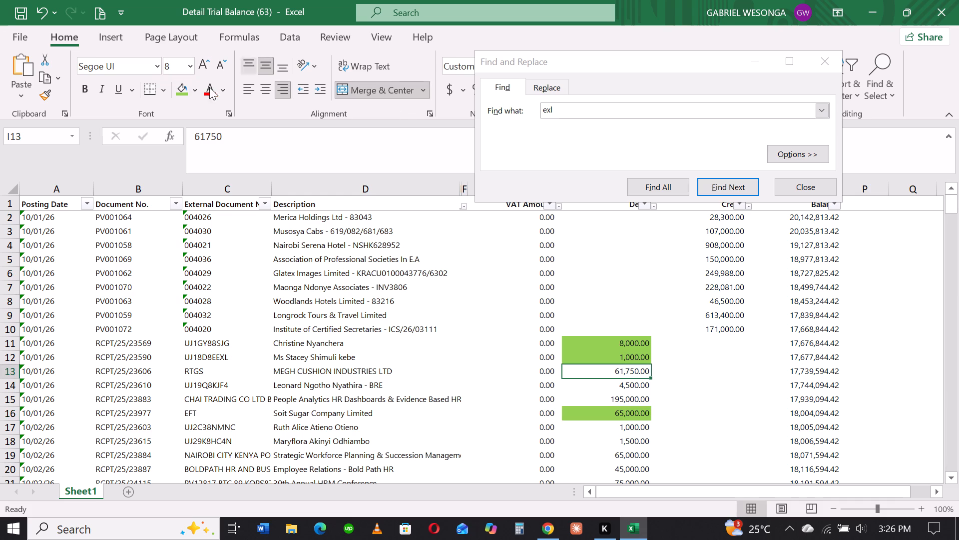
pyautogui.click(185, 92)
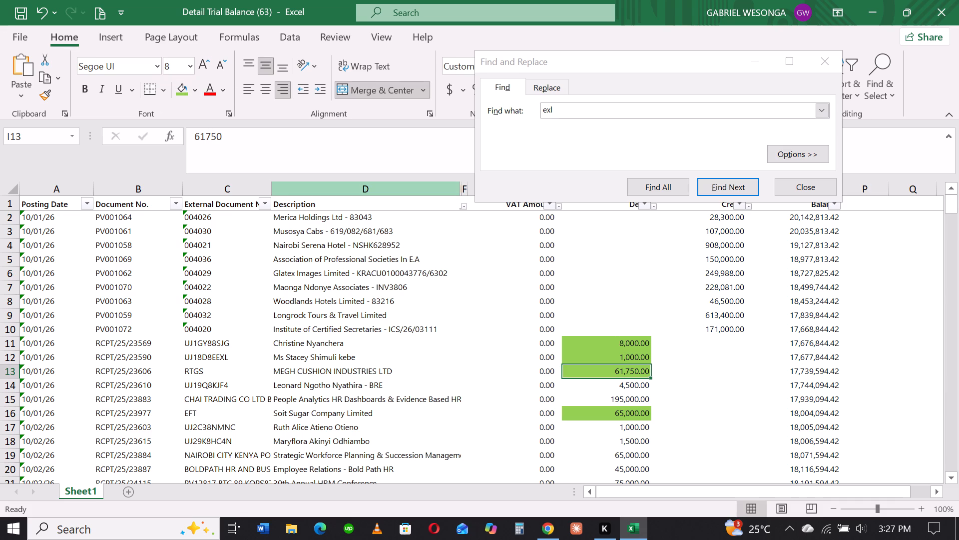
pyautogui.click(631, 457)
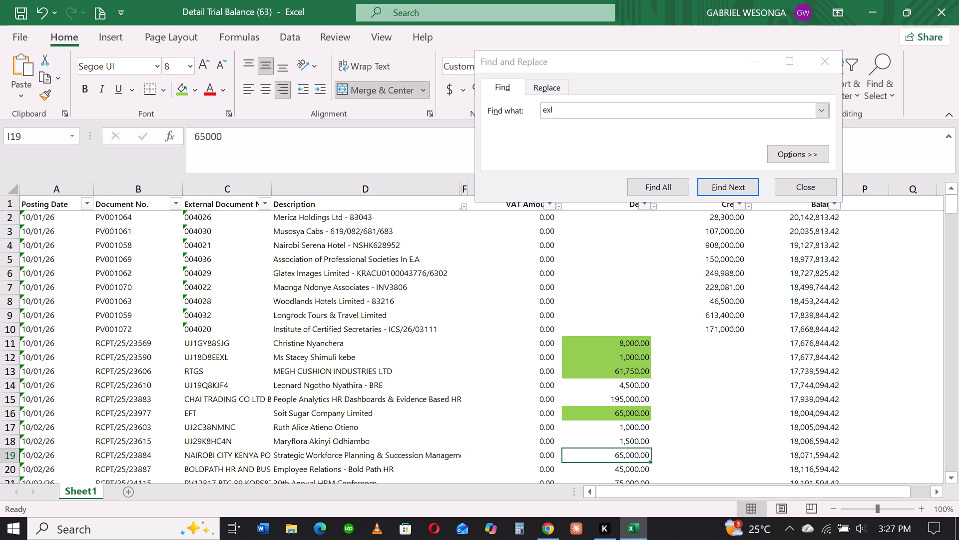
pyautogui.click(597, 400)
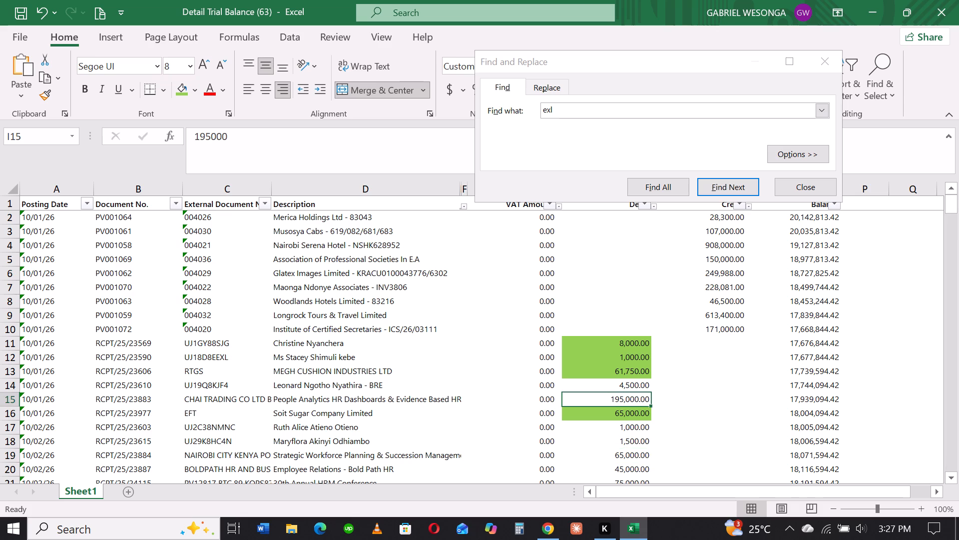
pyautogui.click(182, 92)
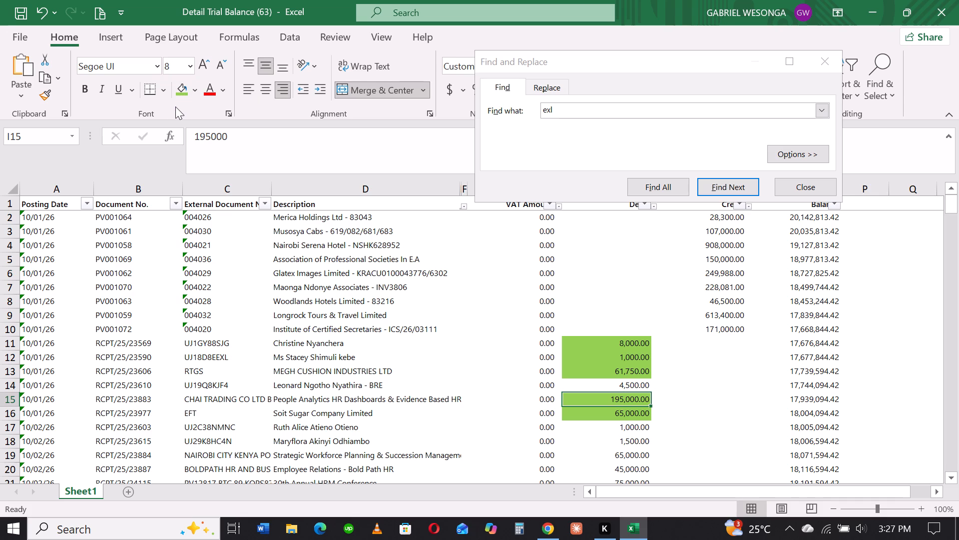
pyautogui.click(642, 390)
pyautogui.click(627, 382)
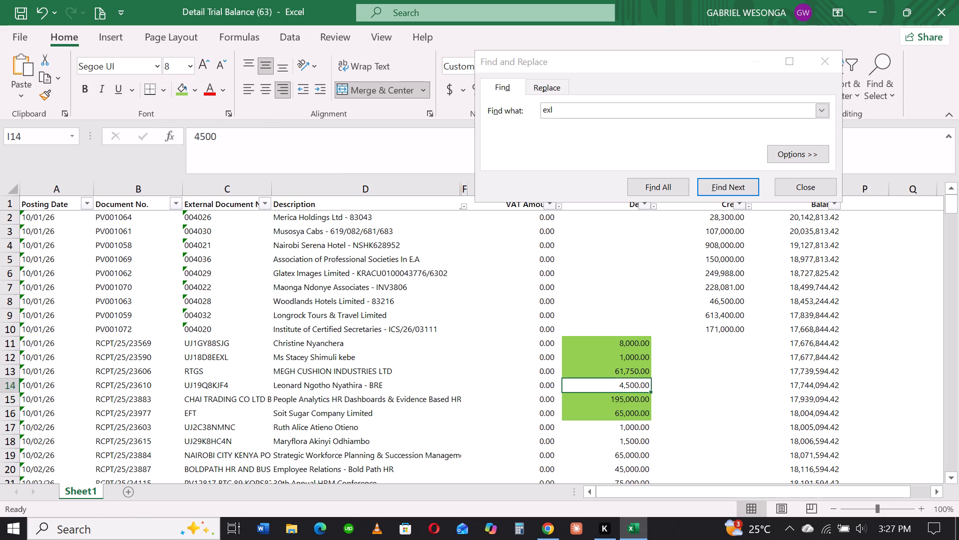
pyautogui.click(176, 91)
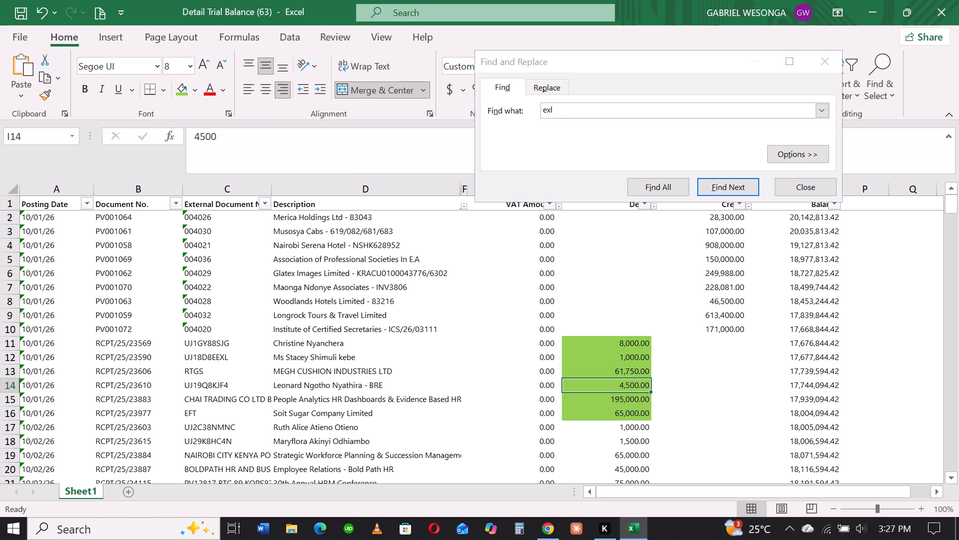
# Highlight the Debit amounts in rows 19, 17 and 20 in the same light green.
pyautogui.click(612, 452)
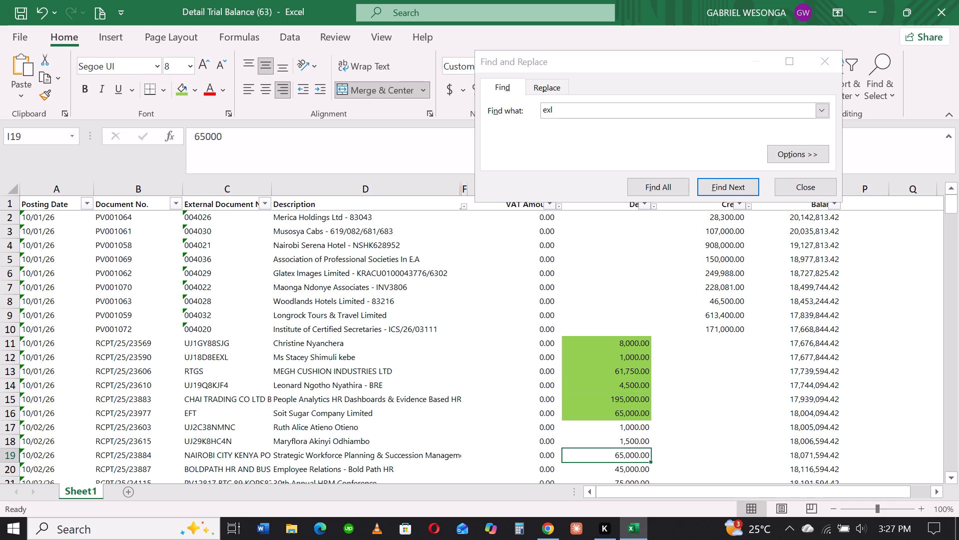
pyautogui.click(183, 95)
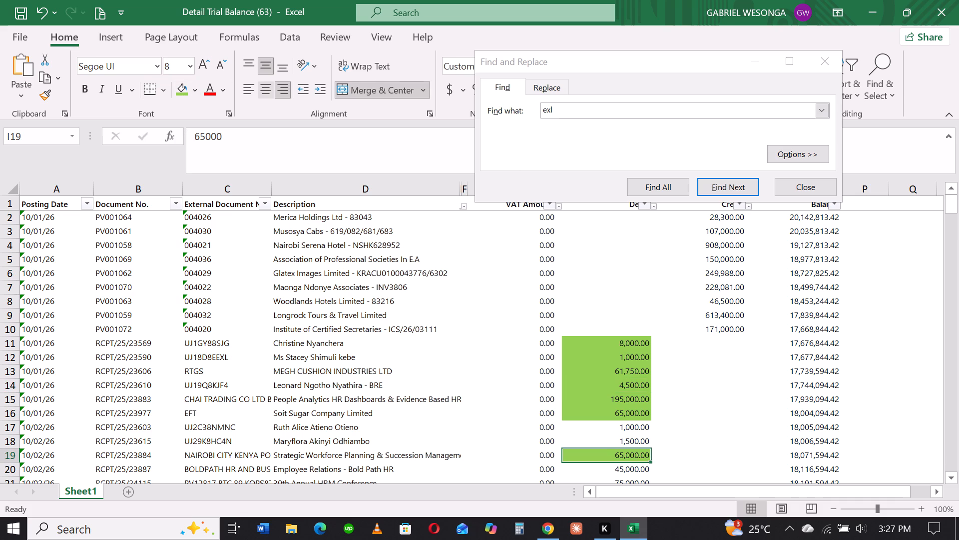
pyautogui.click(613, 471)
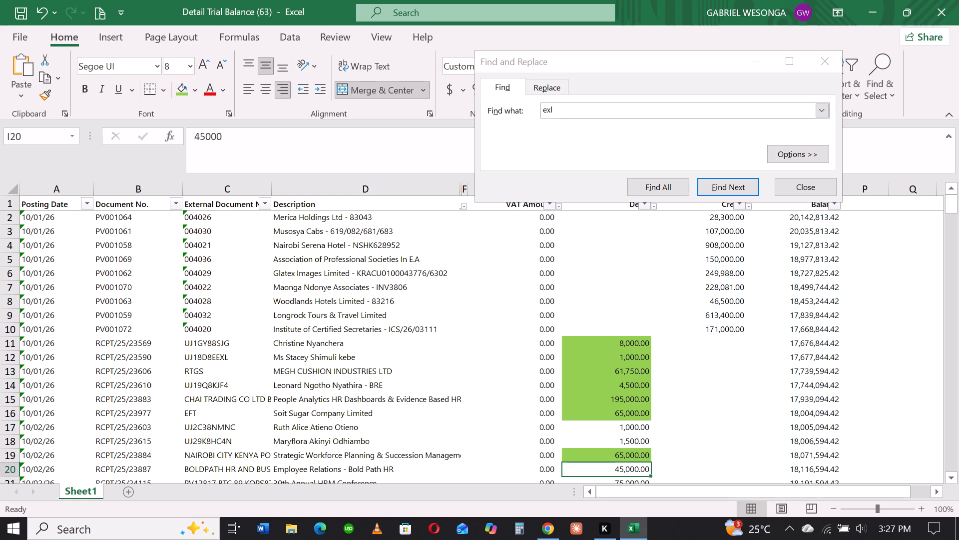
pyautogui.click(620, 432)
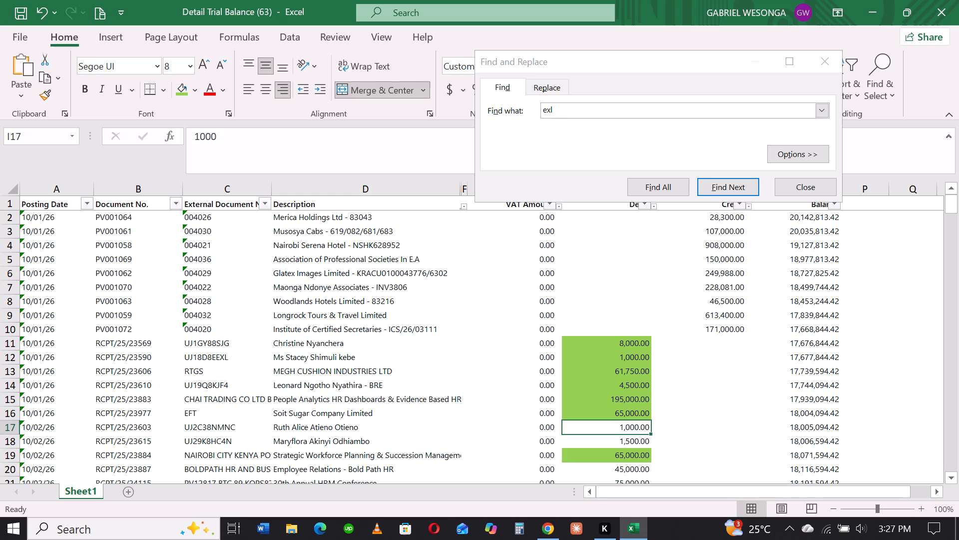
pyautogui.click(188, 89)
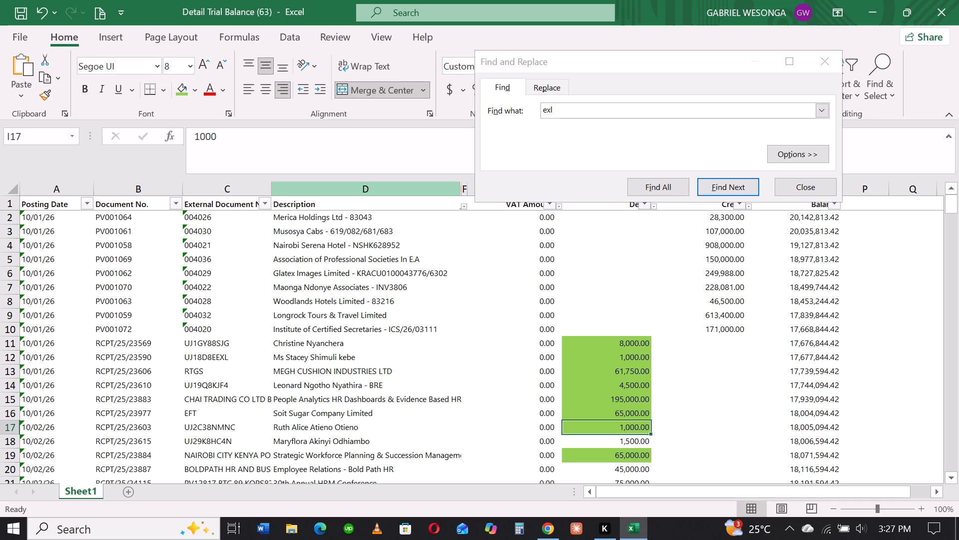
pyautogui.click(617, 475)
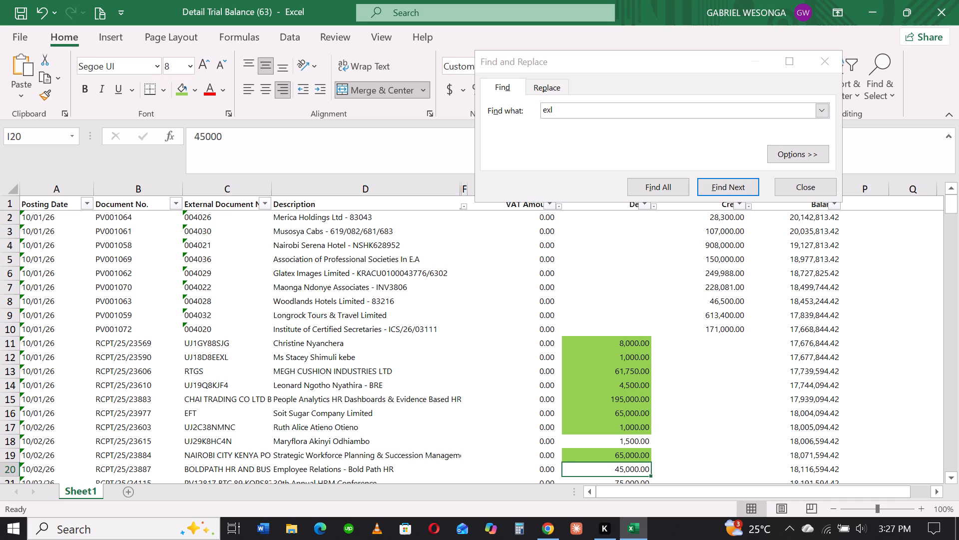
pyautogui.click(178, 89)
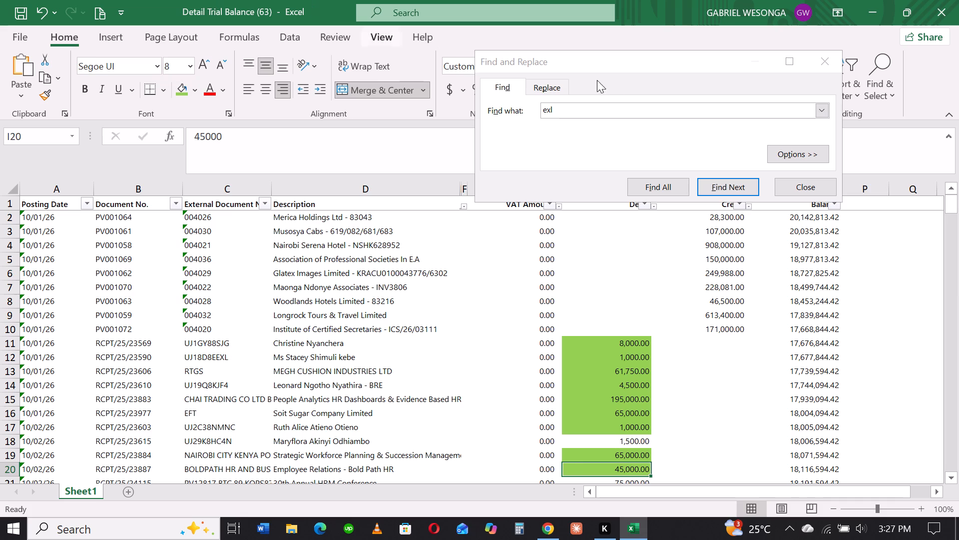
# Search the sheet for "dfs".
pyautogui.moveTo(595, 112); pyautogui.dragTo(414, 100)
pyautogui.write('dfs')
pyautogui.click(735, 197)
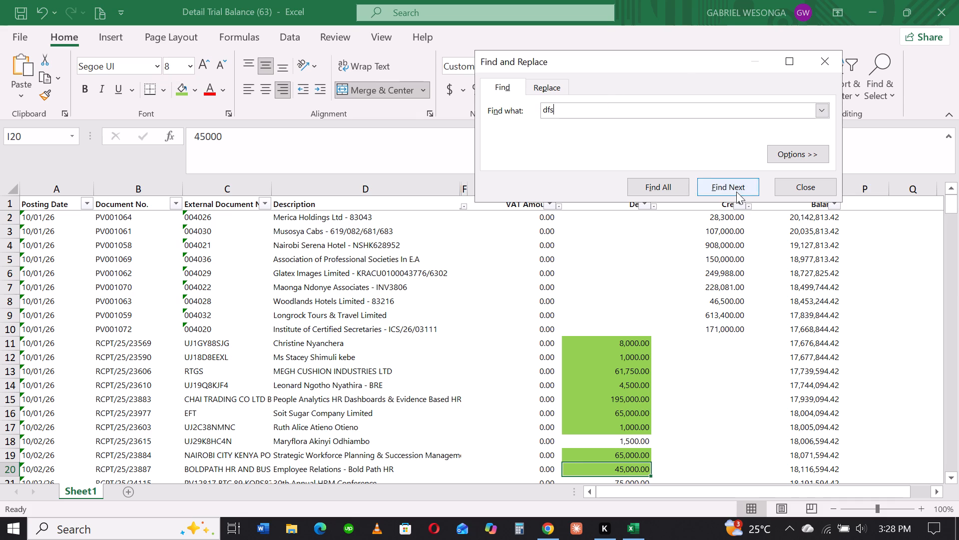
pyautogui.click(736, 191)
pyautogui.click(492, 306)
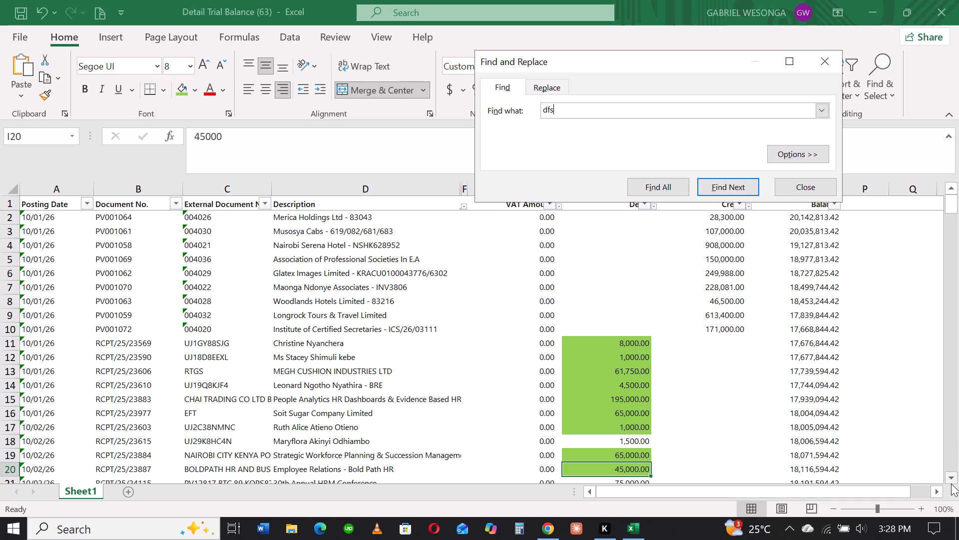
# Highlight the Debit amounts 1,500.00, 75,000.00 and 1,300.00 in rows 18, 21 and 24 light green.
pyautogui.click(637, 447)
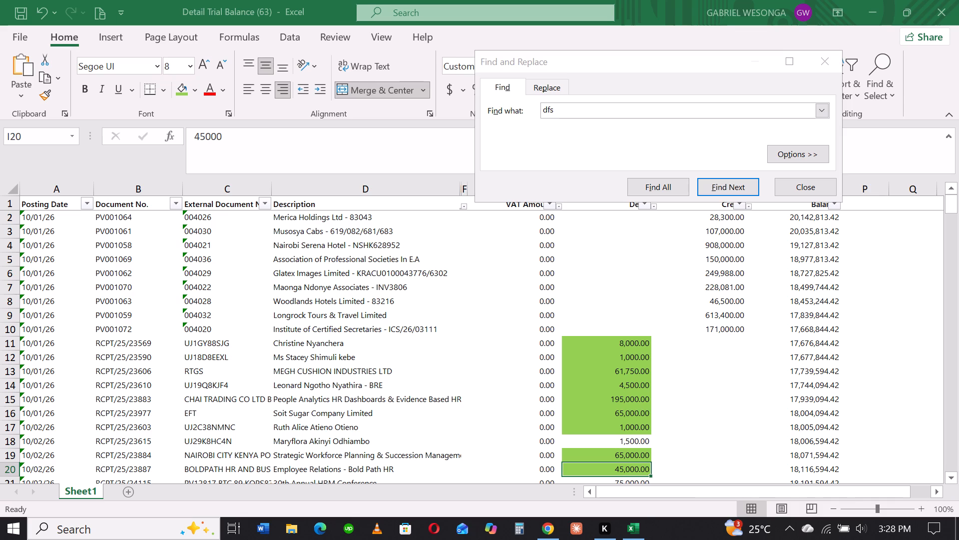
pyautogui.click(186, 87)
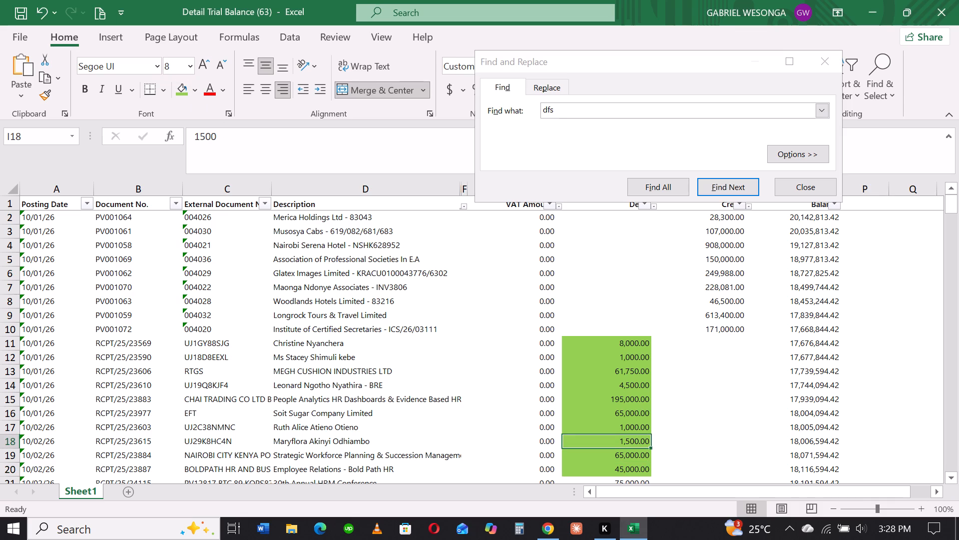
pyautogui.tripleClick(952, 473)
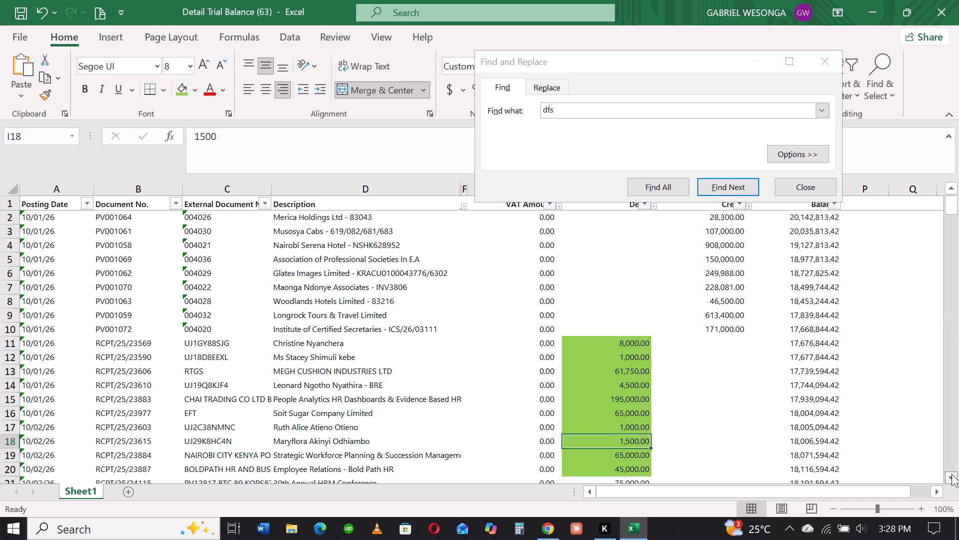
pyautogui.tripleClick(952, 474)
pyautogui.doubleClick(952, 474)
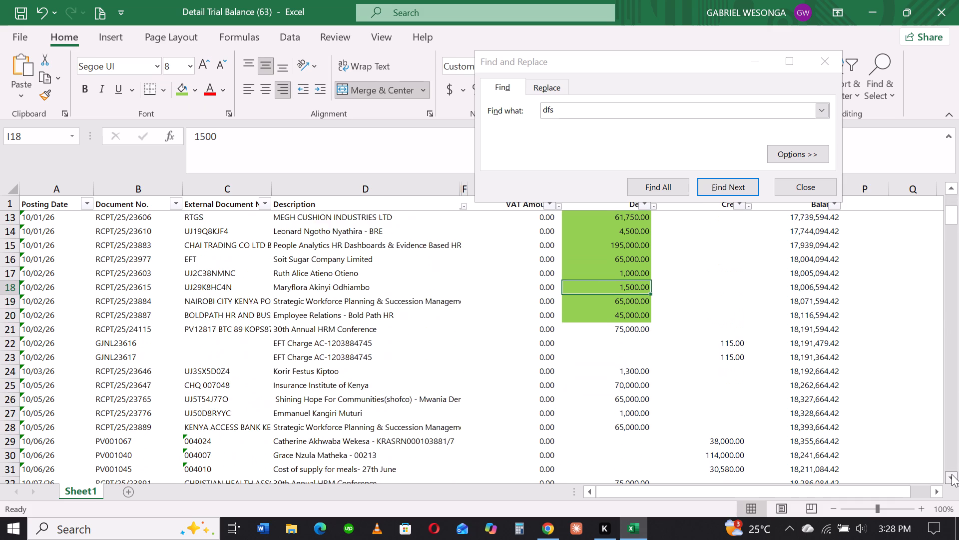
pyautogui.click(612, 312)
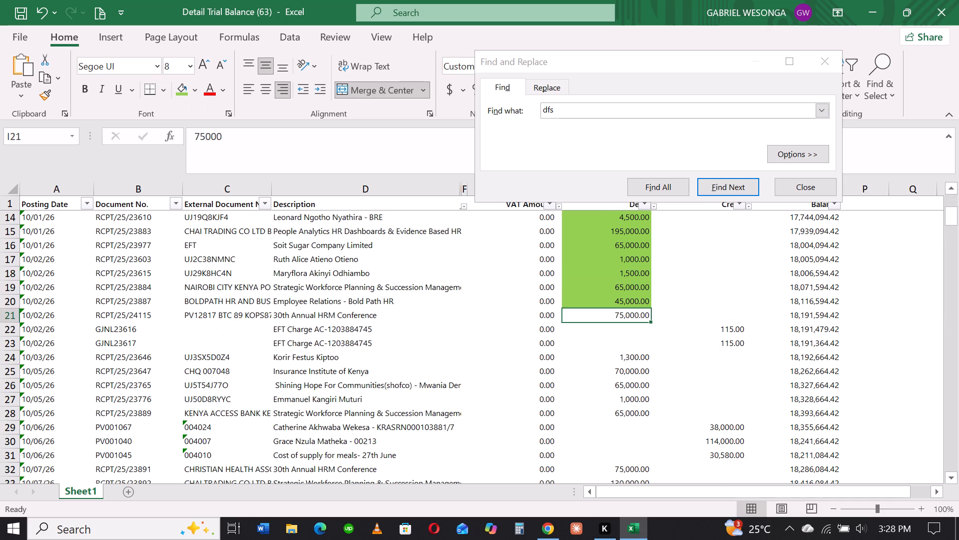
pyautogui.click(177, 90)
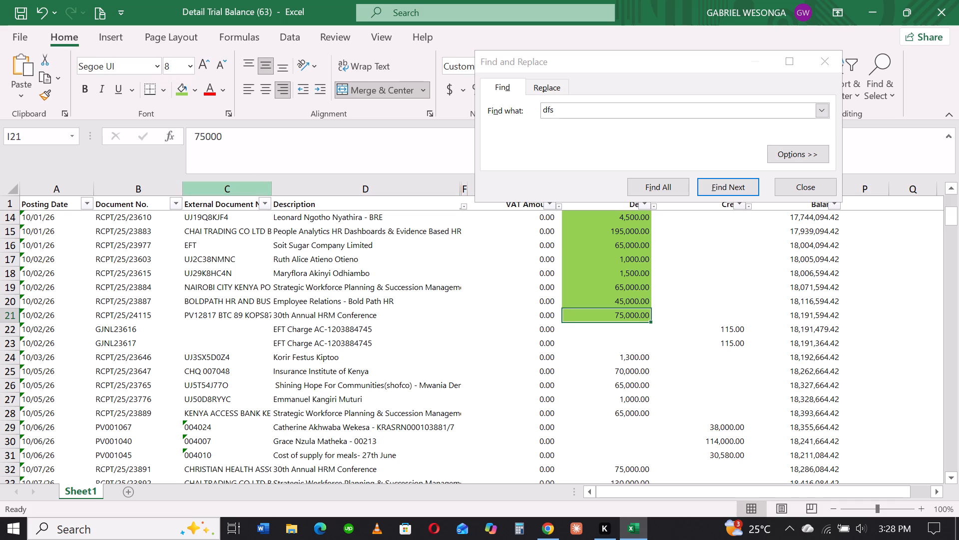
pyautogui.click(610, 362)
pyautogui.click(177, 88)
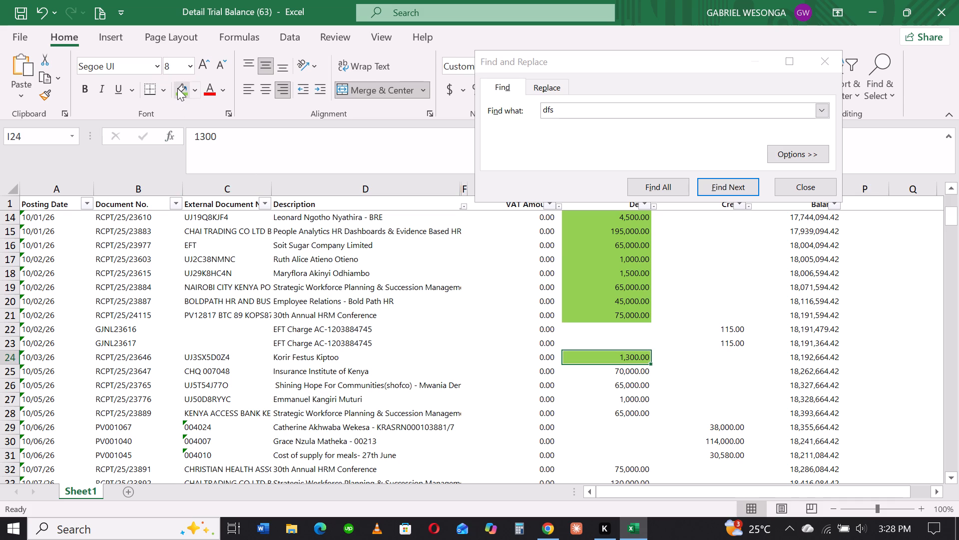
# Highlight the Debit amounts in rows 27 and 26 in the same light green.
pyautogui.scroll(-1, 177, 88)
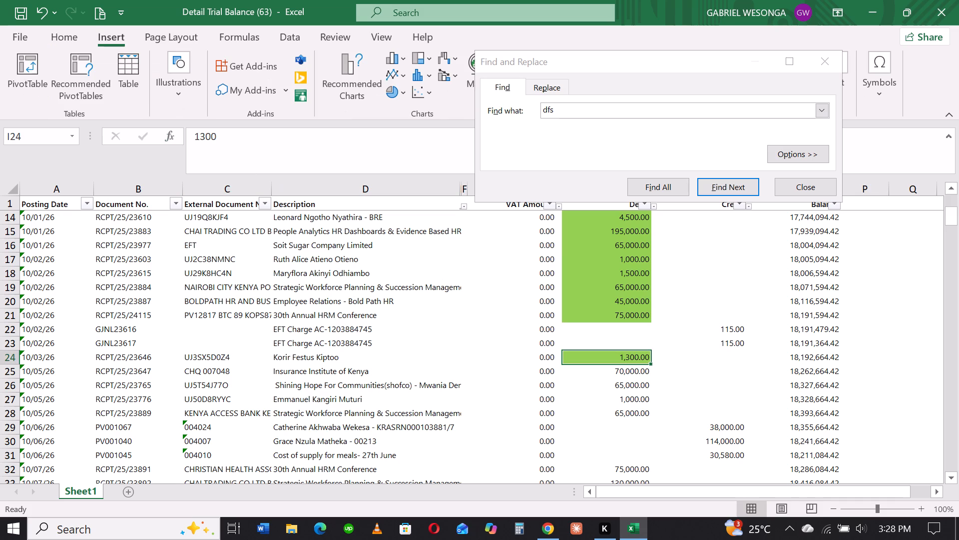
pyautogui.click(598, 403)
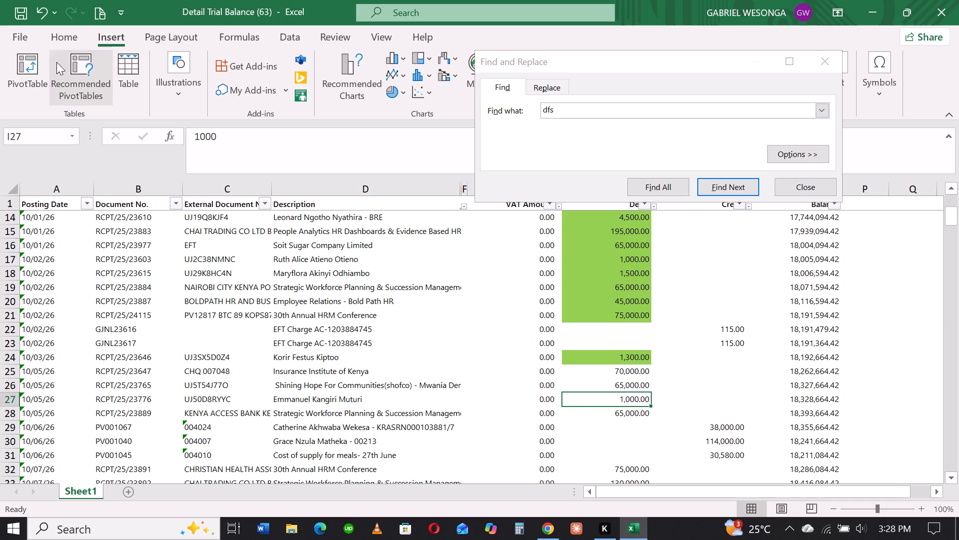
pyautogui.click(50, 39)
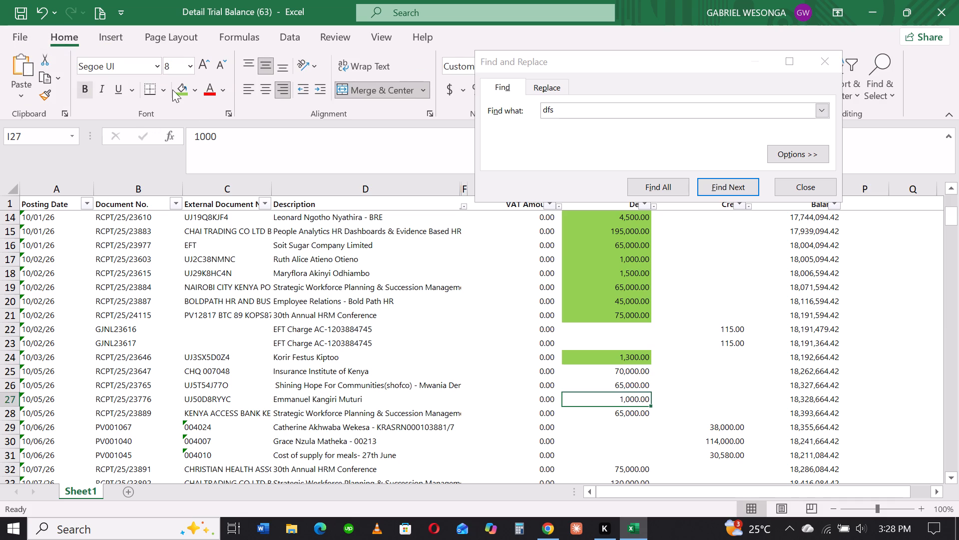
pyautogui.click(177, 86)
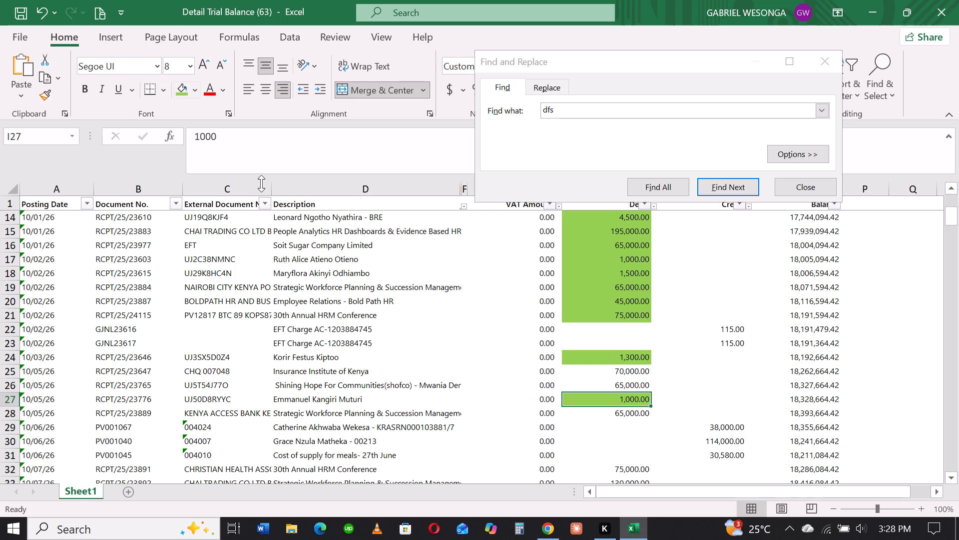
pyautogui.click(629, 387)
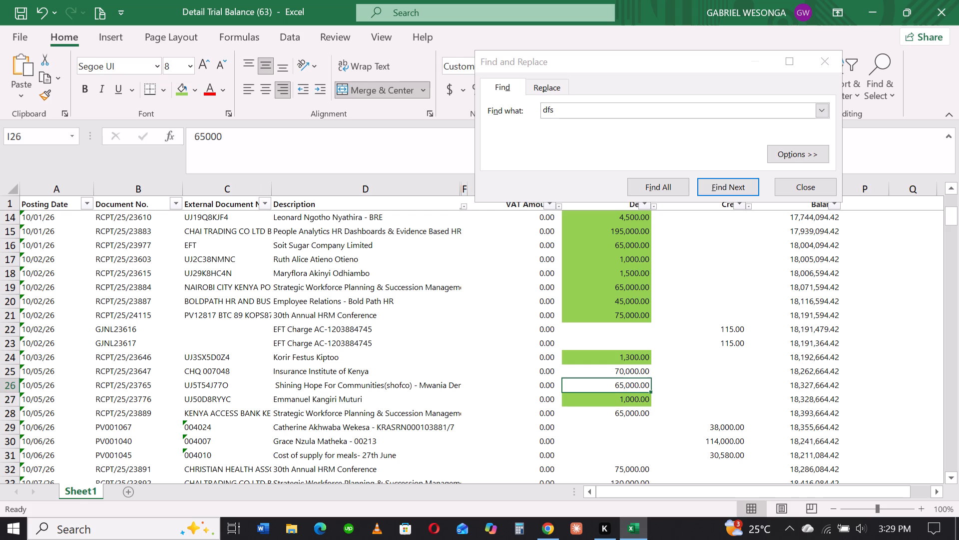
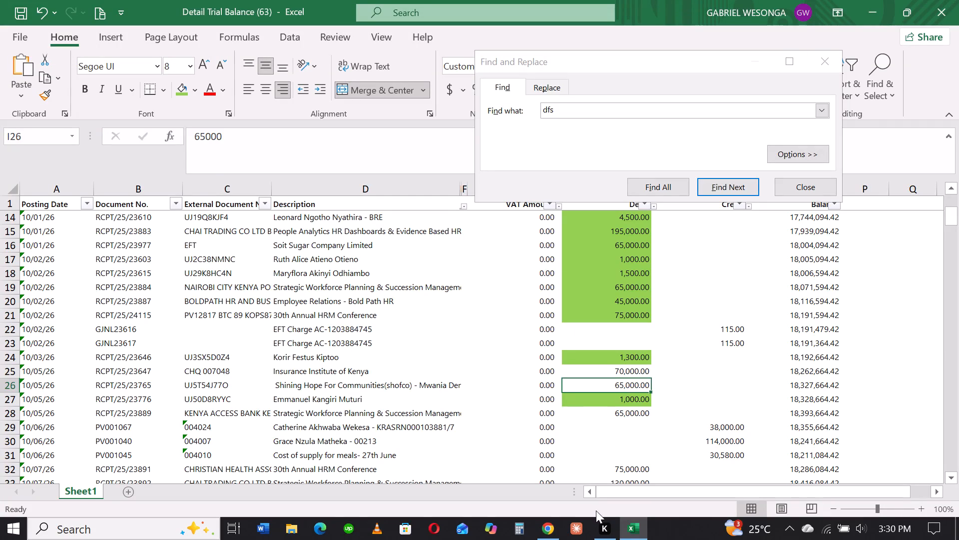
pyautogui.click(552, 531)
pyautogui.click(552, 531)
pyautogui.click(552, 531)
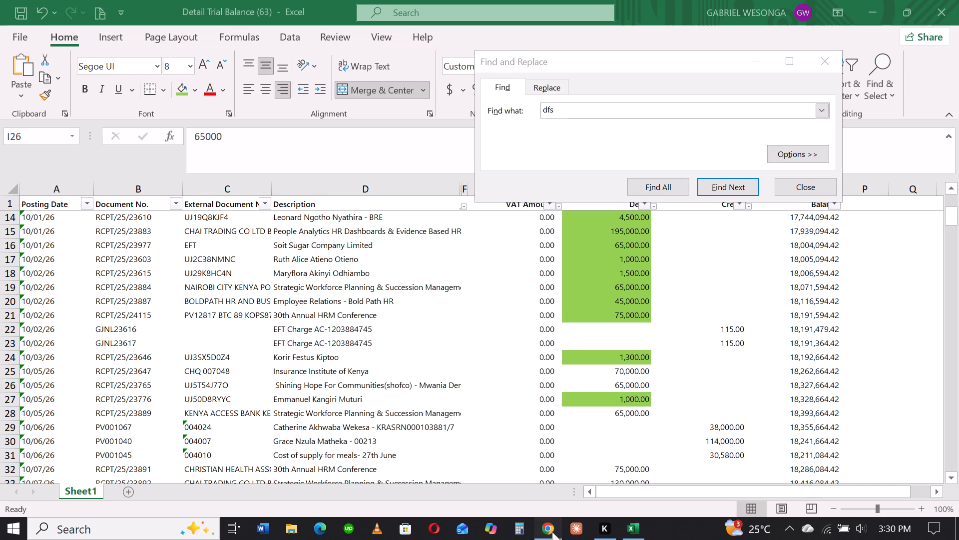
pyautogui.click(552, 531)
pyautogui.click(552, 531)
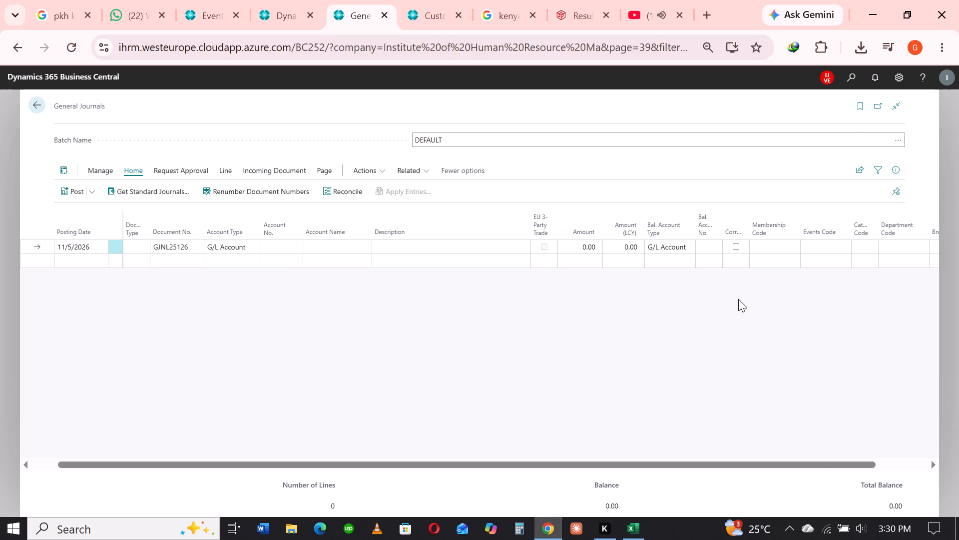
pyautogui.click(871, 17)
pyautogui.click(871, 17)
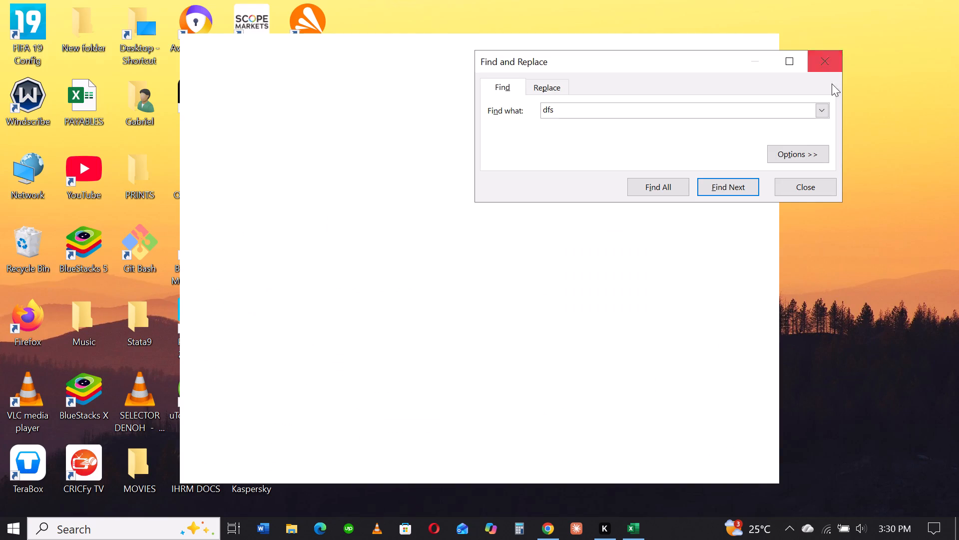
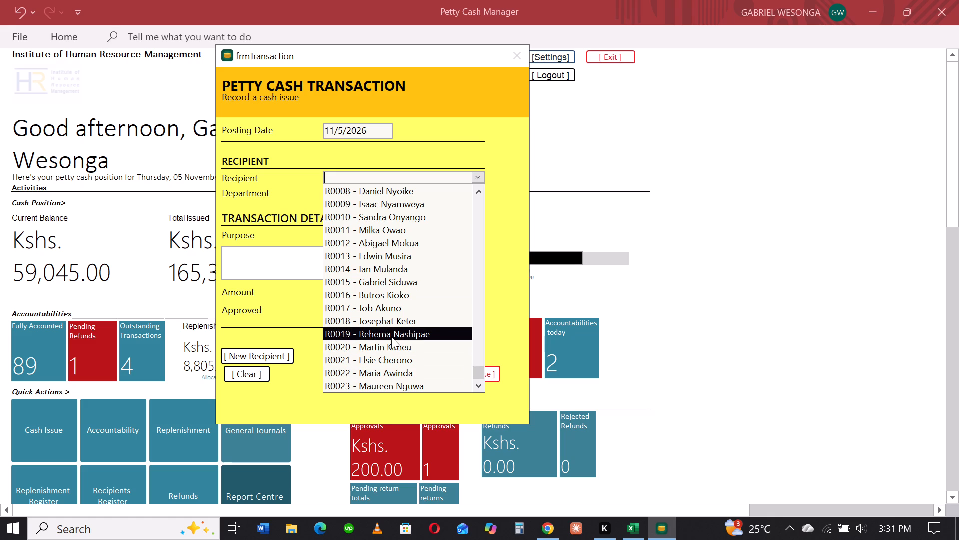
pyautogui.tripleClick(476, 187)
pyautogui.tripleClick(476, 187)
pyautogui.click(476, 187)
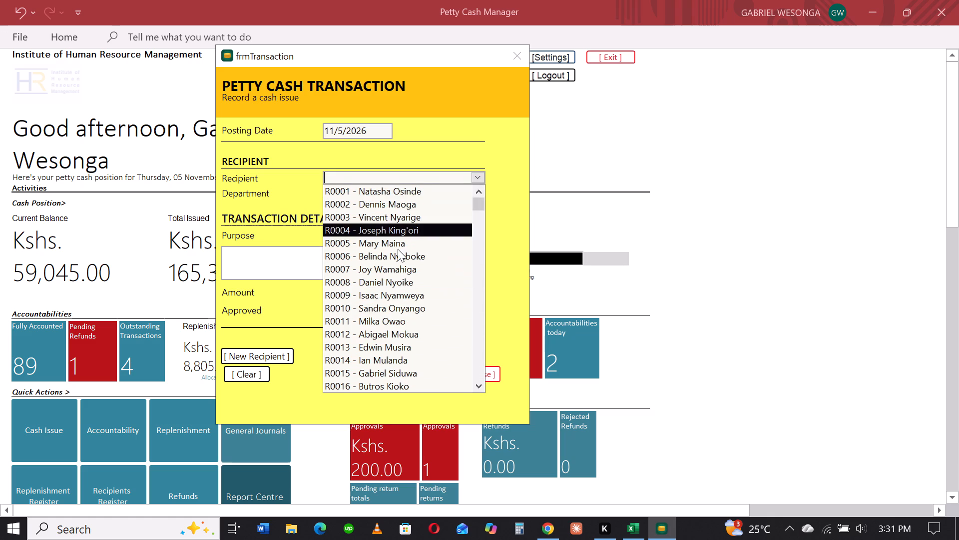
pyautogui.click(398, 249)
# Enter "Cleaning of office banners and fabrics" as the purpose of the cash issue.
pyautogui.click(282, 256)
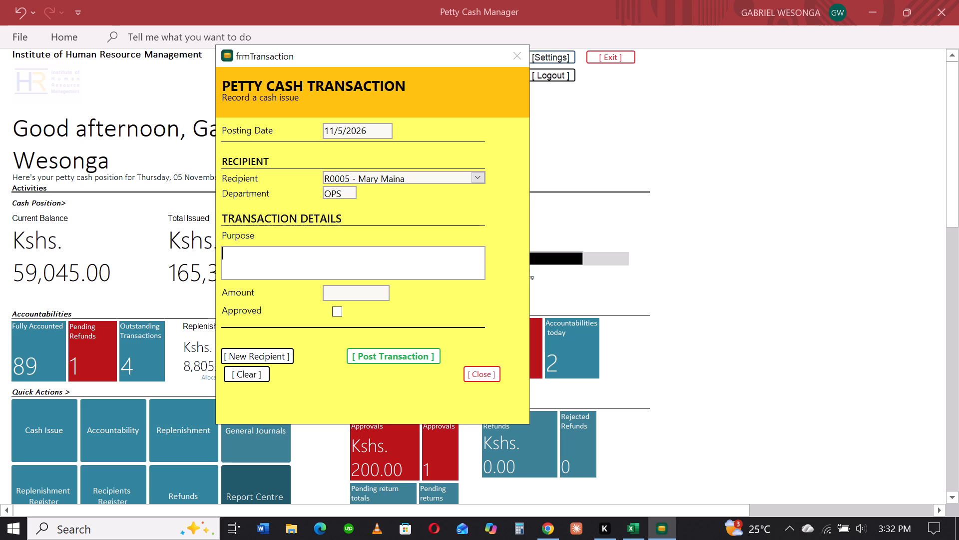
pyautogui.write('Clea')
pyautogui.write('ning')
pyautogui.press('space')
pyautogui.write('of office ba')
pyautogui.write('nners')
pyautogui.press('space')
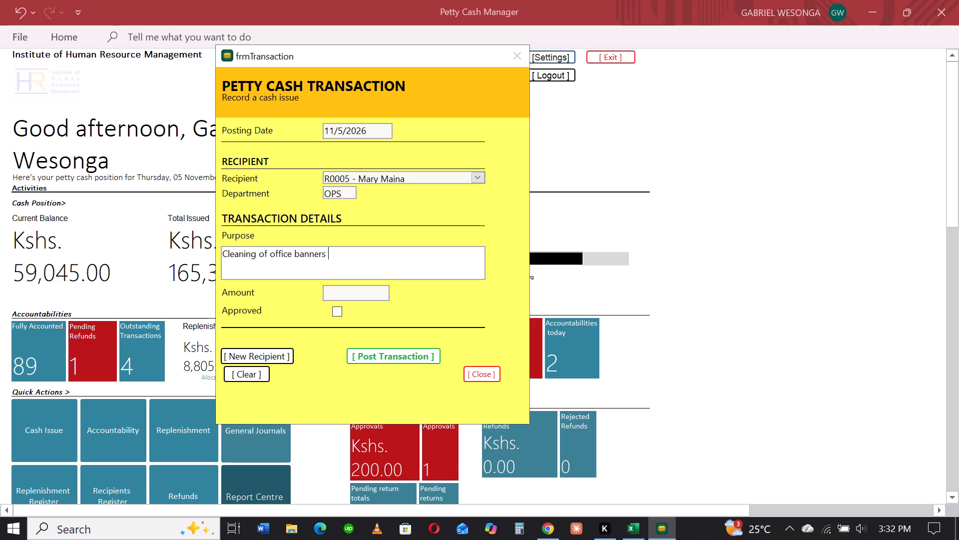
pyautogui.write('and')
pyautogui.press('space')
pyautogui.write('fabrics')
pyautogui.press('space')
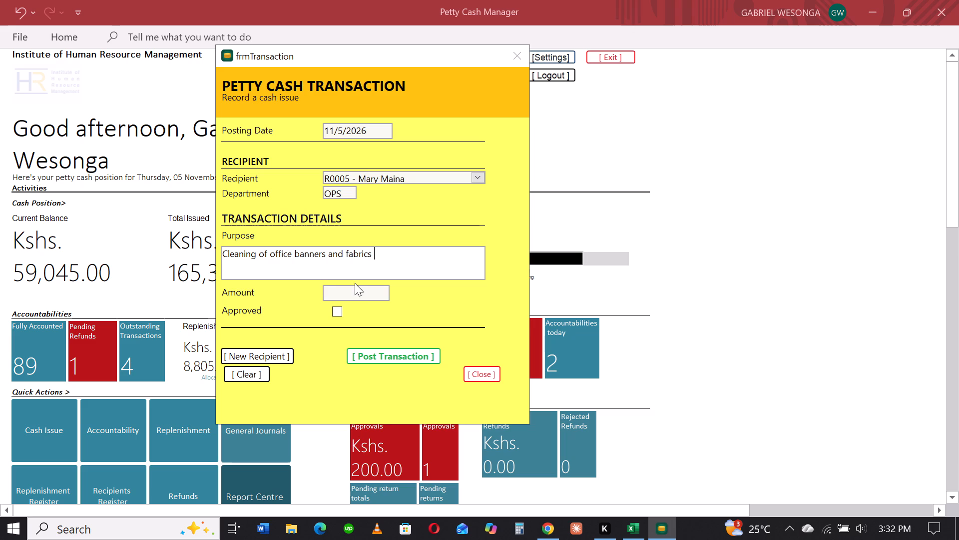
# Set the cash issue amount to 1500, mark it approved, post the transaction and close the form.
pyautogui.click(357, 292)
pyautogui.write('1500')
pyautogui.click(336, 313)
pyautogui.click(393, 359)
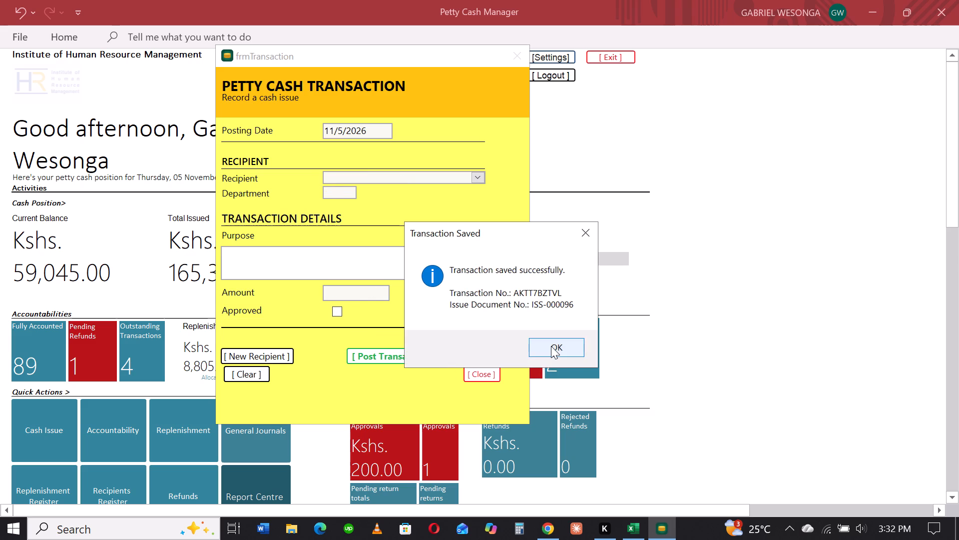
pyautogui.click(551, 346)
pyautogui.click(496, 370)
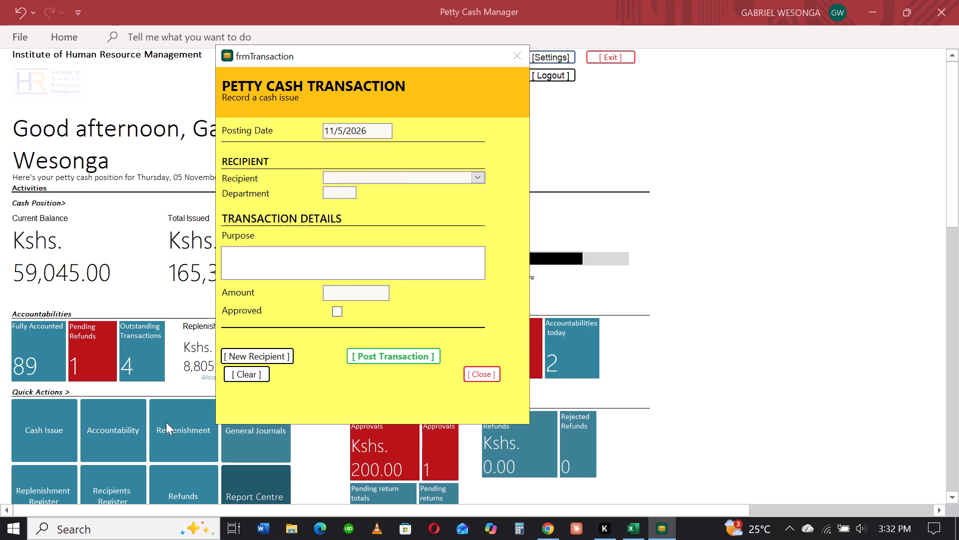
pyautogui.click(88, 435)
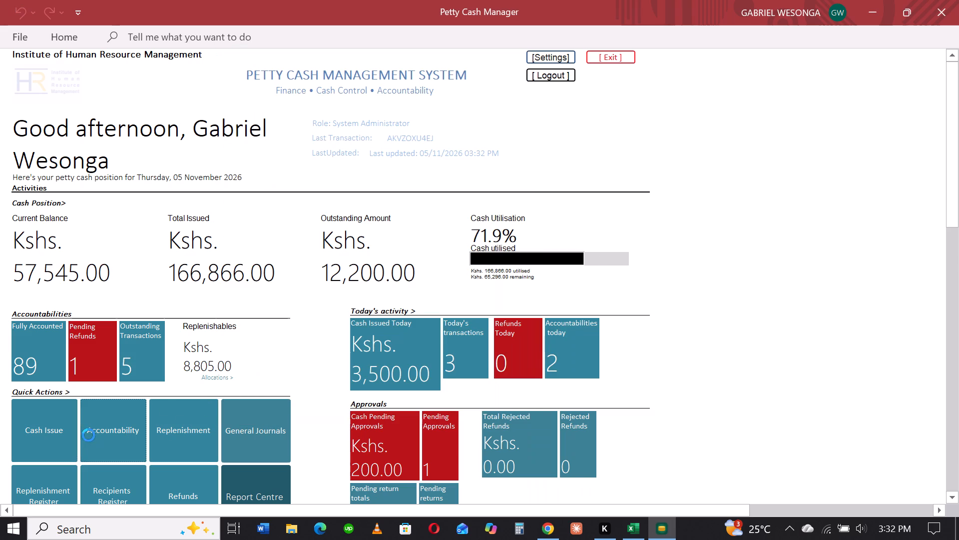
pyautogui.click(272, 150)
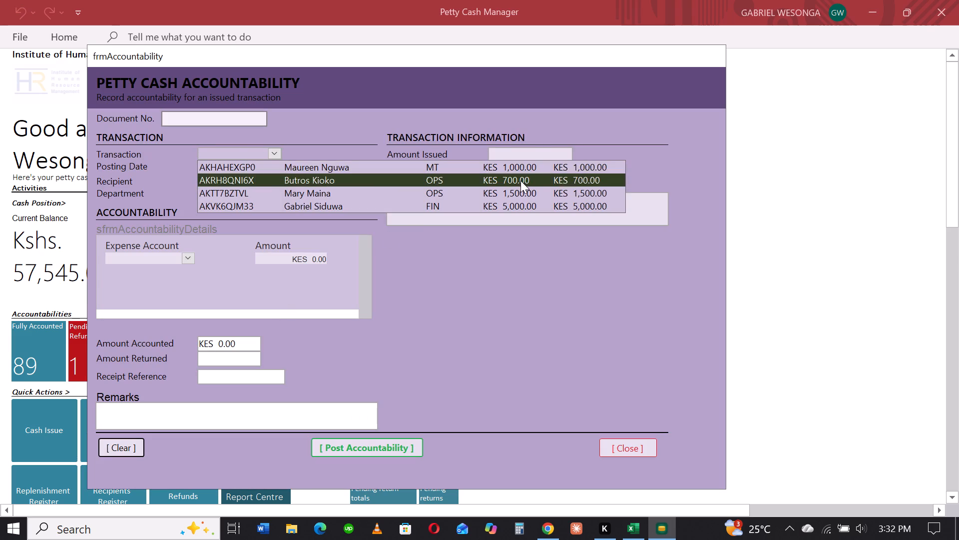
pyautogui.click(559, 189)
# Add an accountability line of 1500 against expense account 106102 Office Cleaning.
pyautogui.click(185, 255)
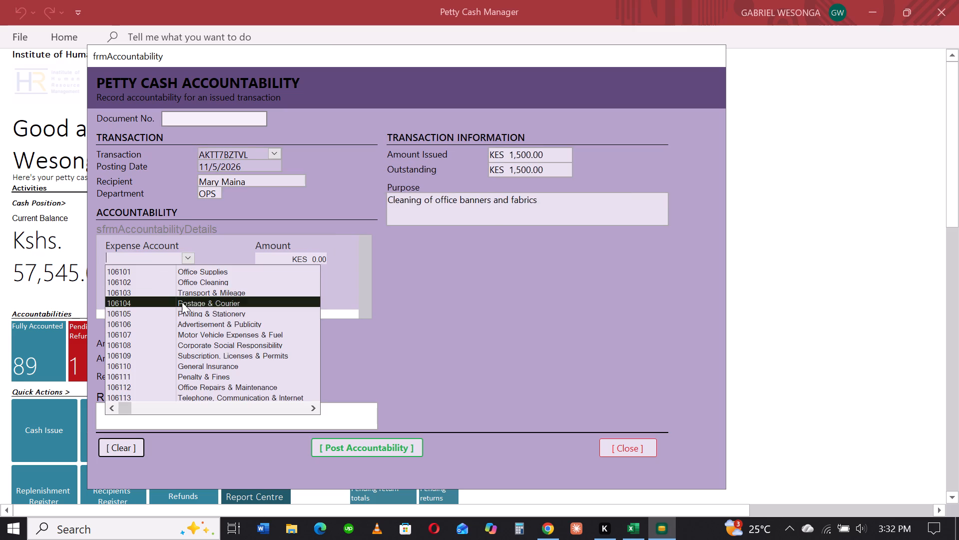
pyautogui.click(208, 281)
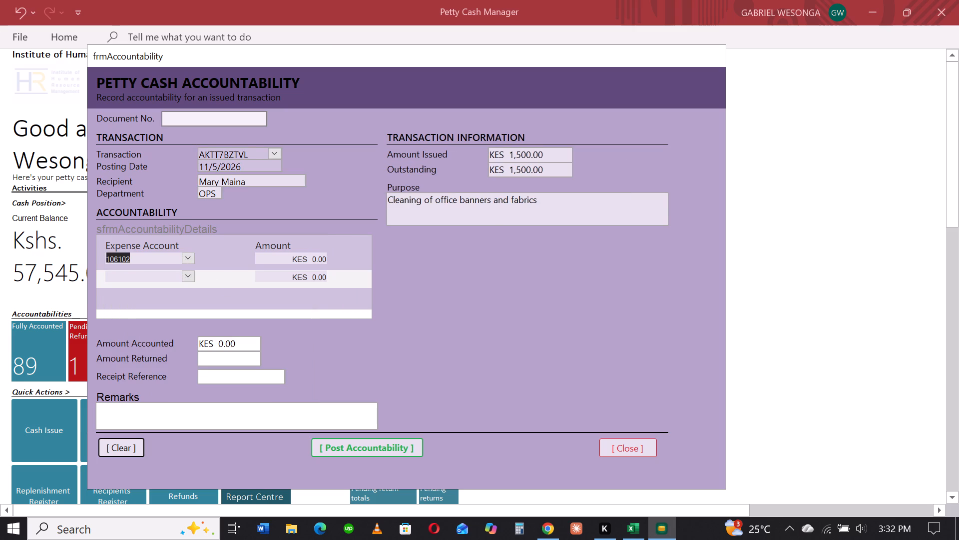
pyautogui.moveTo(288, 259); pyautogui.dragTo(325, 247)
pyautogui.click(325, 247)
pyautogui.write('1500')
pyautogui.click(309, 273)
# Enter receipt reference 30728, post the accountability and close its form.
pyautogui.click(217, 376)
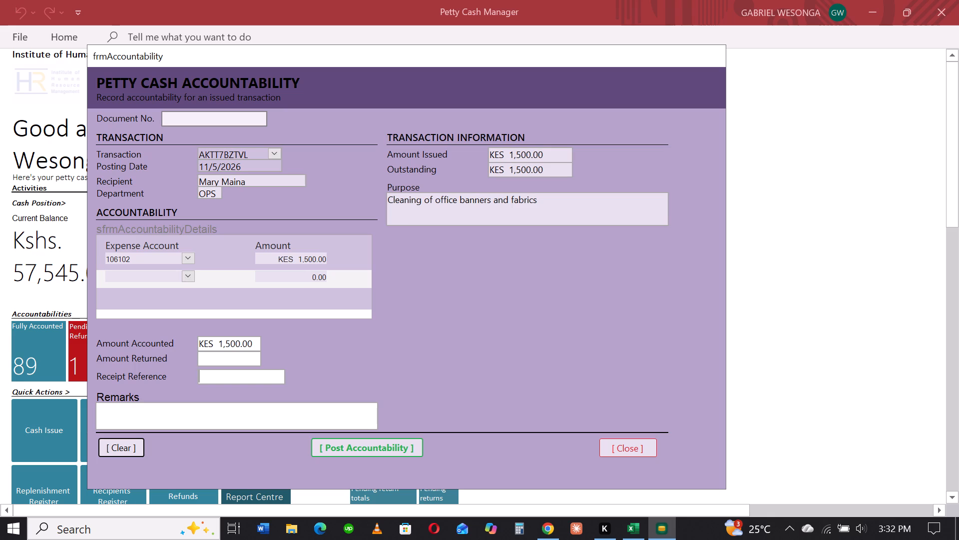
pyautogui.write('30728')
pyautogui.click(211, 419)
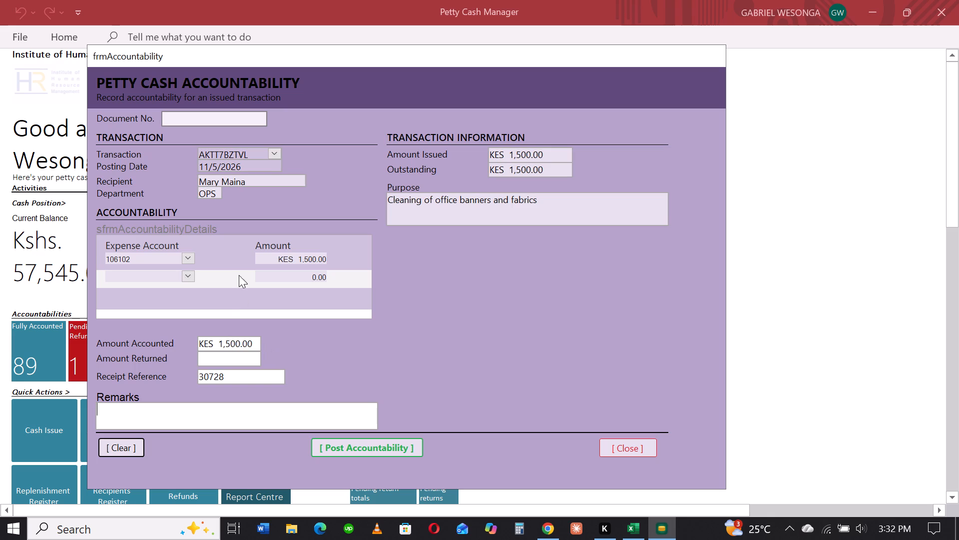
pyautogui.click(394, 448)
pyautogui.click(570, 338)
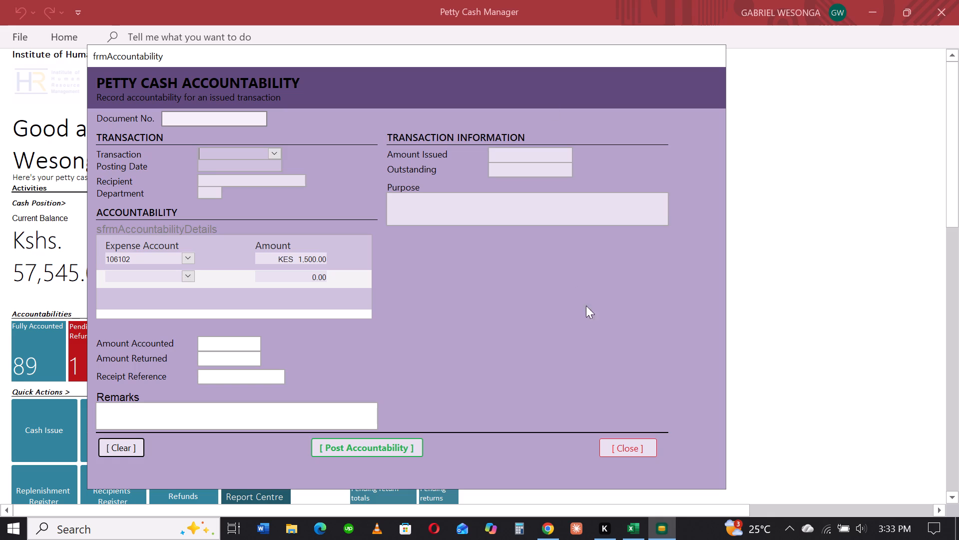
pyautogui.click(633, 455)
# Switch to the Detail Trial Balance workbook in Excel and fill the Debit cell of RCPT/25/23765 green.
pyautogui.click(548, 527)
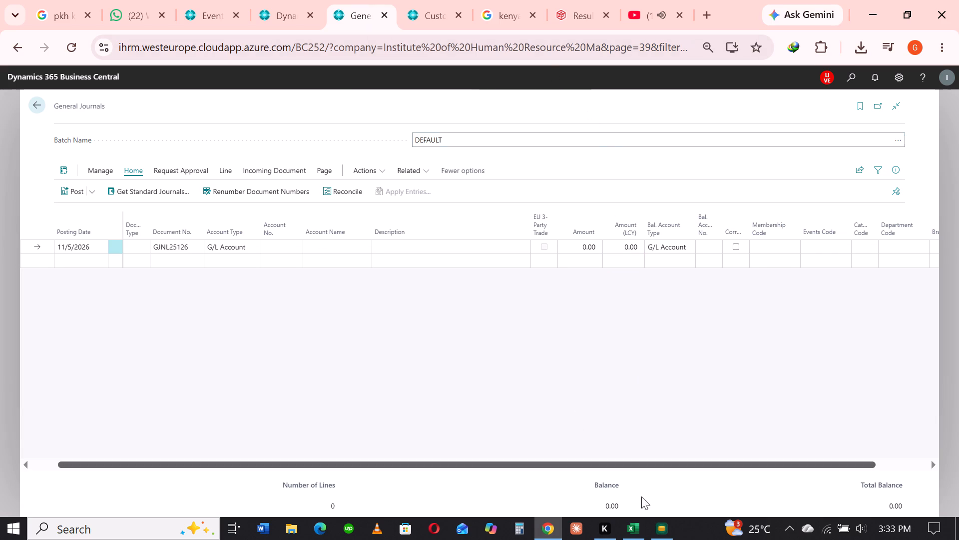
pyautogui.click(647, 539)
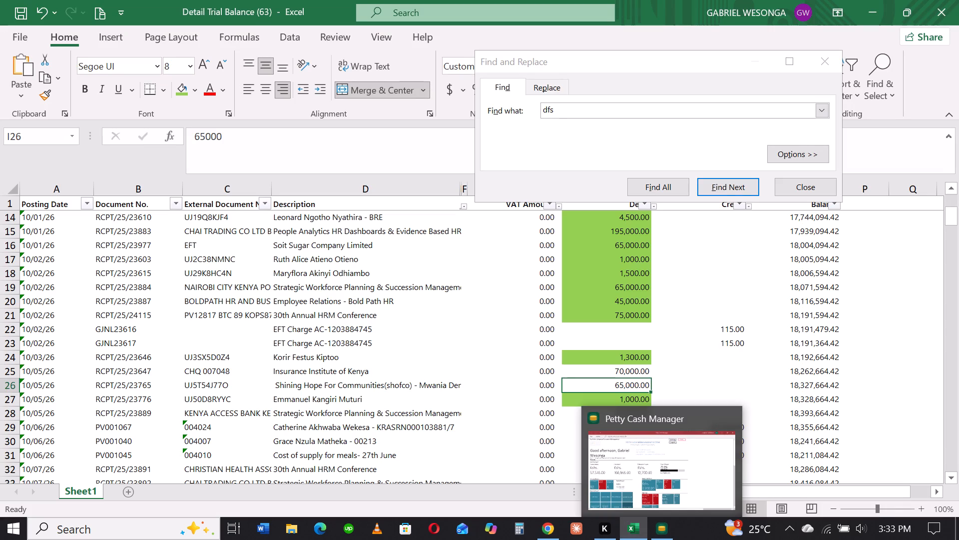
pyautogui.click(190, 81)
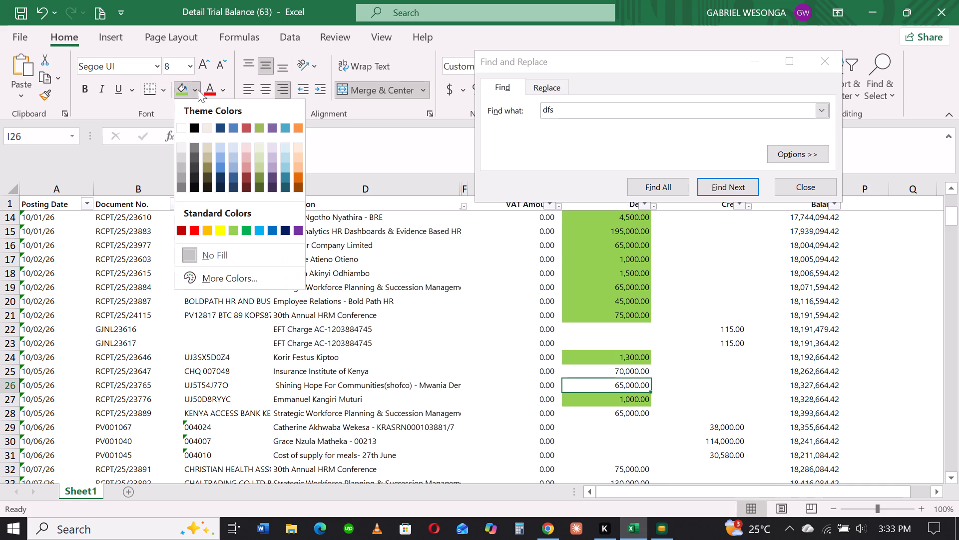
pyautogui.click(286, 320)
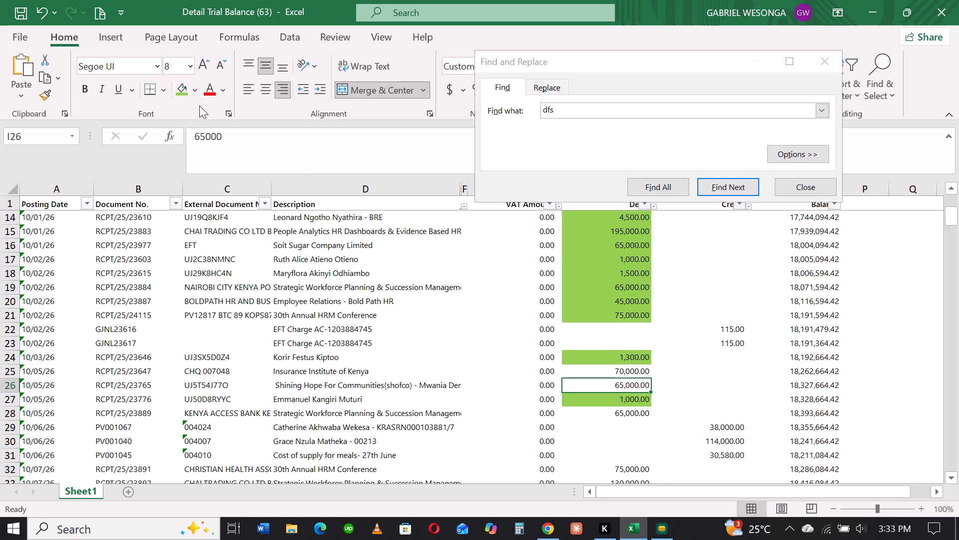
pyautogui.click(181, 93)
# Fill the Debit cell of RCPT/25/23889 green.
pyautogui.click(611, 421)
pyautogui.click(615, 364)
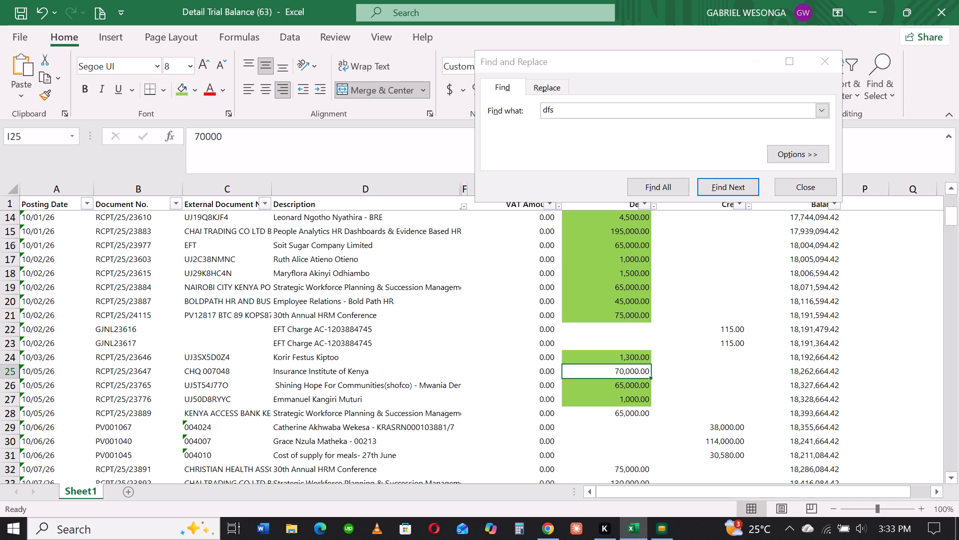
pyautogui.click(605, 419)
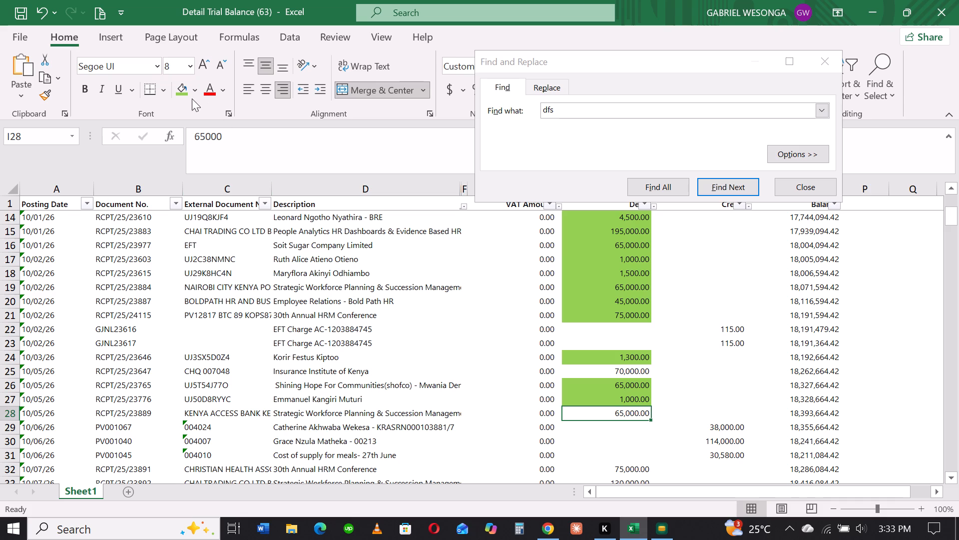
pyautogui.click(177, 97)
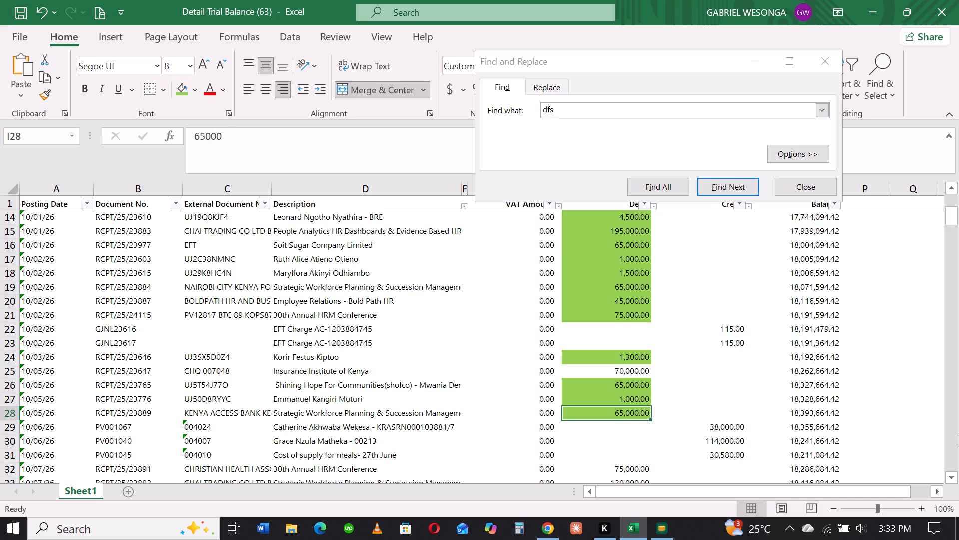
# Fill the Debit cells of RCPT/25/23891 and RCPT/25/23892 green.
pyautogui.tripleClick(947, 475)
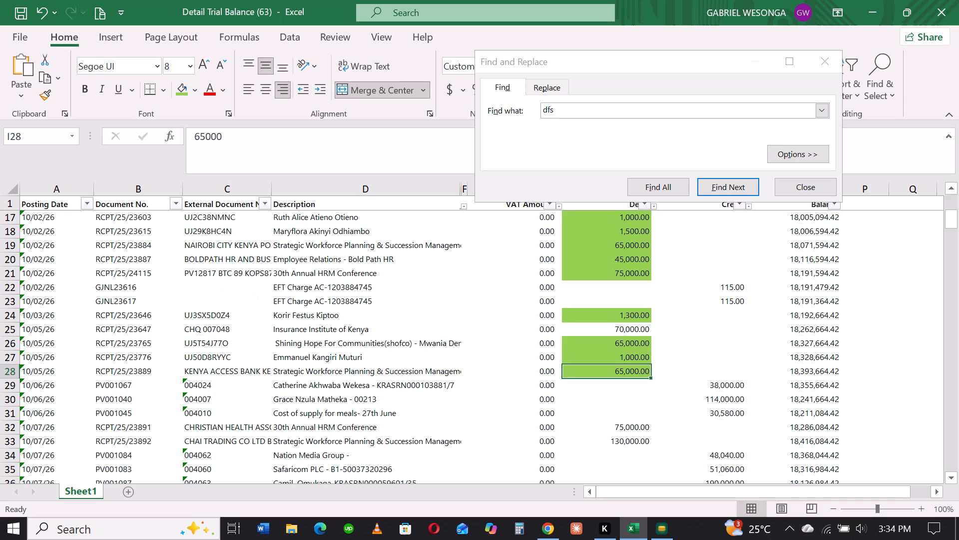
pyautogui.click(641, 427)
pyautogui.click(173, 86)
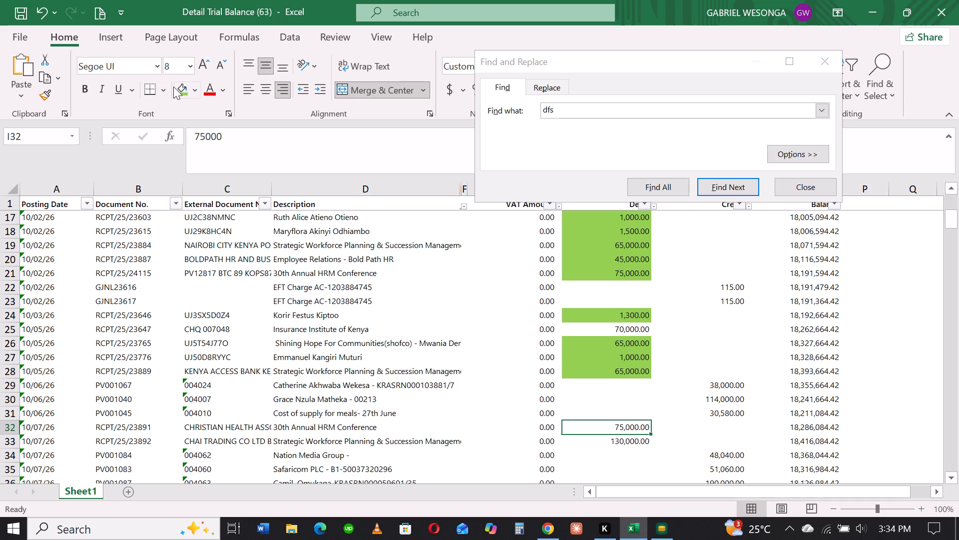
pyautogui.moveTo(614, 431); pyautogui.dragTo(621, 449)
pyautogui.click(650, 412)
pyautogui.moveTo(624, 423); pyautogui.dragTo(626, 435)
pyautogui.click(177, 87)
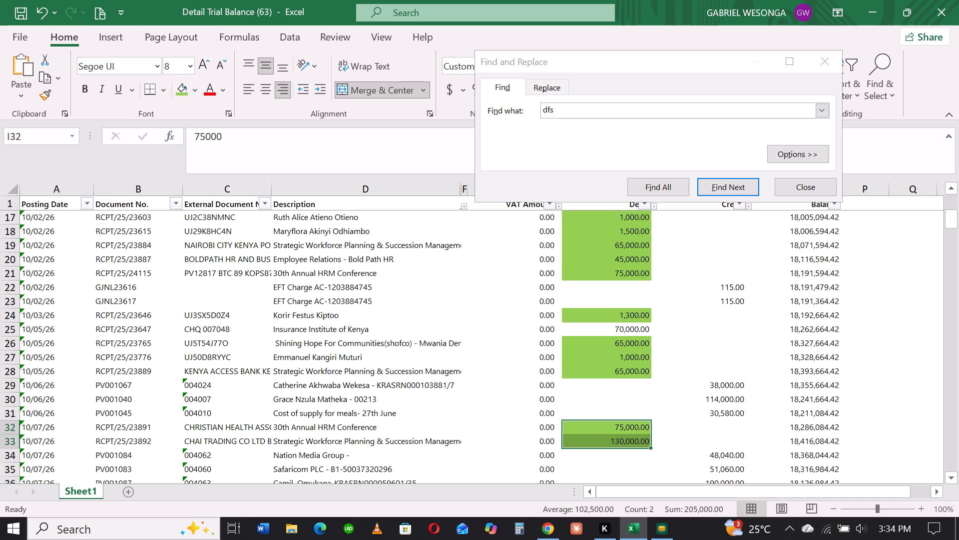
# Search the trial balance sheet for "directorat".
pyautogui.click(785, 427)
pyautogui.tripleClick(951, 475)
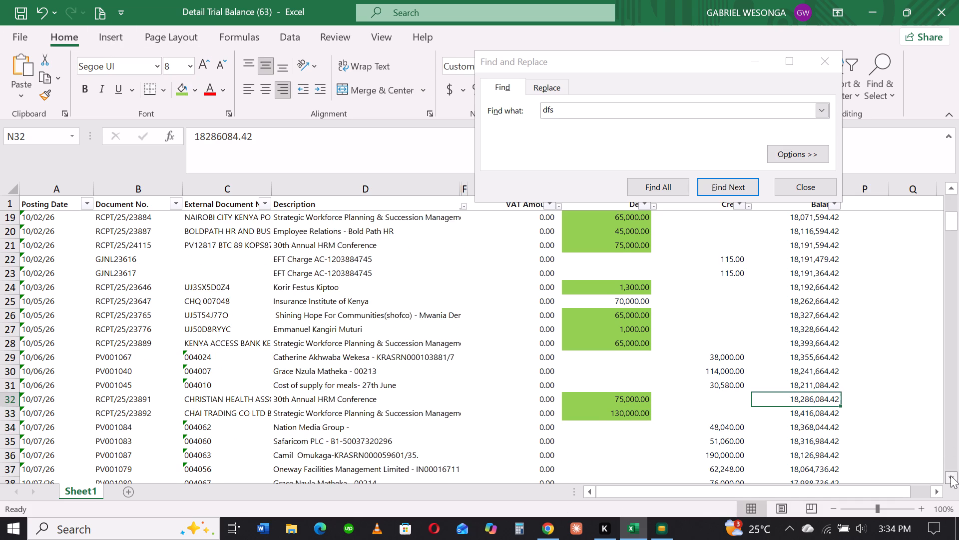
pyautogui.tripleClick(951, 475)
pyautogui.click(951, 475)
pyautogui.doubleClick(951, 475)
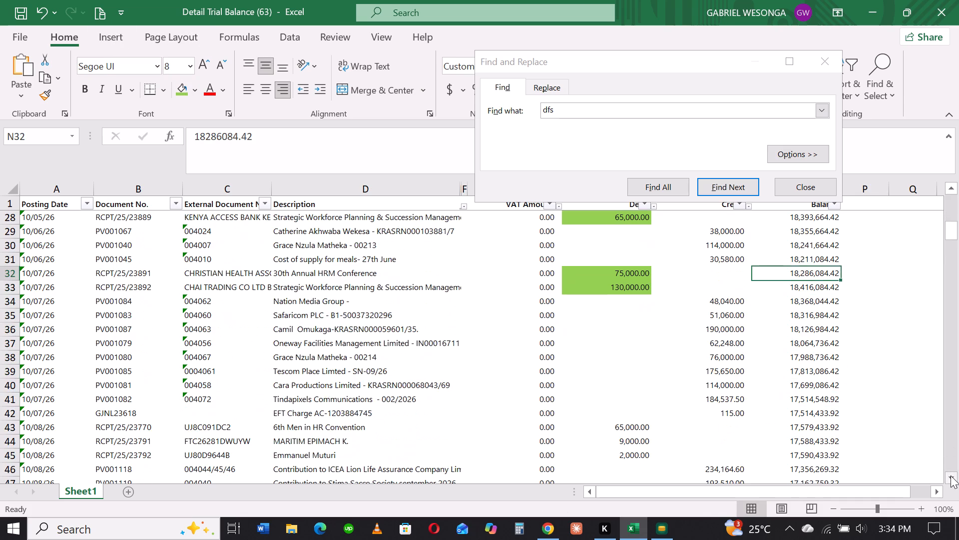
pyautogui.doubleClick(951, 475)
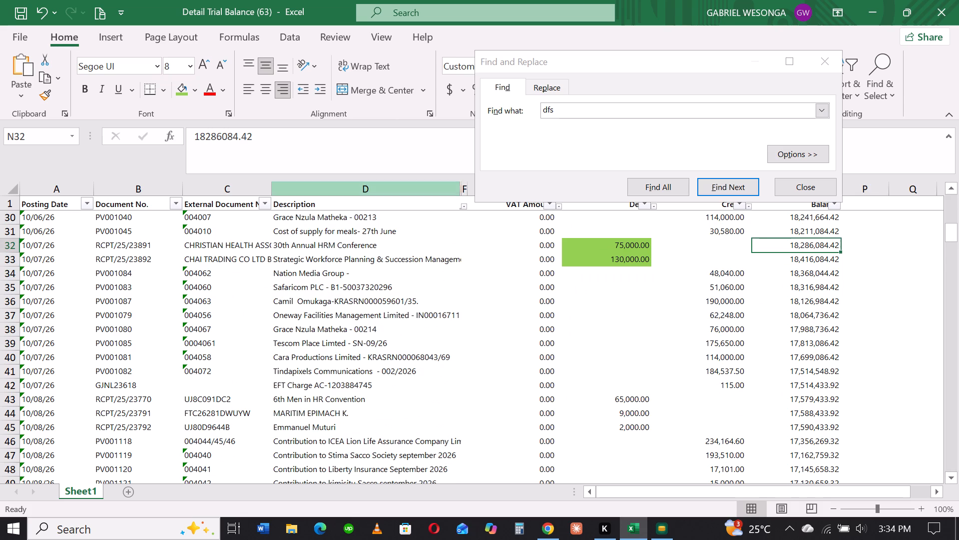
pyautogui.moveTo(559, 111); pyautogui.dragTo(490, 109)
pyautogui.write('directorat')
pyautogui.click(731, 186)
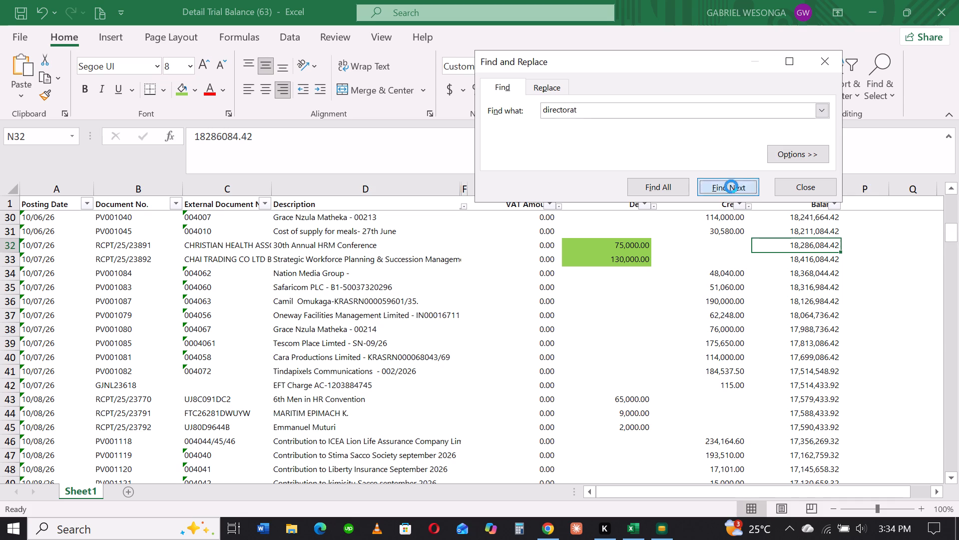
# Fill the Debit cells of RCPT/25/23894, RCPT/25/23918 and RCPT/25/24116 green.
pyautogui.moveTo(632, 344); pyautogui.dragTo(635, 359)
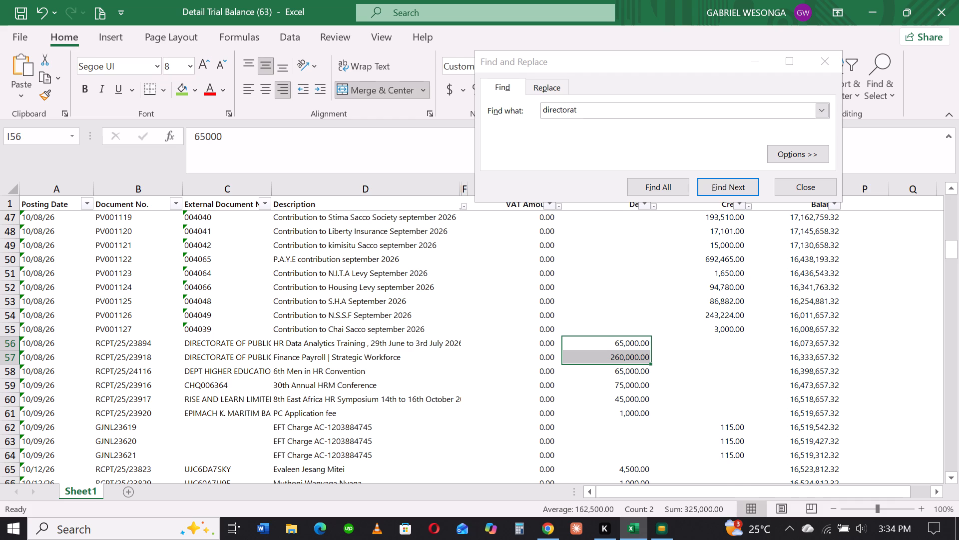
pyautogui.scroll(1, 635, 359)
pyautogui.keyDown('ctrl'); pyautogui.click(627, 417); pyautogui.keyUp('ctrl')
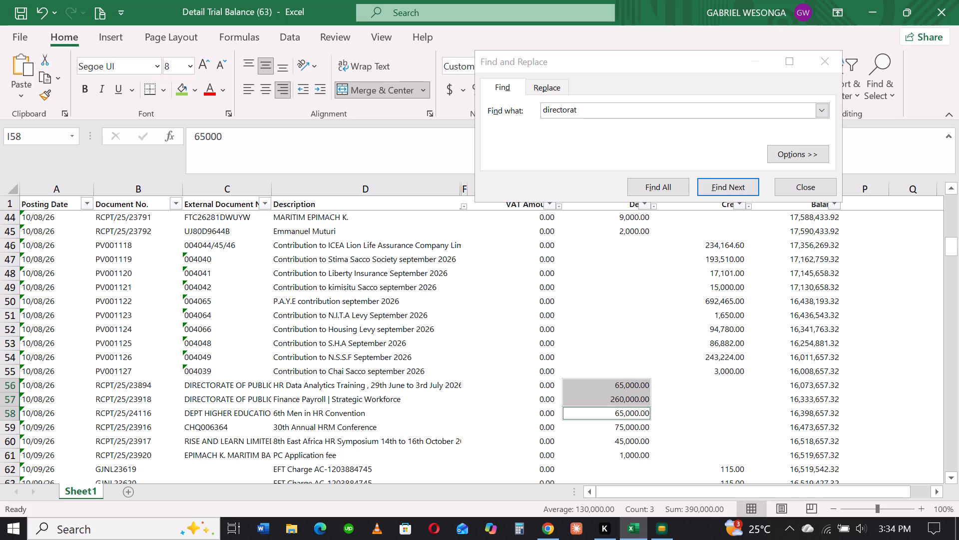
pyautogui.click(185, 90)
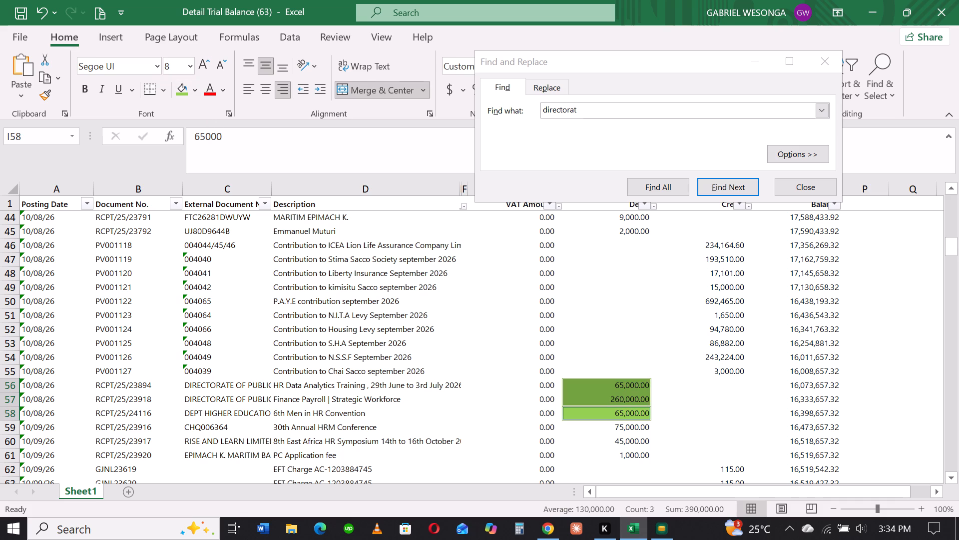
# Search the sheet for "dc2" and fill the Debit cell of RCPT/25/23770 green.
pyautogui.click(593, 445)
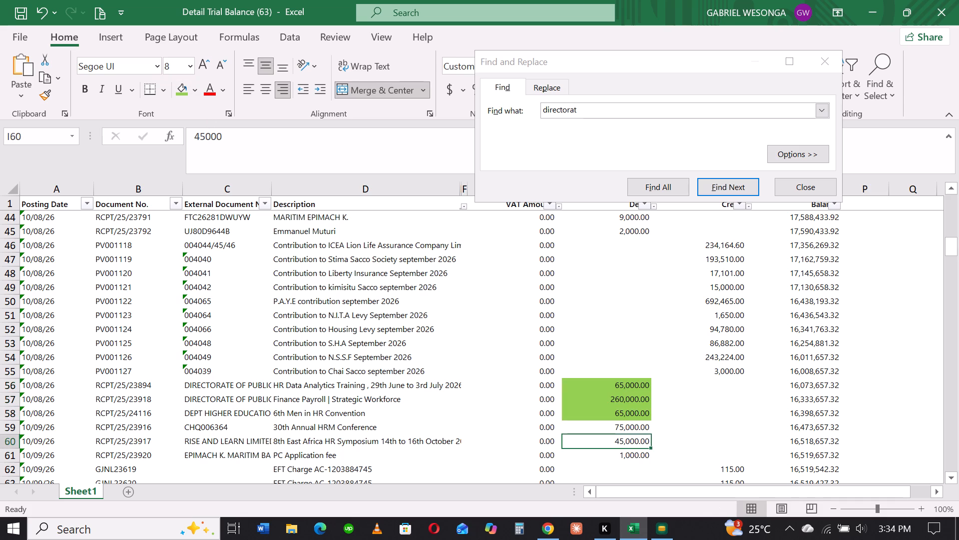
pyautogui.click(630, 427)
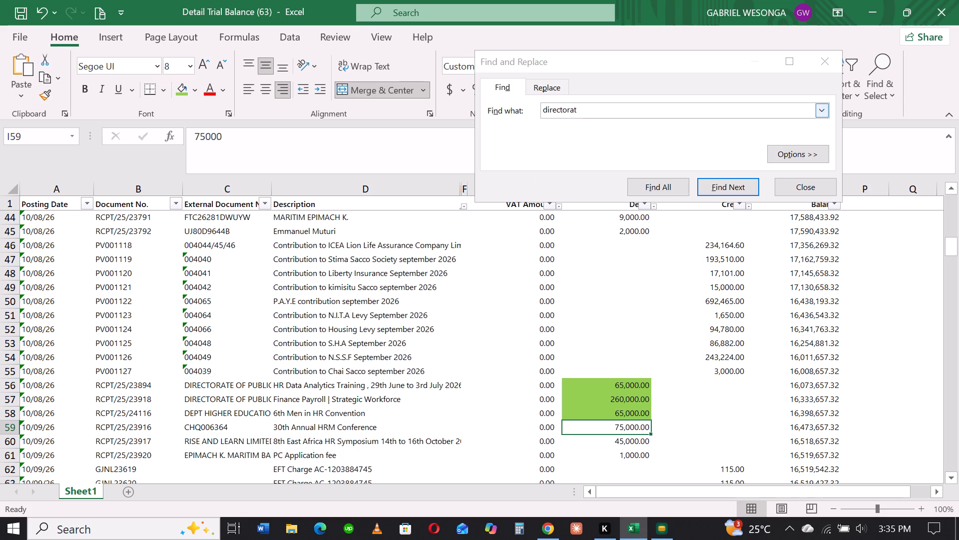
pyautogui.moveTo(588, 111); pyautogui.dragTo(370, 123)
pyautogui.moveTo(592, 110); pyautogui.dragTo(530, 109)
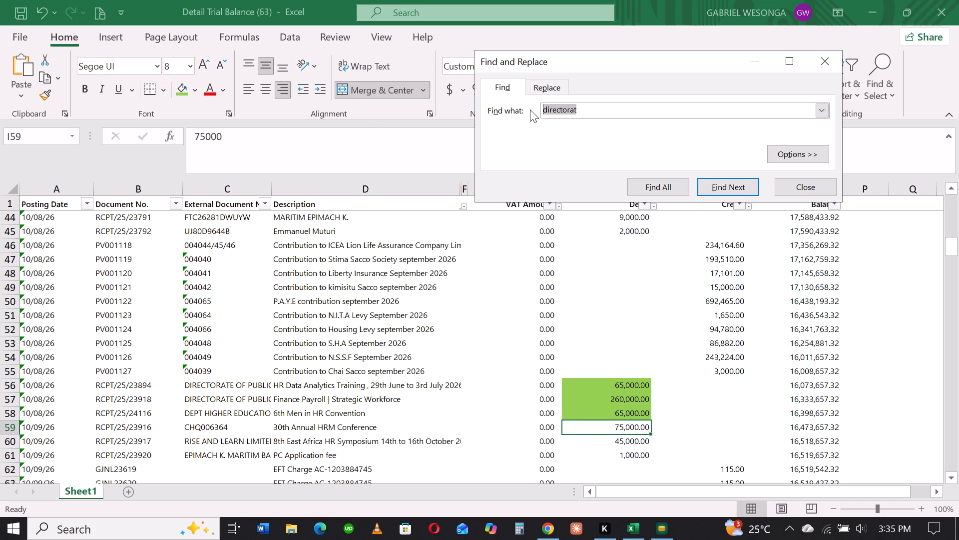
pyautogui.write('dc2')
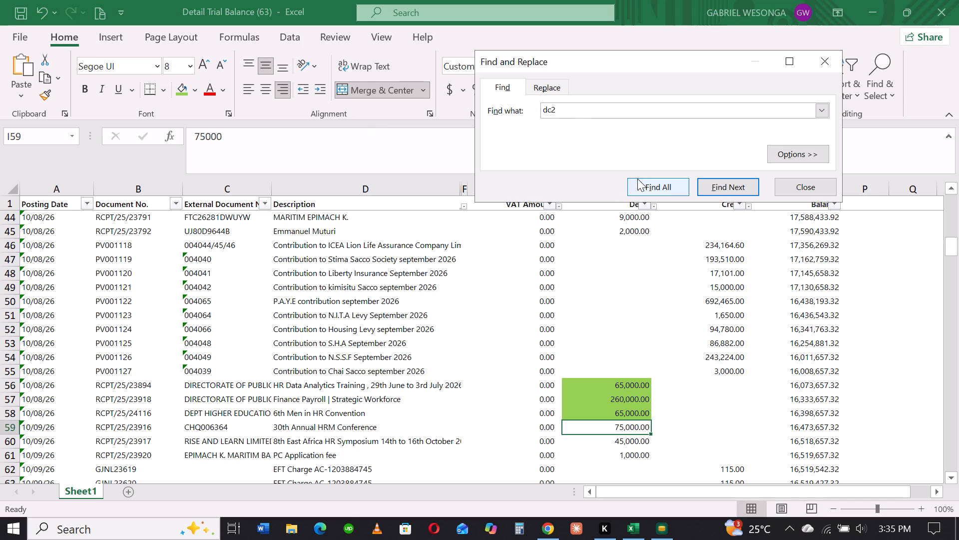
pyautogui.click(718, 183)
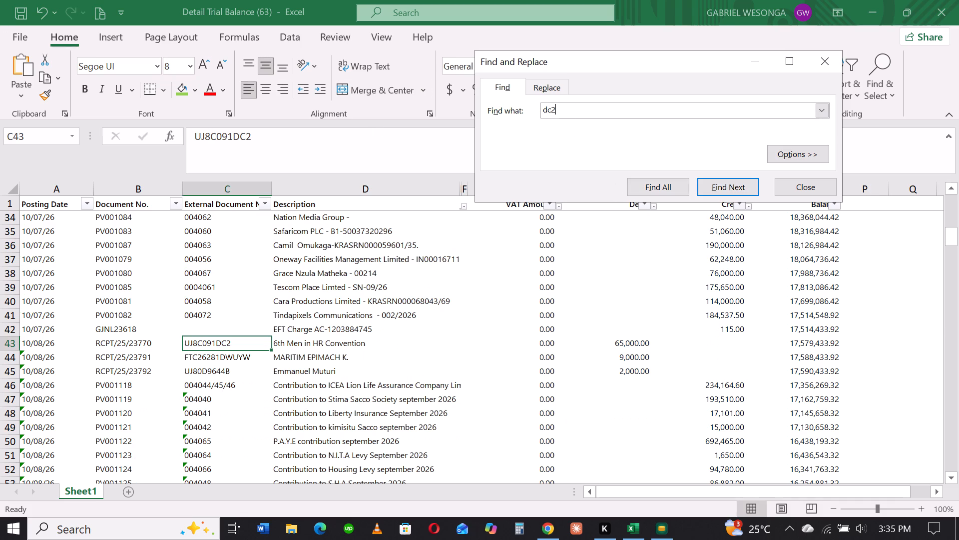
pyautogui.click(631, 338)
pyautogui.click(184, 93)
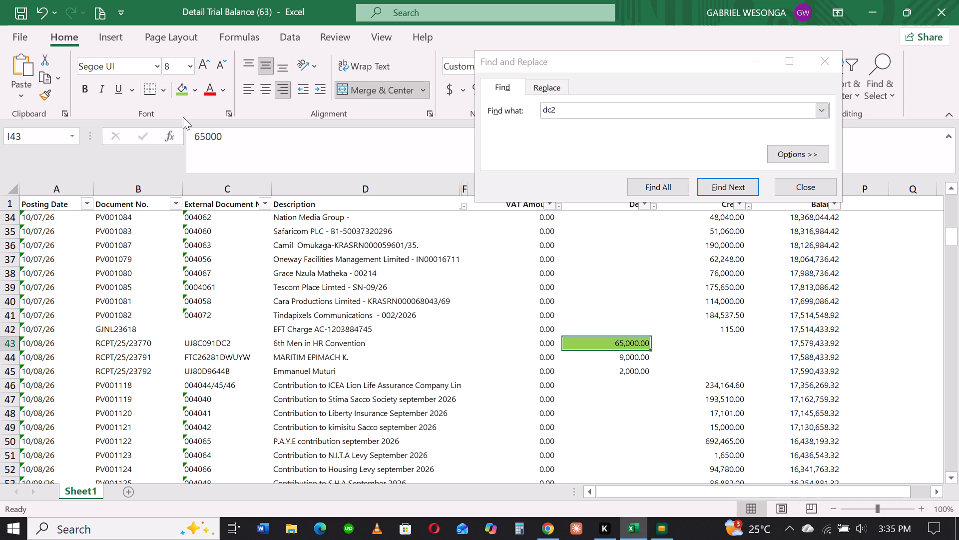
# Fill the Debit cells of RCPT/25/23792 and RCPT/25/23791 green.
pyautogui.click(624, 370)
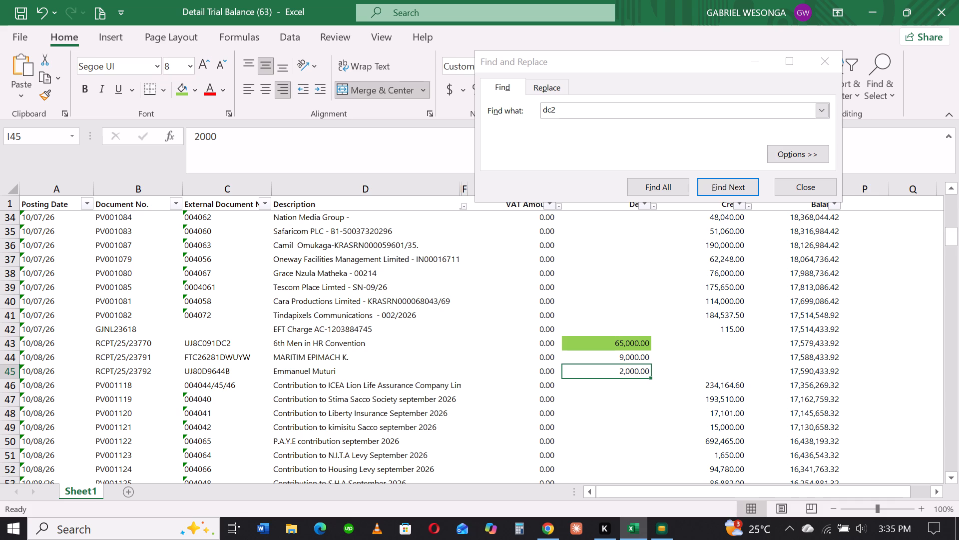
pyautogui.click(178, 89)
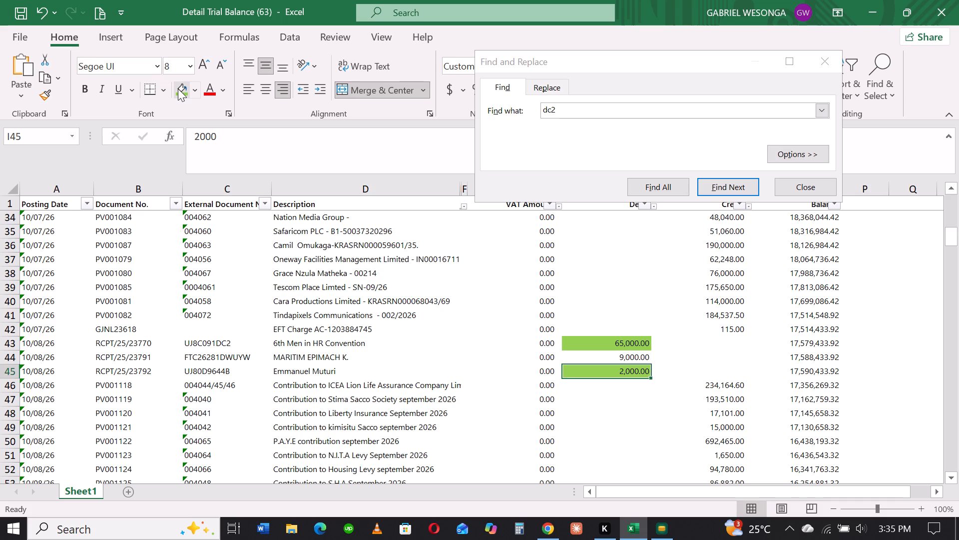
pyautogui.click(614, 359)
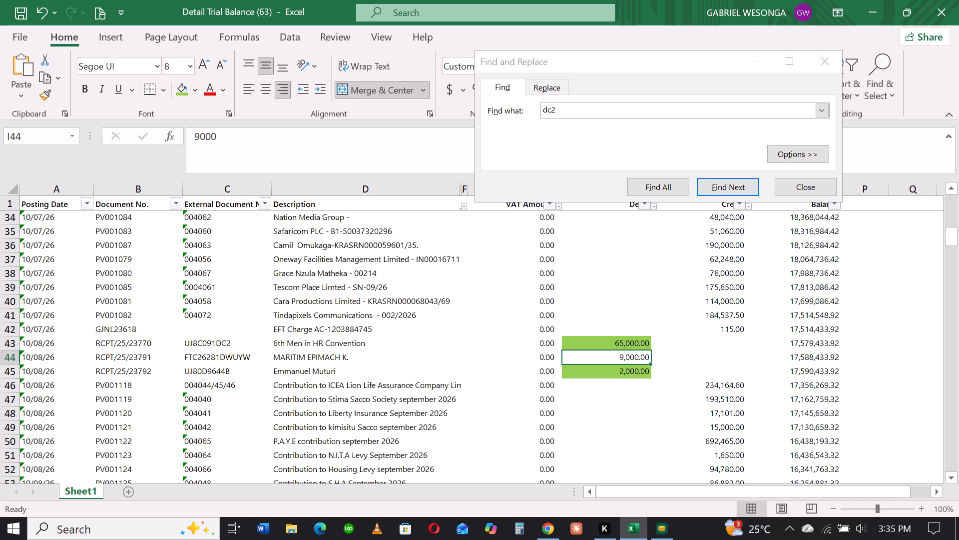
pyautogui.click(186, 94)
pyautogui.click(668, 447)
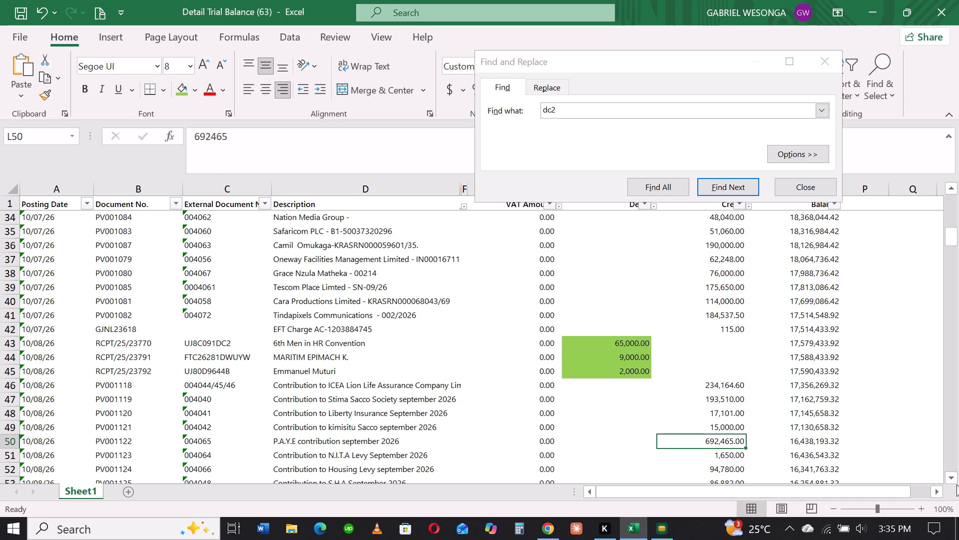
# Search the trial balance sheet for "africert".
pyautogui.tripleClick(956, 478)
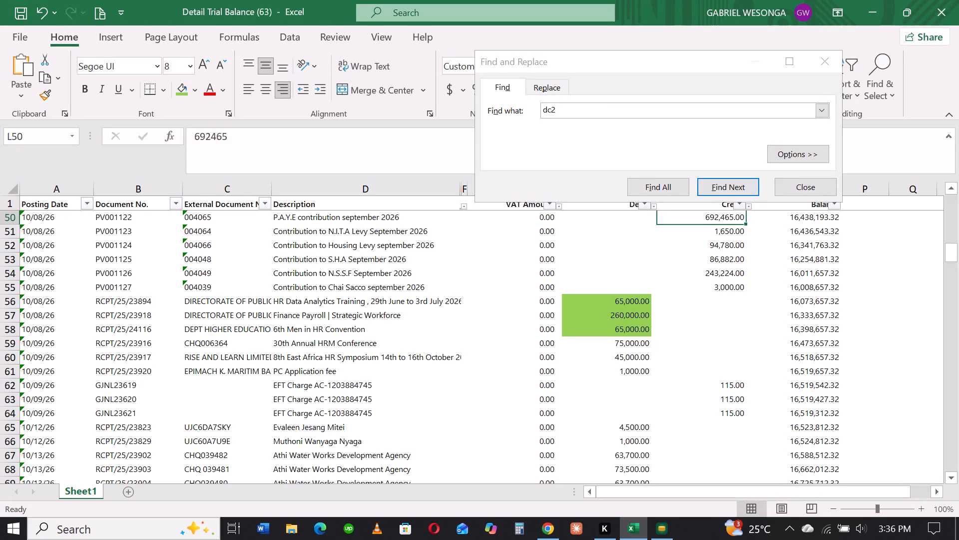
pyautogui.click(620, 340)
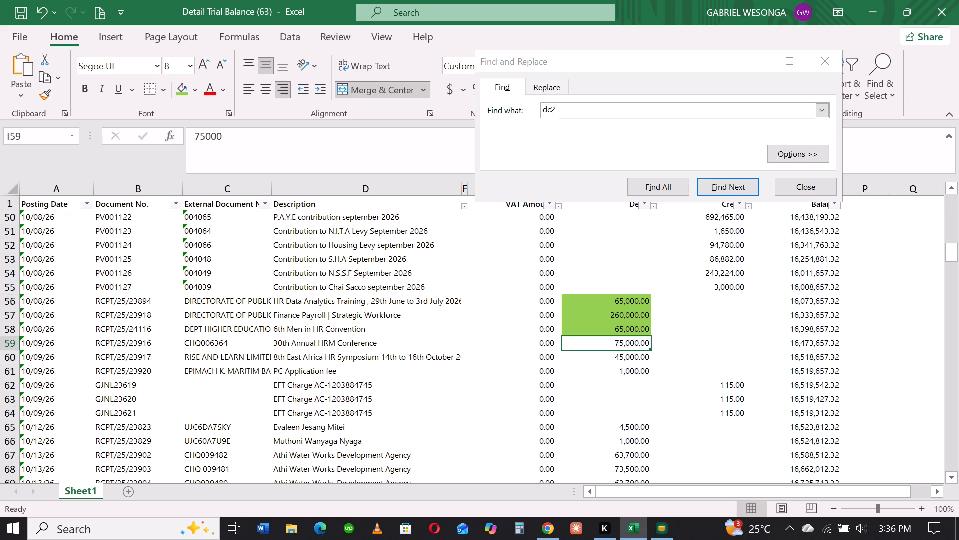
pyautogui.moveTo(590, 113); pyautogui.dragTo(517, 107)
pyautogui.write('africert')
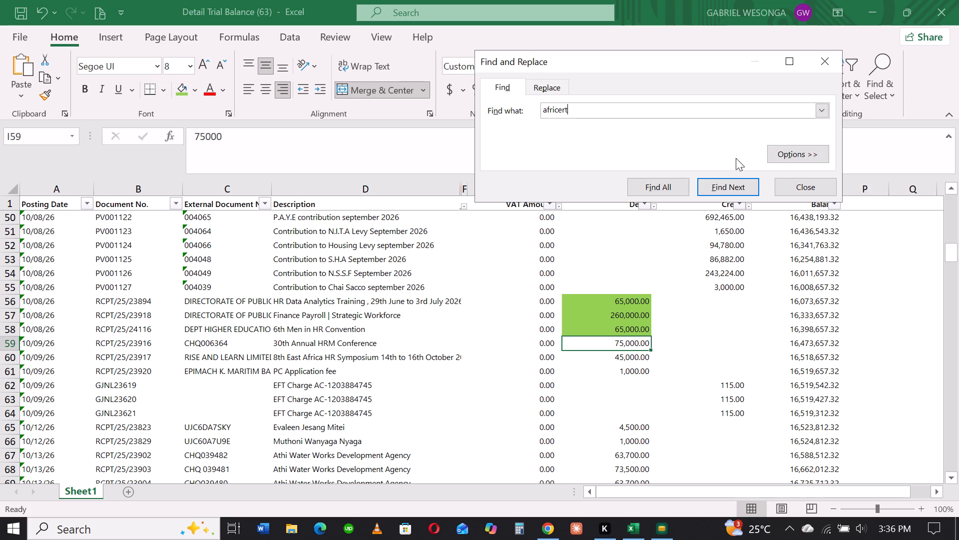
pyautogui.click(732, 183)
pyautogui.click(476, 307)
# Search the sheet for "6364" and fill the Debit cell of RCPT/25/23916 green.
pyautogui.moveTo(573, 110); pyautogui.dragTo(573, 111)
pyautogui.moveTo(573, 111); pyautogui.dragTo(491, 106)
pyautogui.write('6364')
pyautogui.click(723, 189)
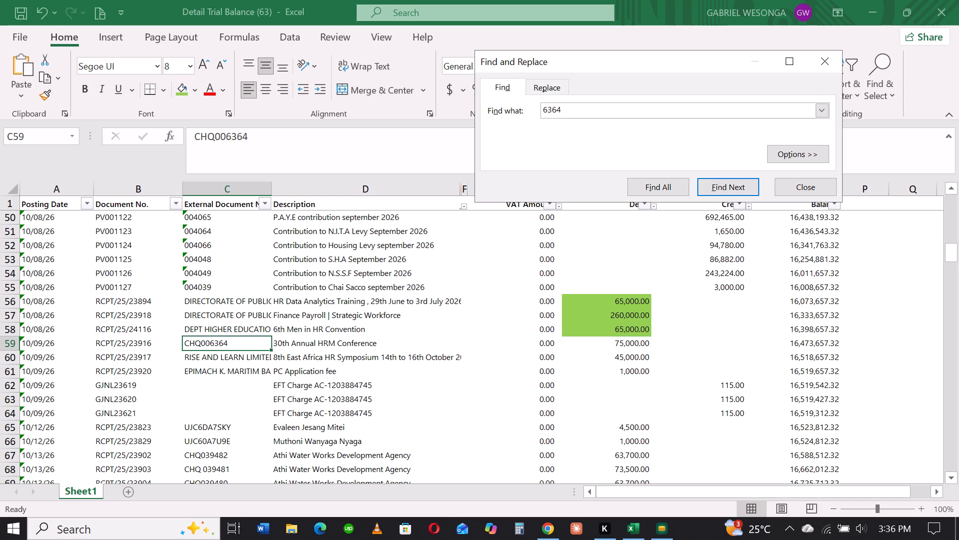
pyautogui.click(607, 345)
pyautogui.click(184, 84)
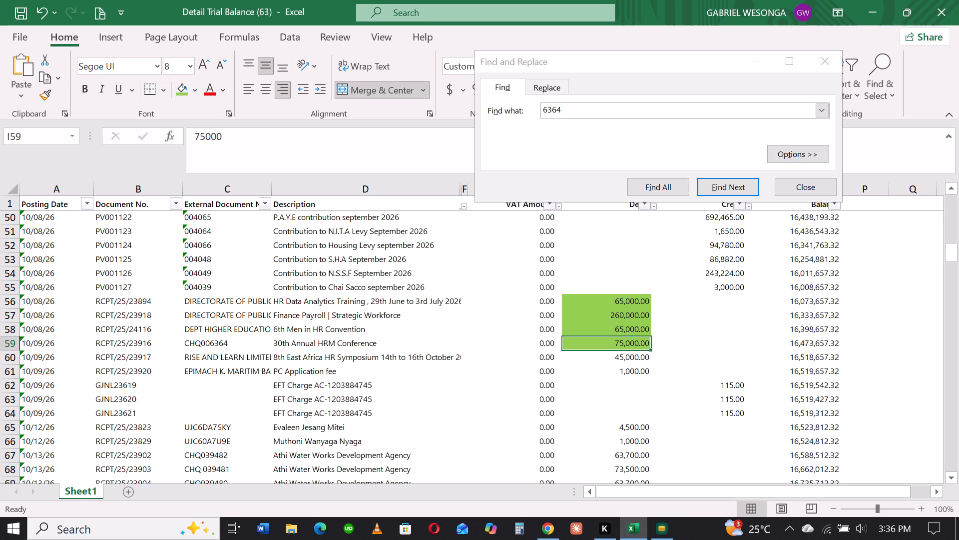
# Fill the Debit cells of RCPT/25/23917, RCPT/25/23920, RCPT/25/23823 and RCPT/25/23829 green.
pyautogui.moveTo(632, 354); pyautogui.dragTo(637, 385)
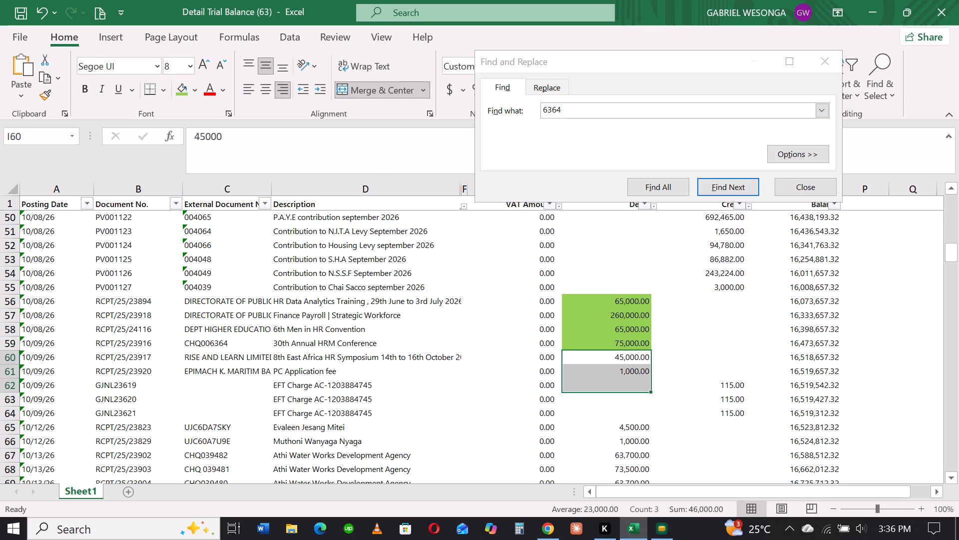
pyautogui.moveTo(632, 353); pyautogui.dragTo(635, 371)
pyautogui.click(173, 95)
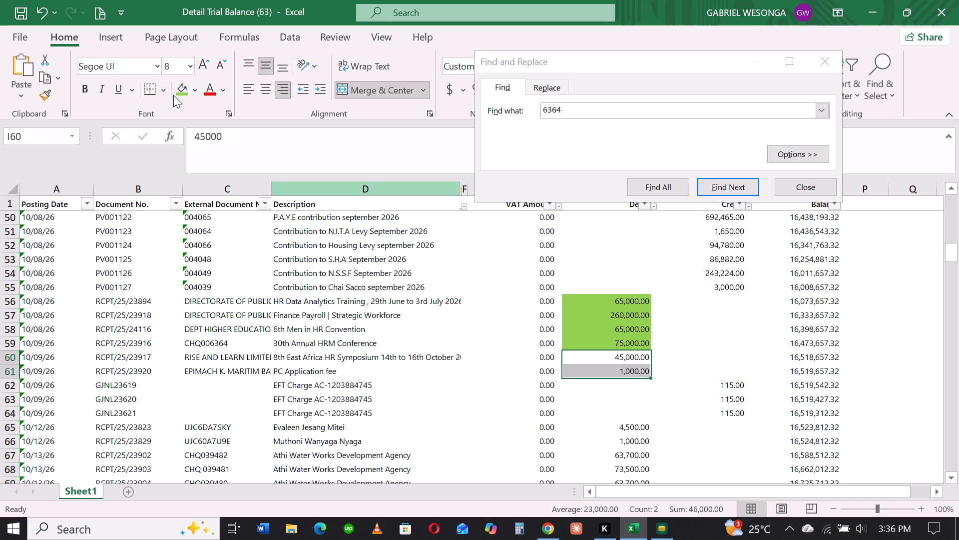
pyautogui.click(176, 89)
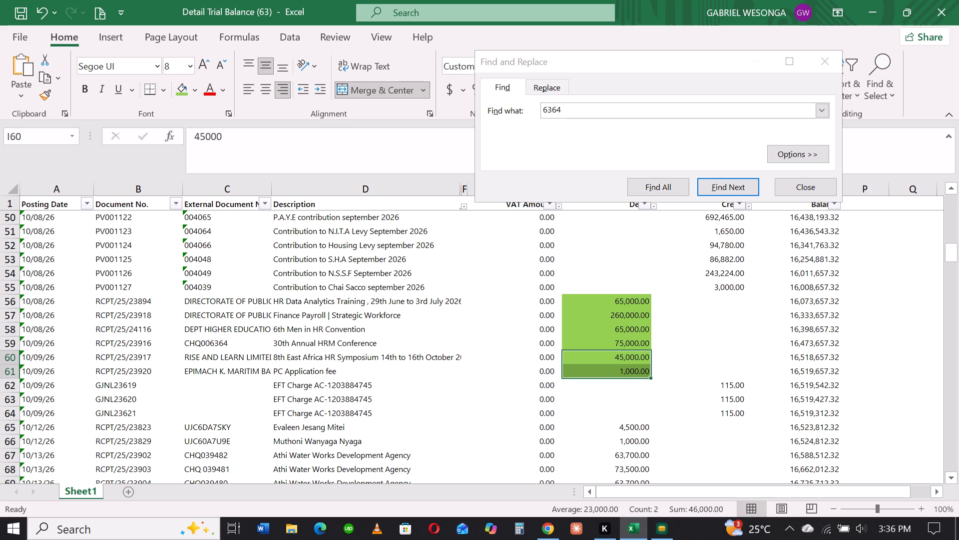
pyautogui.moveTo(608, 421); pyautogui.dragTo(608, 444)
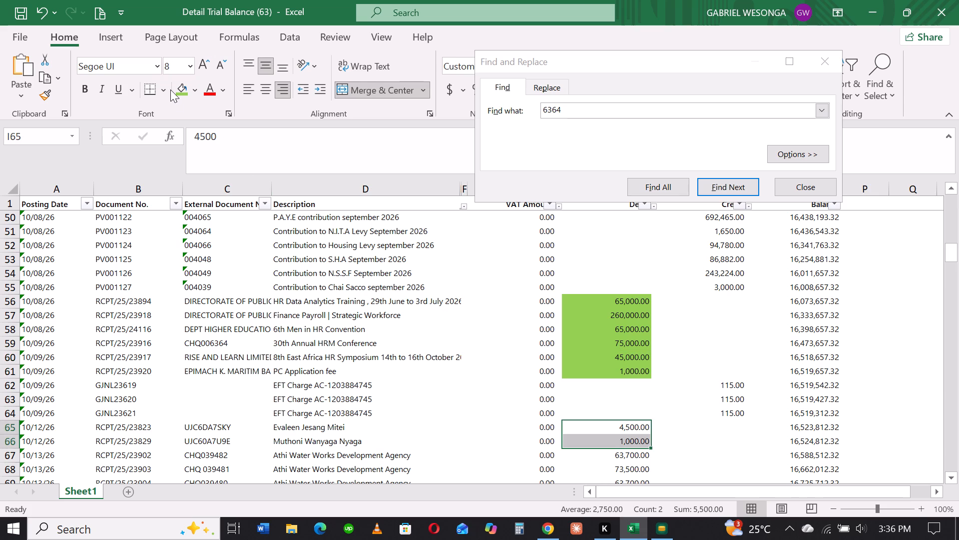
pyautogui.click(170, 89)
pyautogui.click(177, 85)
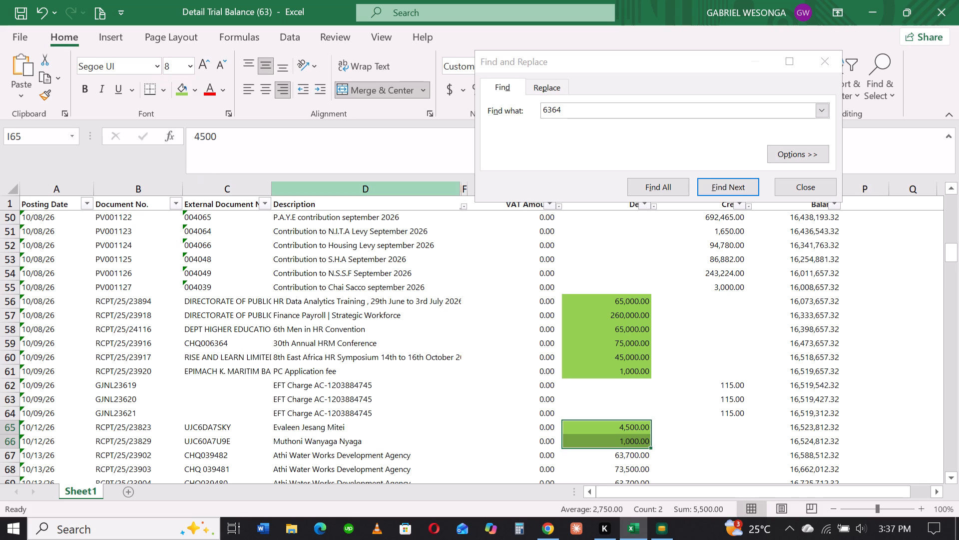
# Fill the Debit cells of the 10/13/26 receipts RCPT/25/24010, RCPT/25/24009, RCPT/25/24062, RCPT/25/24349 and RCPT/25/24008 green.
pyautogui.click(632, 477)
pyautogui.doubleClick(955, 480)
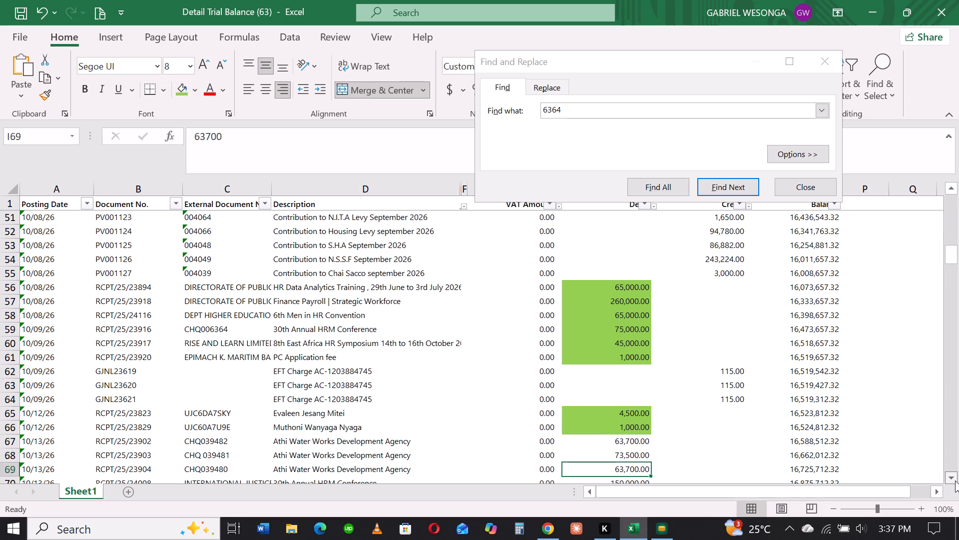
pyautogui.click(955, 480)
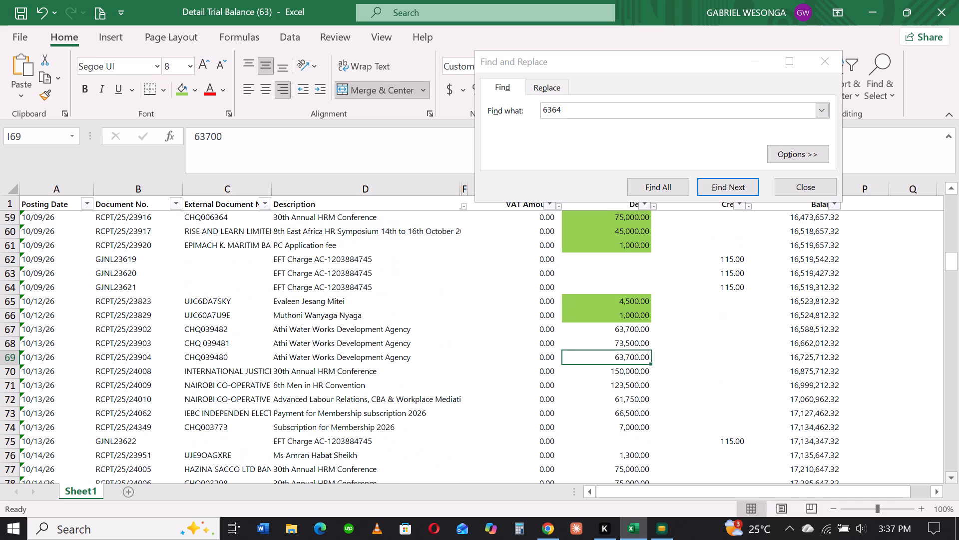
pyautogui.click(621, 403)
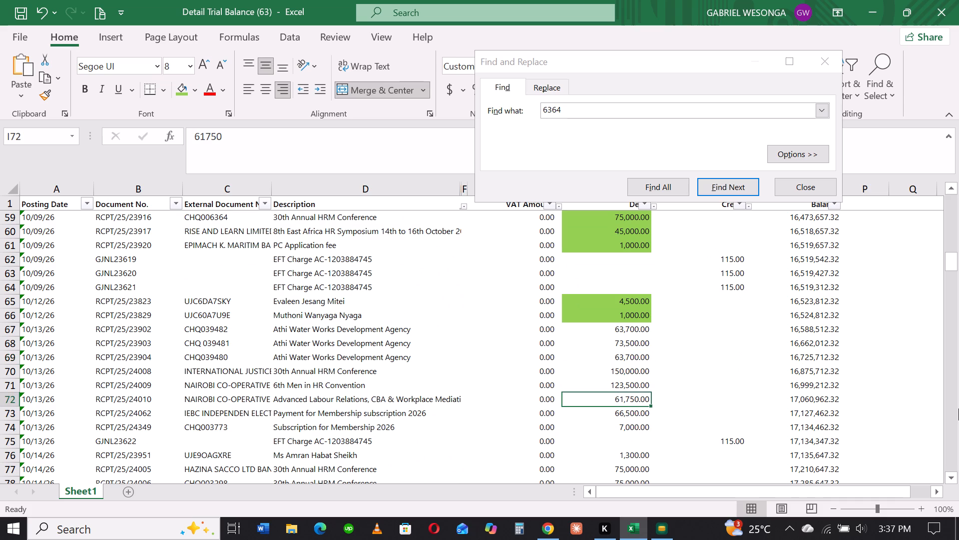
pyautogui.click(176, 95)
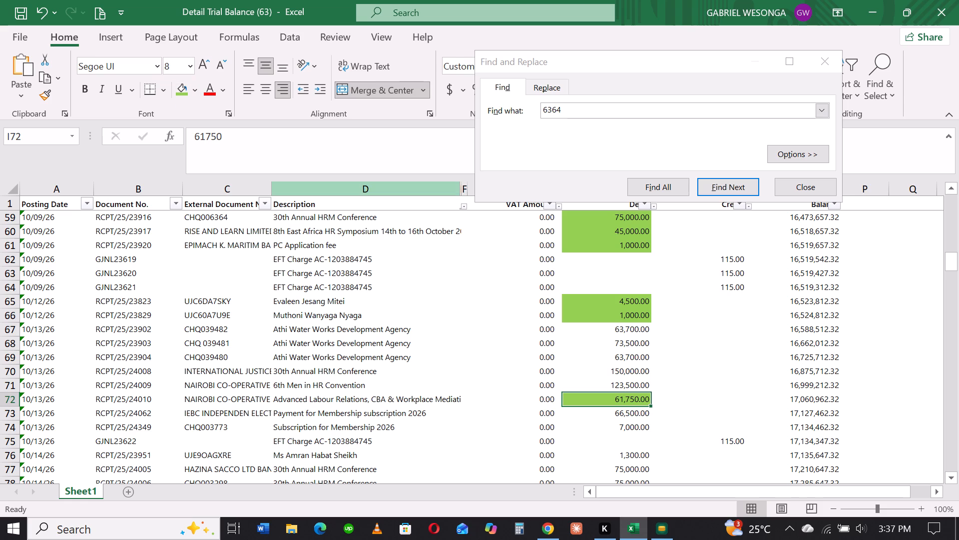
pyautogui.click(604, 383)
pyautogui.click(185, 89)
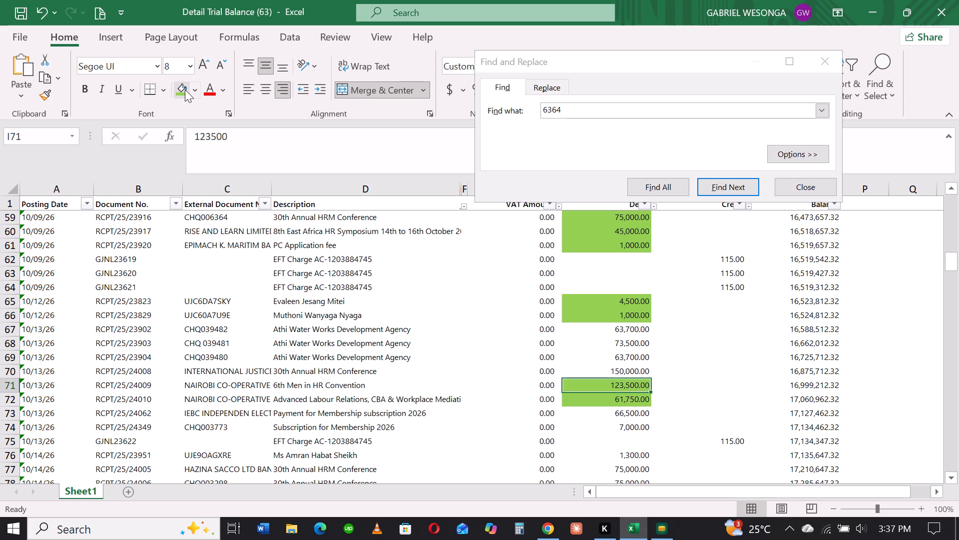
pyautogui.click(645, 412)
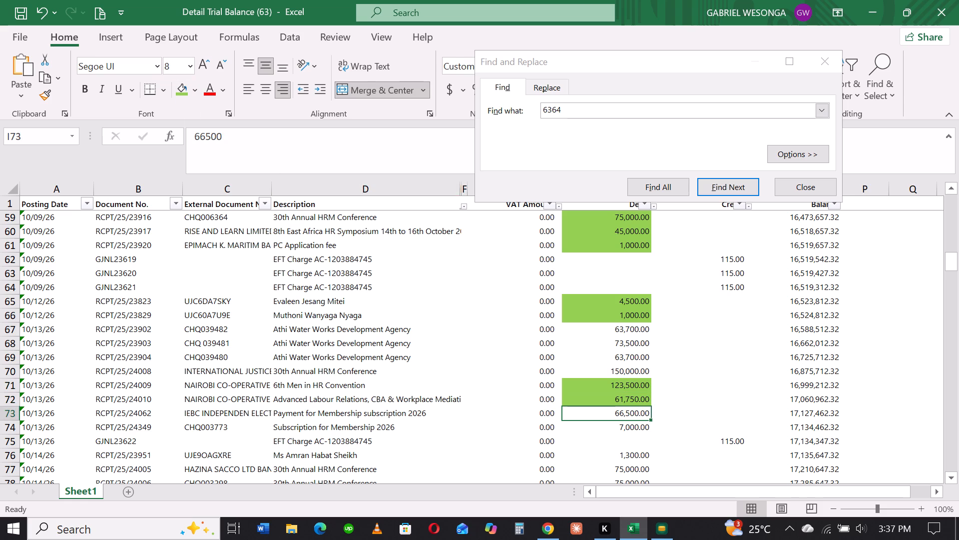
pyautogui.click(181, 96)
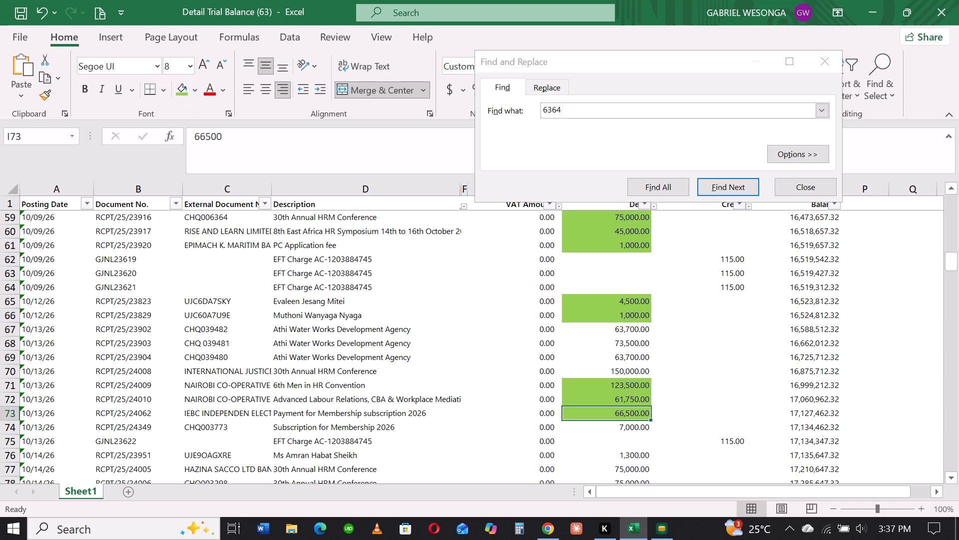
pyautogui.click(616, 427)
pyautogui.click(182, 91)
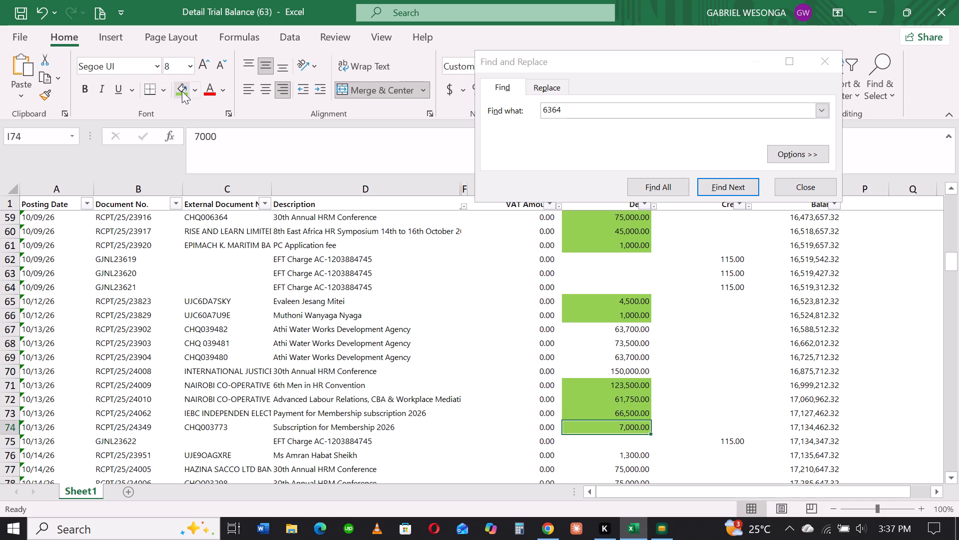
pyautogui.click(578, 361)
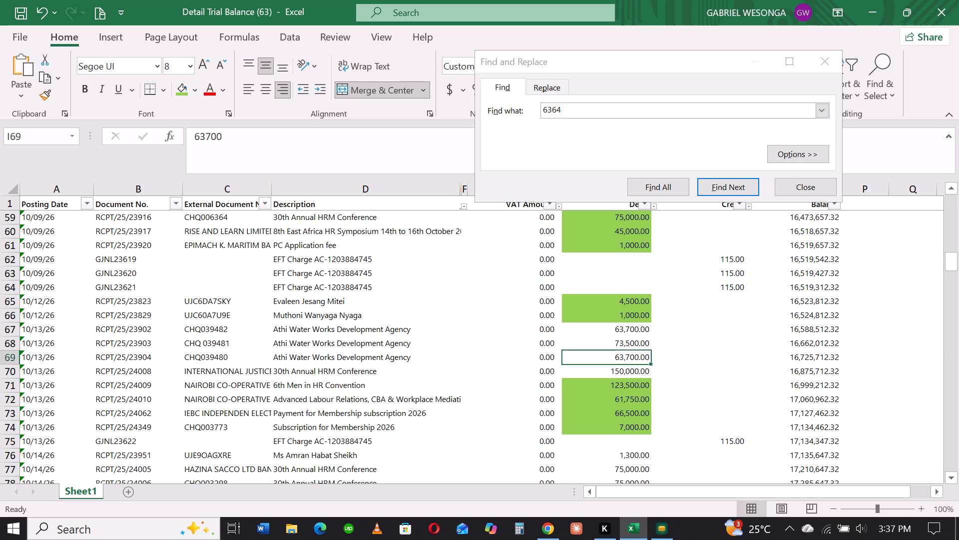
pyautogui.click(599, 374)
pyautogui.click(179, 94)
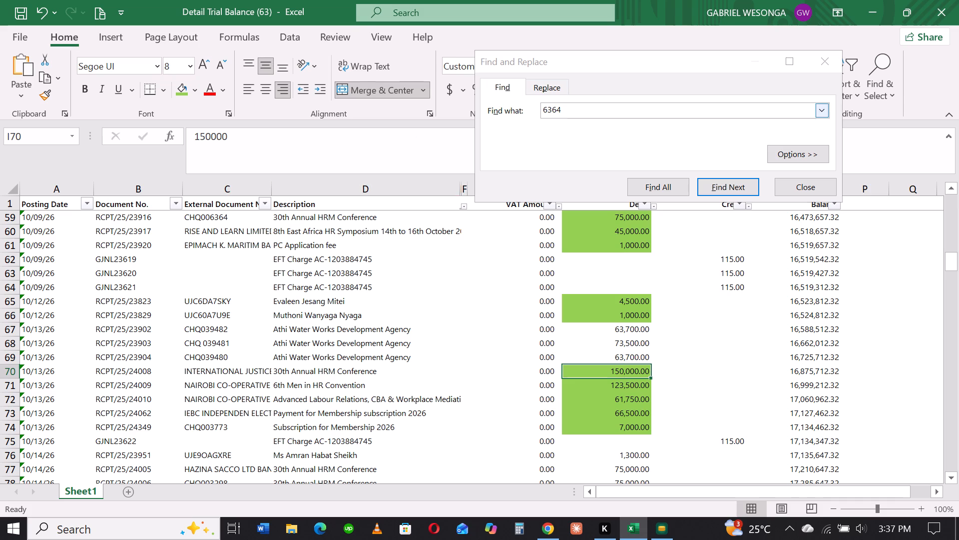
# Search the sheet for "nuclea" and fill the Debit cell of RCPT/25/24007 green.
pyautogui.moveTo(590, 112); pyautogui.dragTo(508, 105)
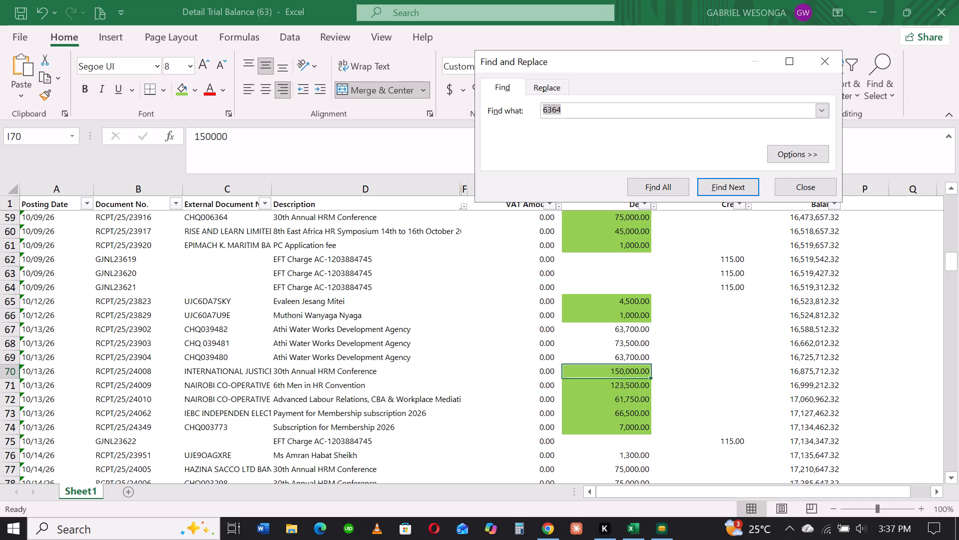
pyautogui.write('nuclea')
pyautogui.click(737, 186)
pyautogui.click(628, 338)
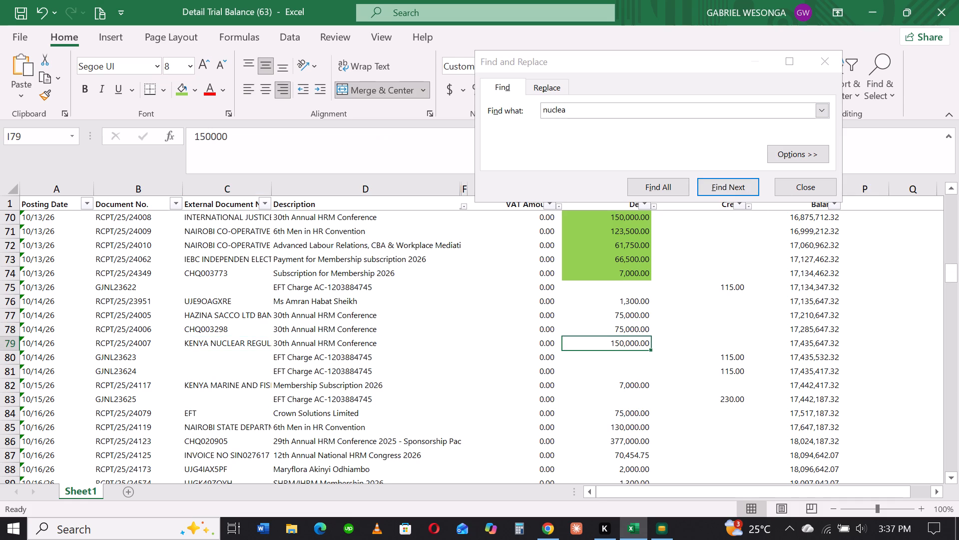
pyautogui.click(178, 92)
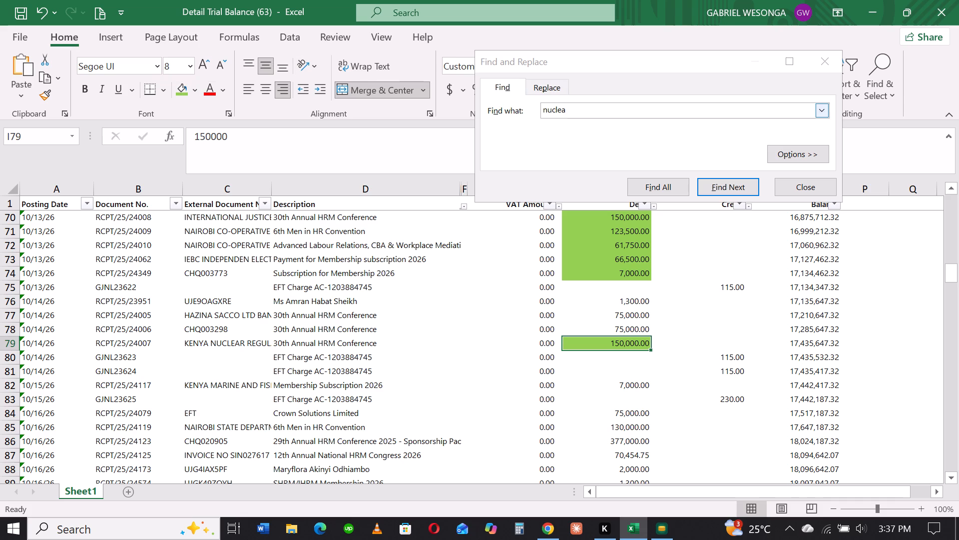
# Search the sheet for "39482" and fill the Debit cells of the Athi Water Works receipts RCPT/25/23902, RCPT/25/23903 and RCPT/25/23904 green.
pyautogui.moveTo(567, 109); pyautogui.dragTo(483, 102)
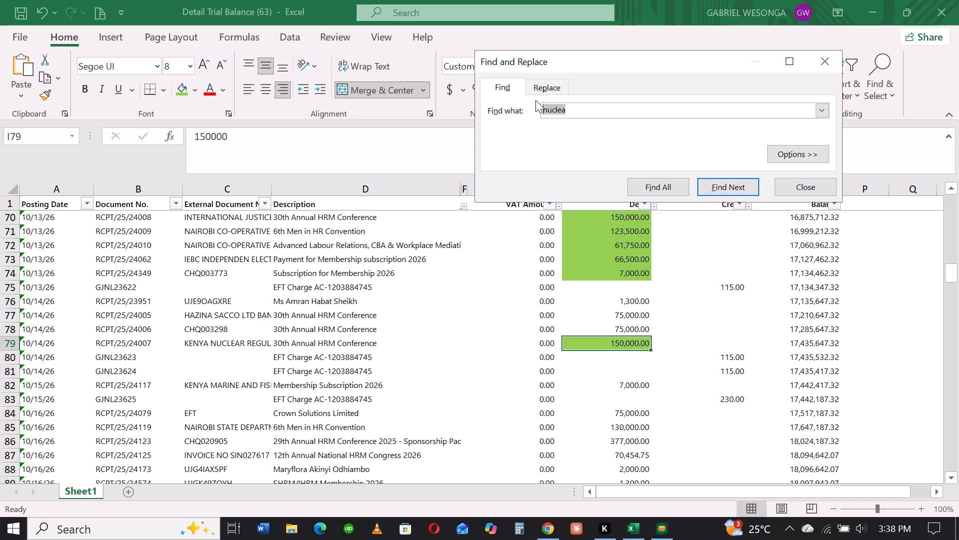
pyautogui.moveTo(570, 107); pyautogui.dragTo(535, 98)
pyautogui.write('39482')
pyautogui.click(716, 183)
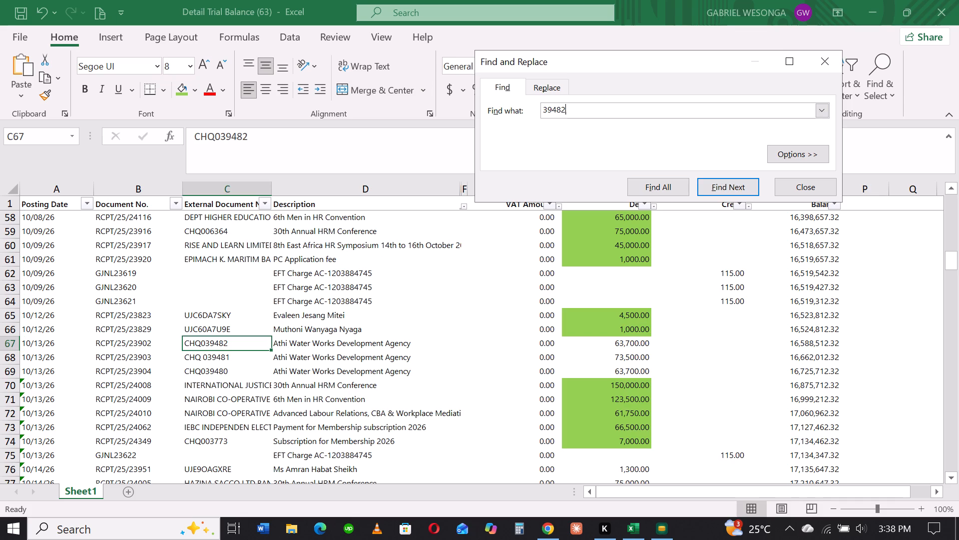
pyautogui.moveTo(623, 340); pyautogui.dragTo(623, 374)
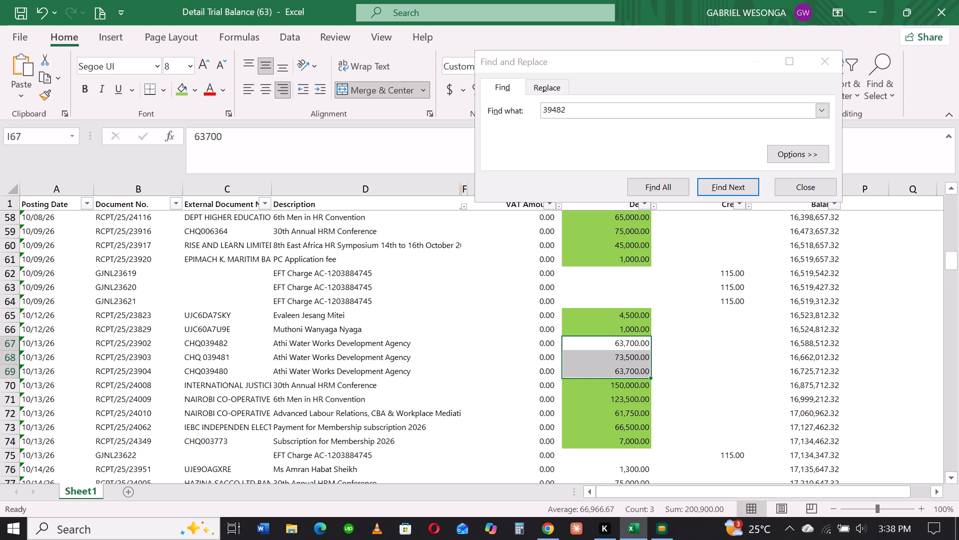
pyautogui.click(180, 91)
pyautogui.click(751, 428)
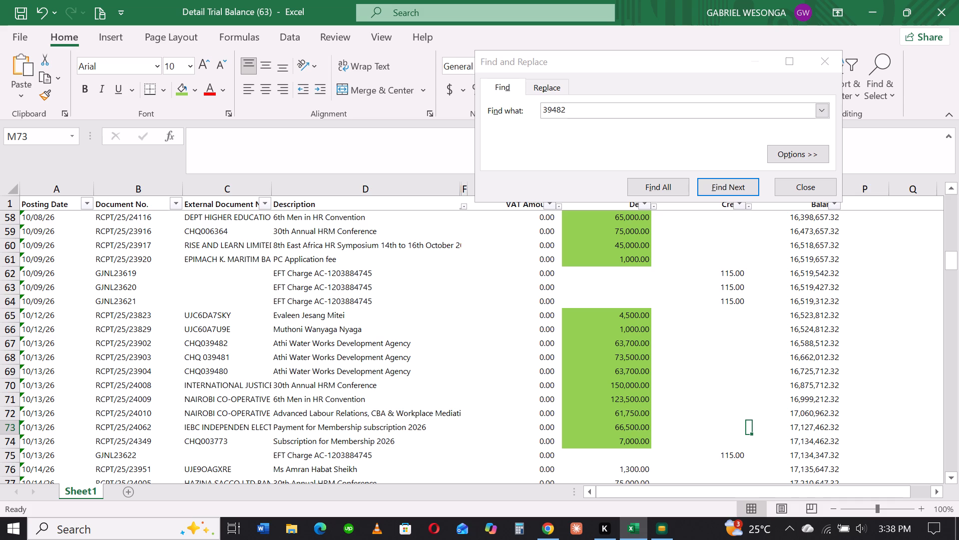
pyautogui.moveTo(571, 107); pyautogui.dragTo(511, 101)
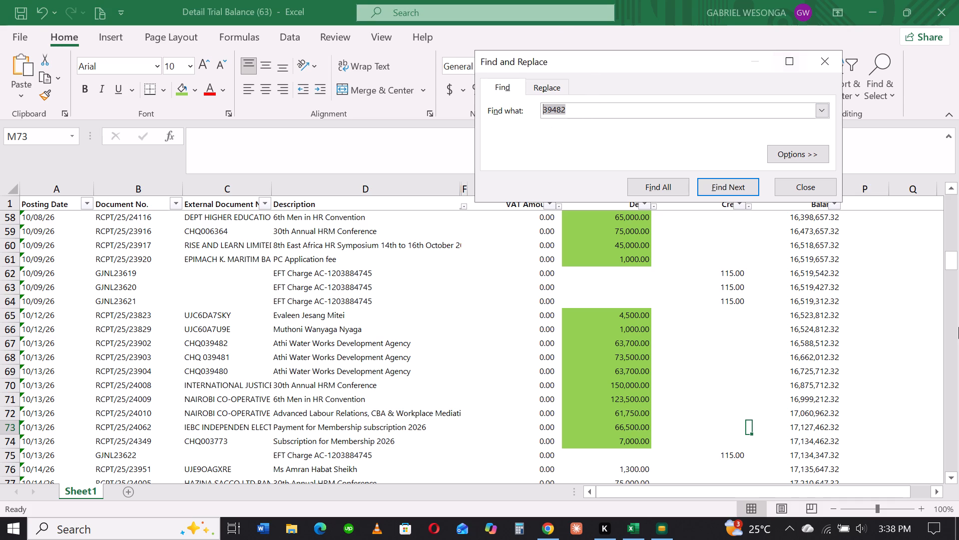
pyautogui.write('7048')
pyautogui.click(709, 183)
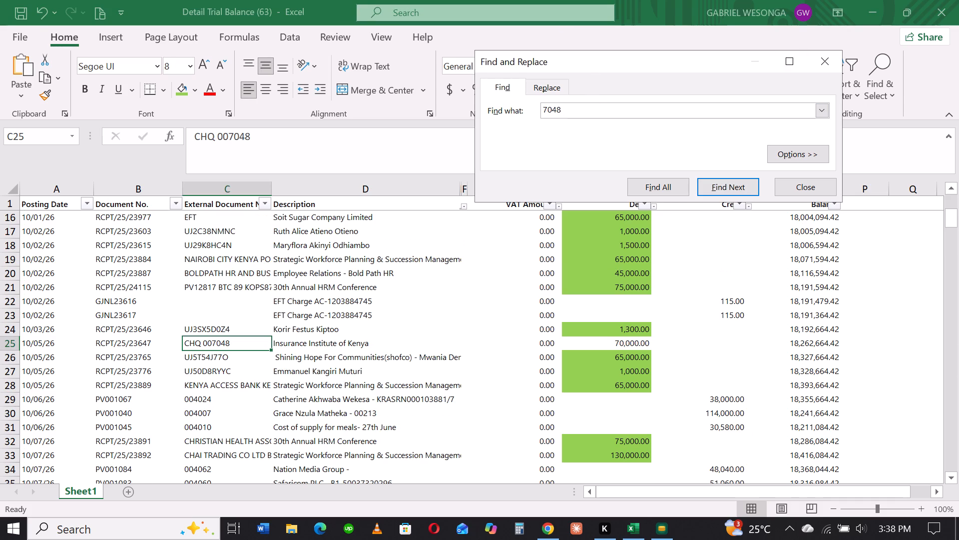
pyautogui.click(623, 346)
pyautogui.click(176, 94)
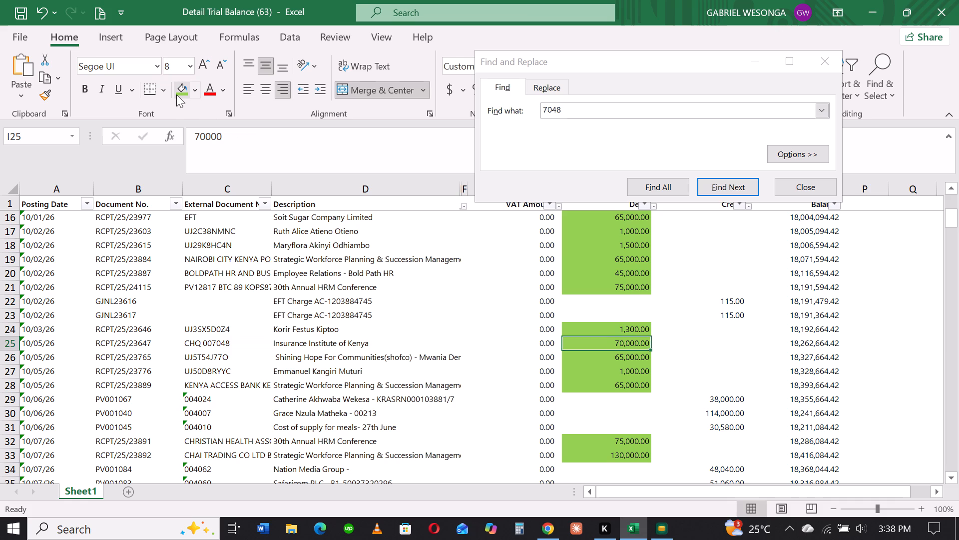
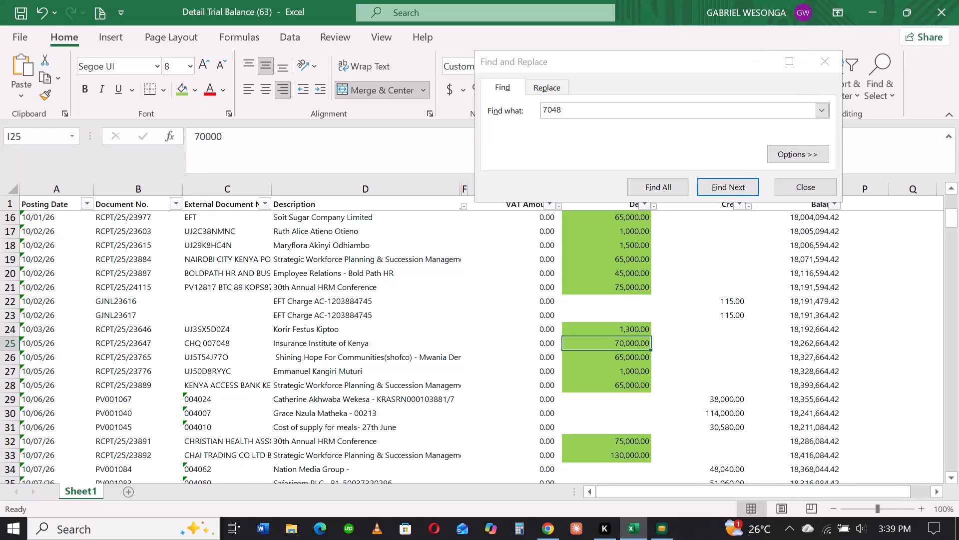
# Search the sheet for "3298" and fill the Debit cell of RCPT/25/24006 green.
pyautogui.tripleClick(954, 480)
pyautogui.tripleClick(954, 480)
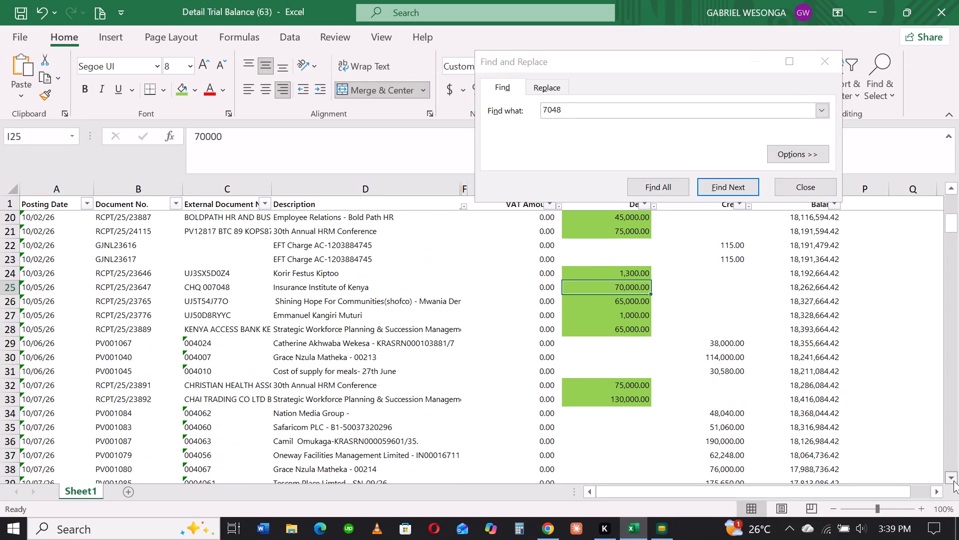
pyautogui.tripleClick(954, 480)
pyautogui.tripleClick(954, 480)
pyautogui.doubleClick(954, 480)
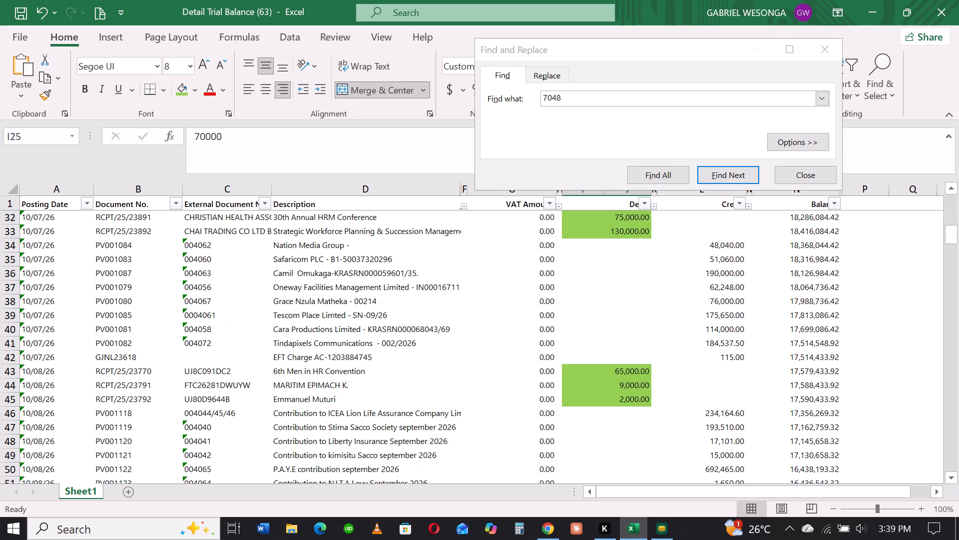
pyautogui.tripleClick(957, 480)
pyautogui.click(957, 480)
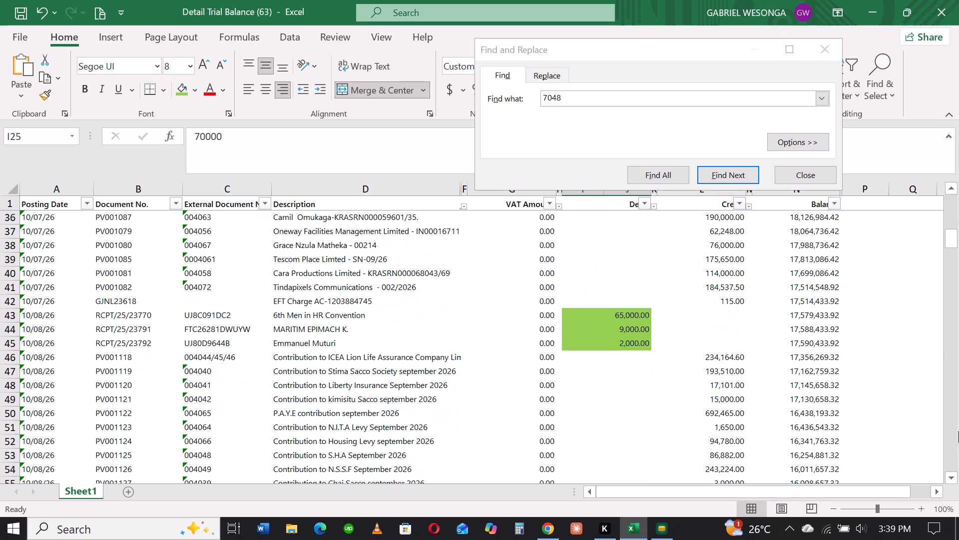
pyautogui.moveTo(567, 97); pyautogui.dragTo(512, 86)
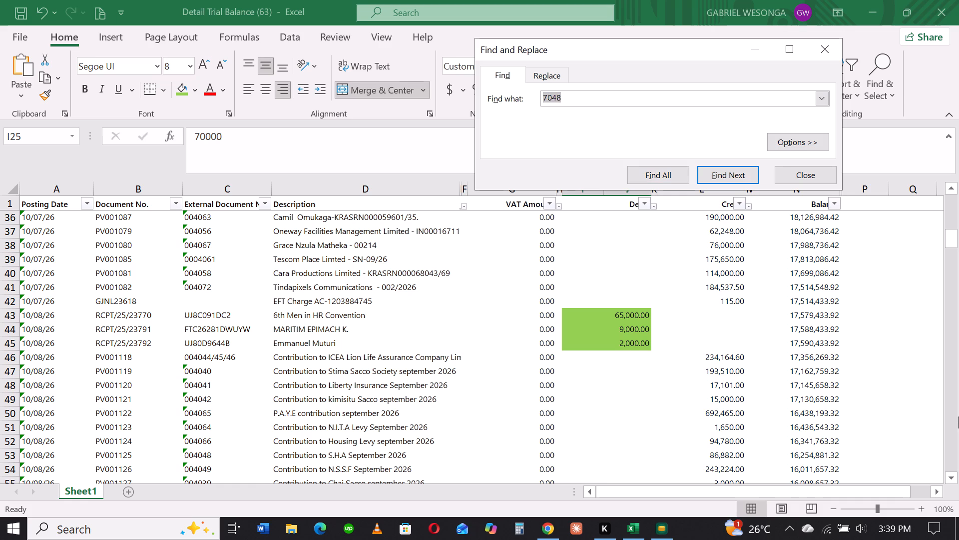
pyautogui.write('3298')
pyautogui.click(729, 185)
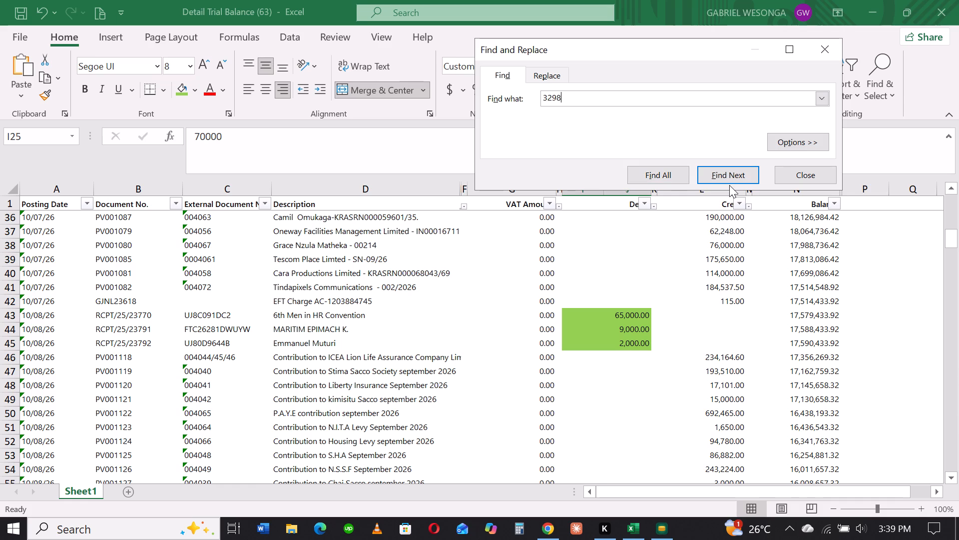
pyautogui.click(727, 176)
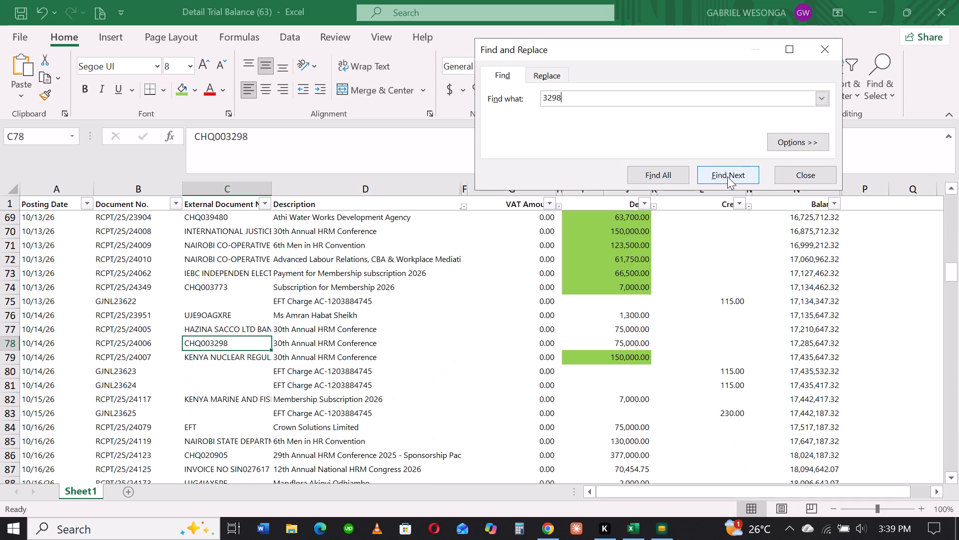
pyautogui.click(627, 345)
pyautogui.click(175, 88)
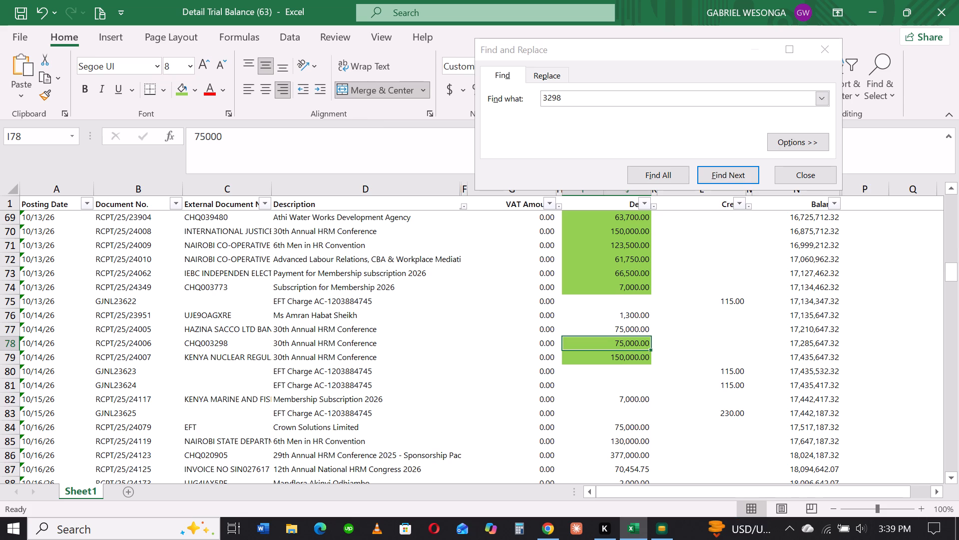
# Fill the Debit cells of the 10/14/26 receipts RCPT/25/23951 and RCPT/25/24005 and the 10/15/26 receipt RCPT/25/24117 green.
pyautogui.click(612, 311)
pyautogui.click(179, 92)
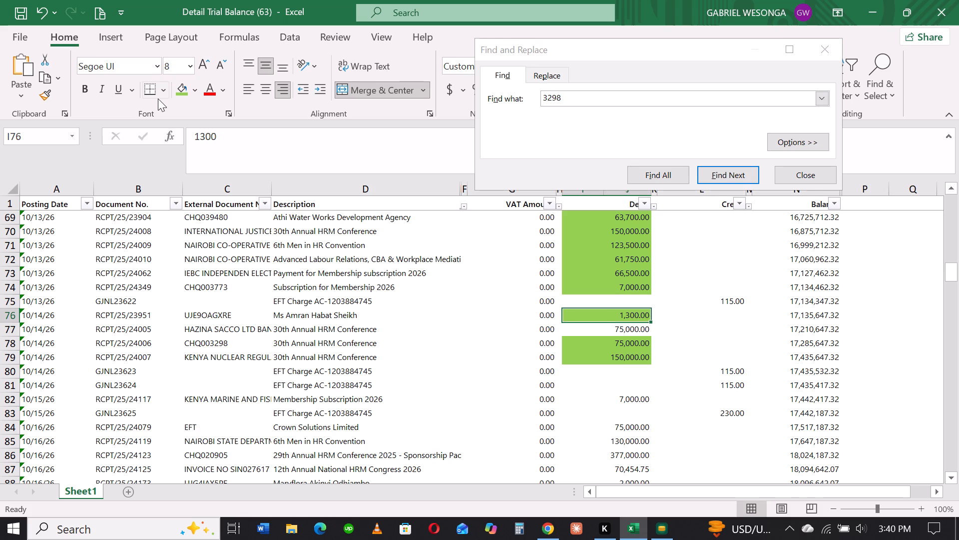
pyautogui.click(631, 426)
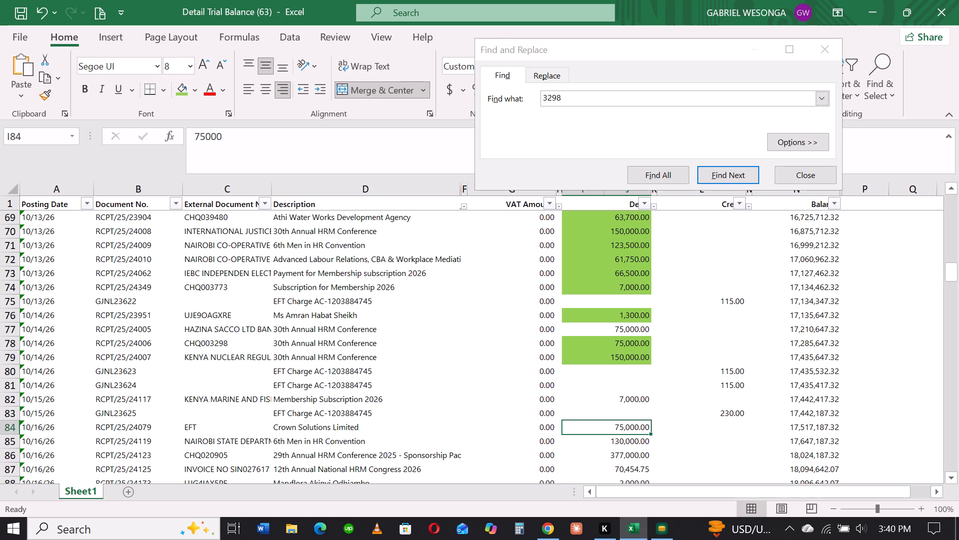
pyautogui.click(610, 328)
pyautogui.click(173, 89)
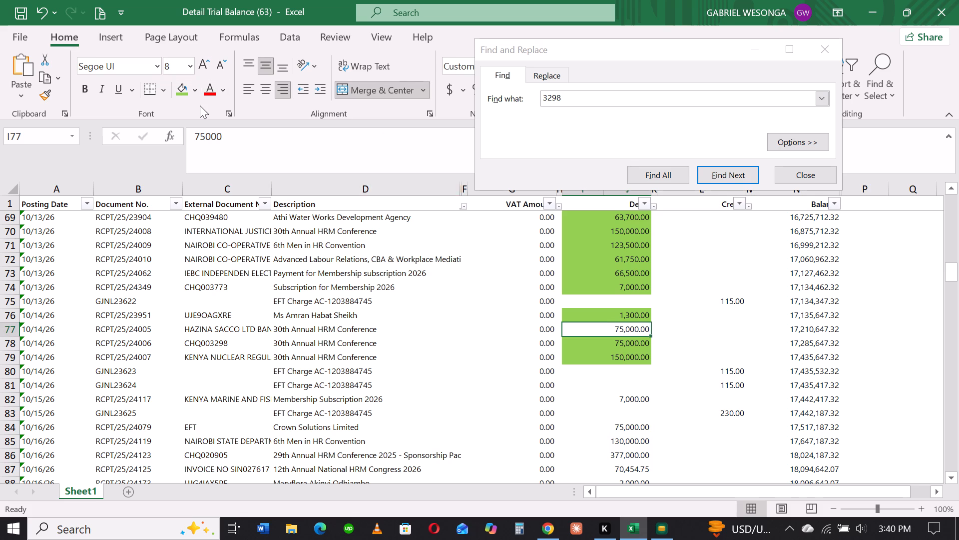
pyautogui.click(182, 93)
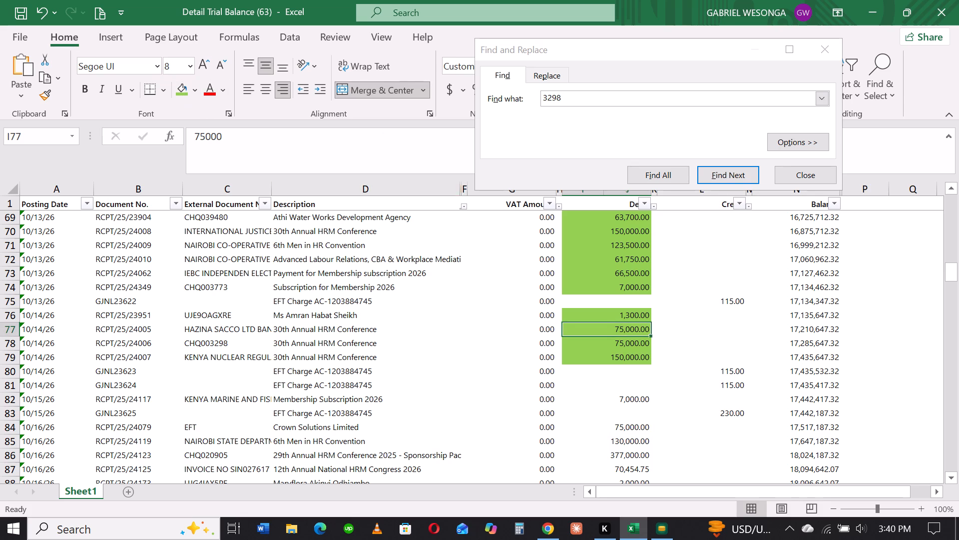
pyautogui.click(613, 409)
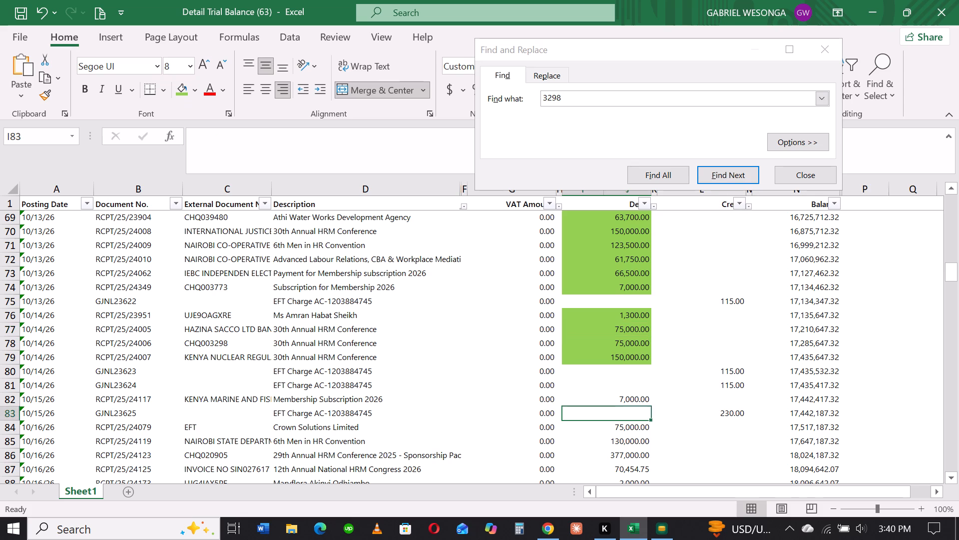
pyautogui.click(614, 402)
pyautogui.click(177, 90)
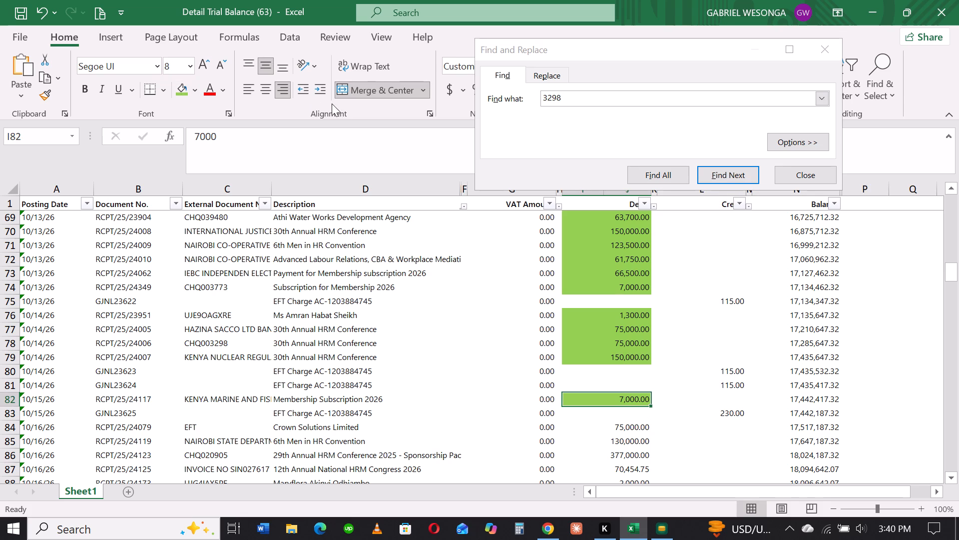
# Search the sheet for "qyh" and fill the Debit cell of RCPT/25/24574 green.
pyautogui.moveTo(562, 97); pyautogui.dragTo(511, 88)
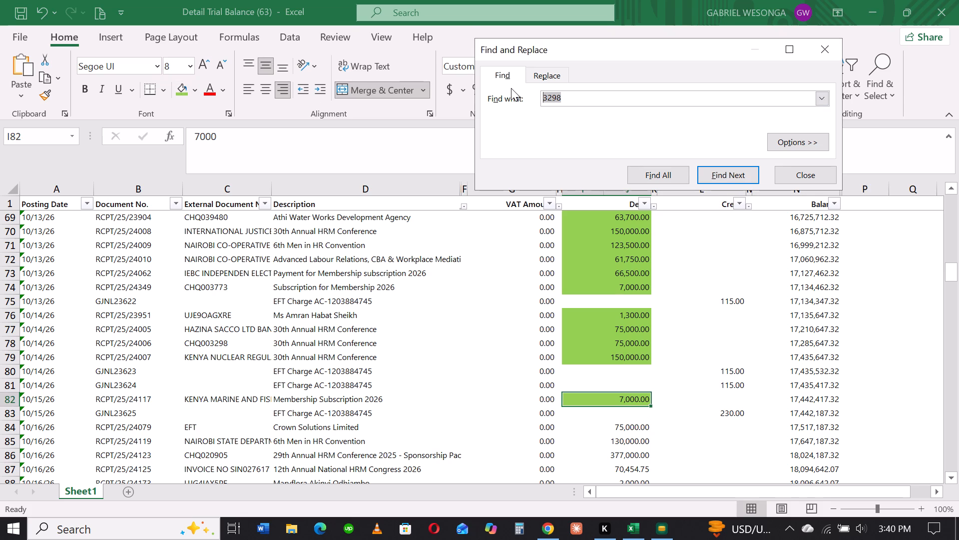
pyautogui.write('qyh')
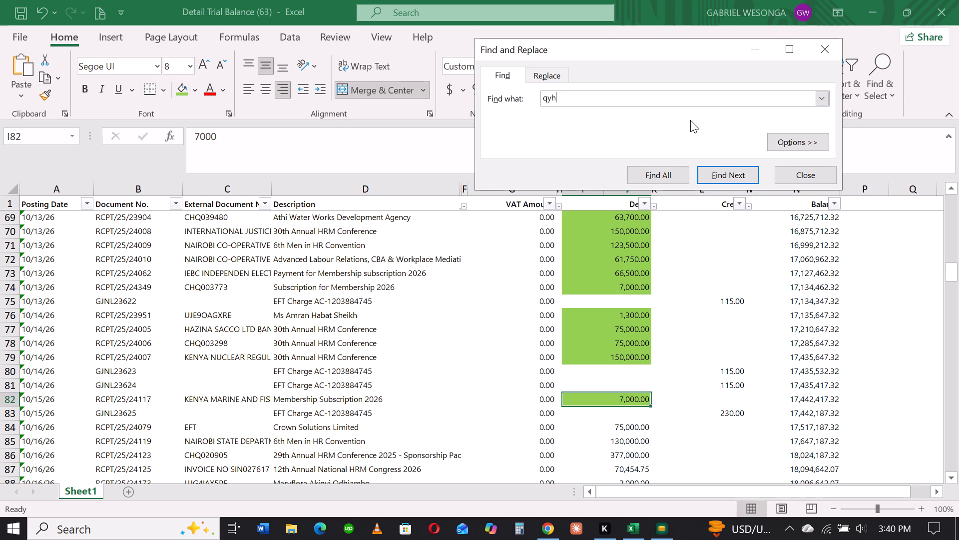
pyautogui.click(720, 158)
pyautogui.click(724, 172)
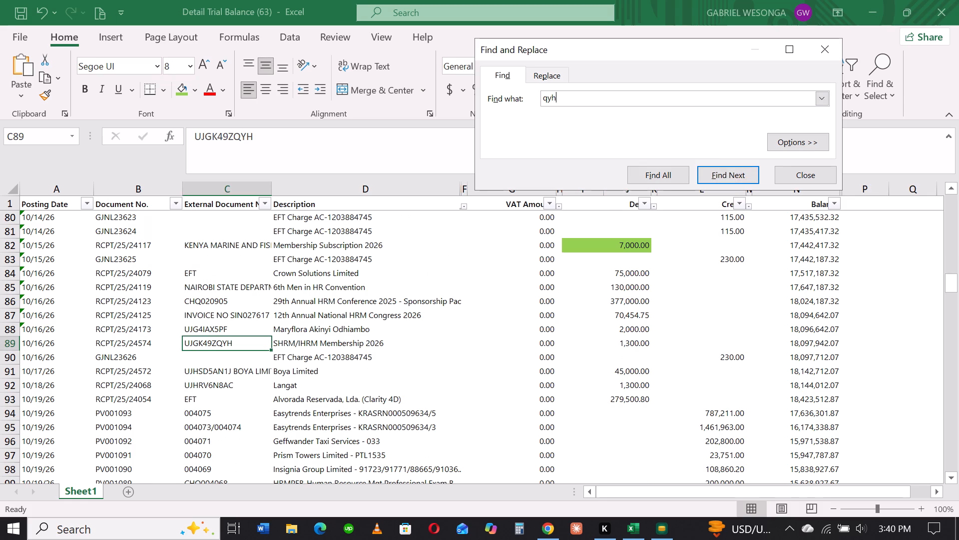
pyautogui.click(616, 349)
pyautogui.click(174, 92)
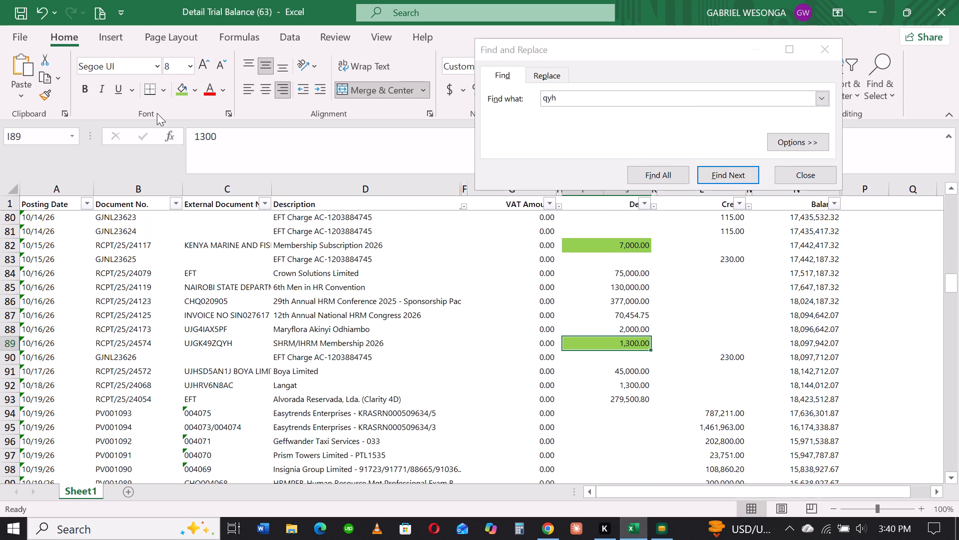
# Fill the Debit cell of the 10/16/26 receipt RCPT/25/24119 for 6th Men in HR Convention green.
pyautogui.moveTo(587, 96); pyautogui.dragTo(484, 96)
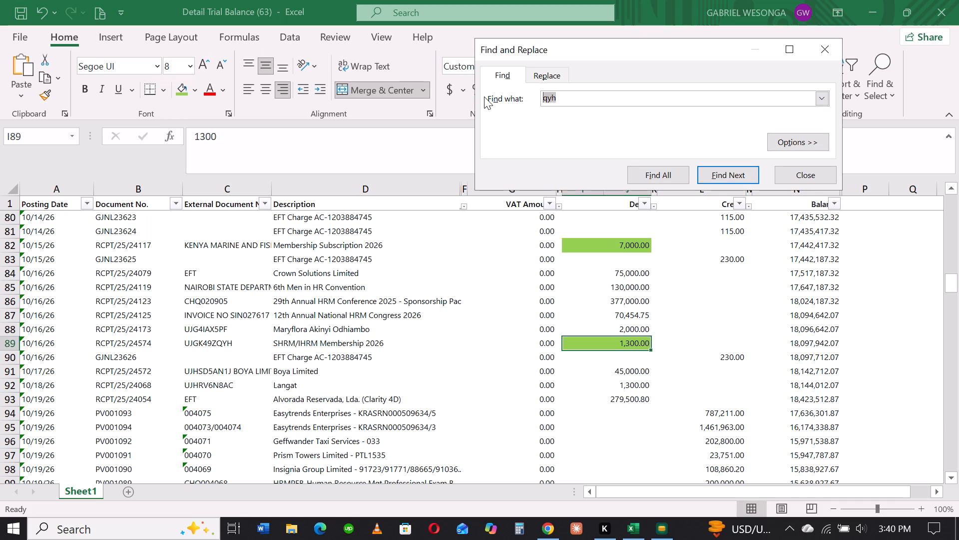
pyautogui.click(626, 287)
pyautogui.click(180, 82)
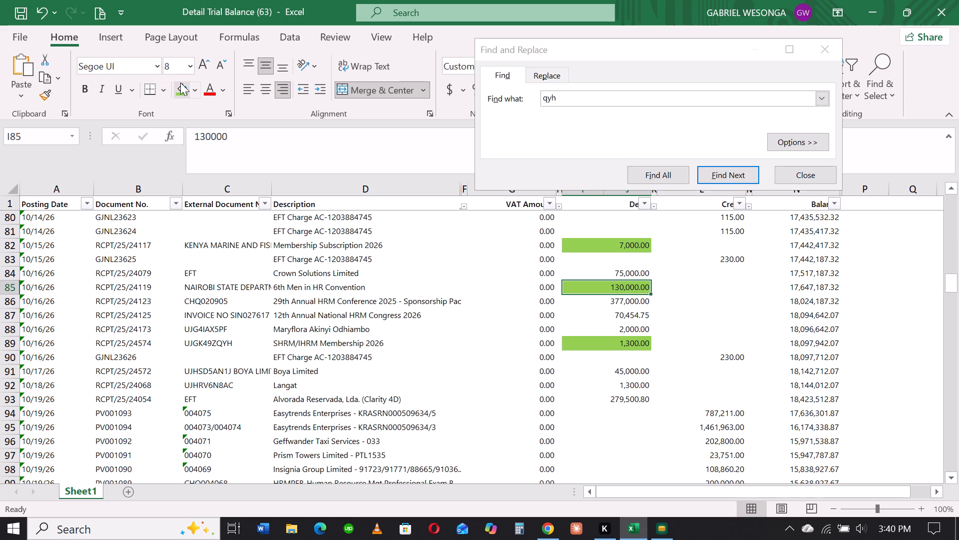
# Search the sheet for "20922" and fill the Debit cell of RCPT/25/24122 green.
pyautogui.moveTo(589, 99); pyautogui.dragTo(498, 87)
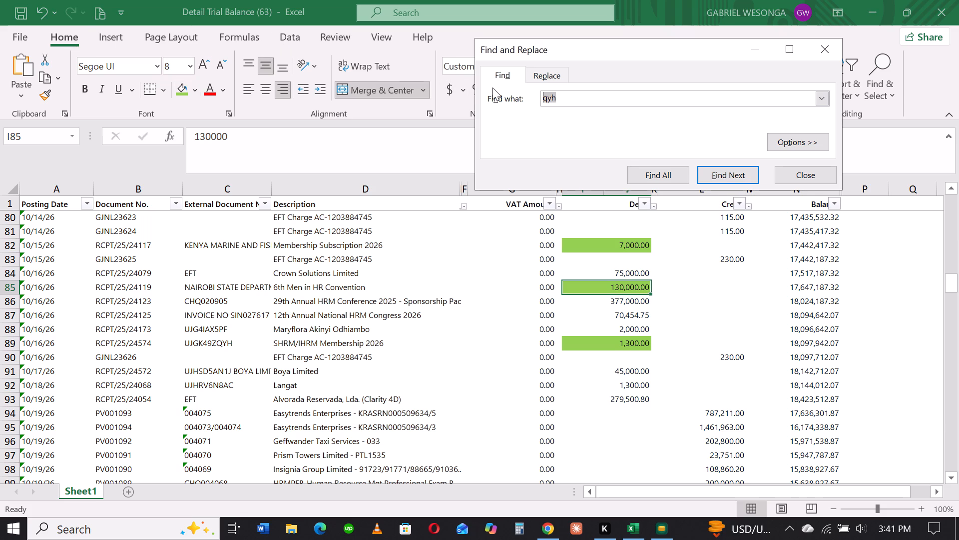
pyautogui.press('2')
pyautogui.write('0922')
pyautogui.click(738, 178)
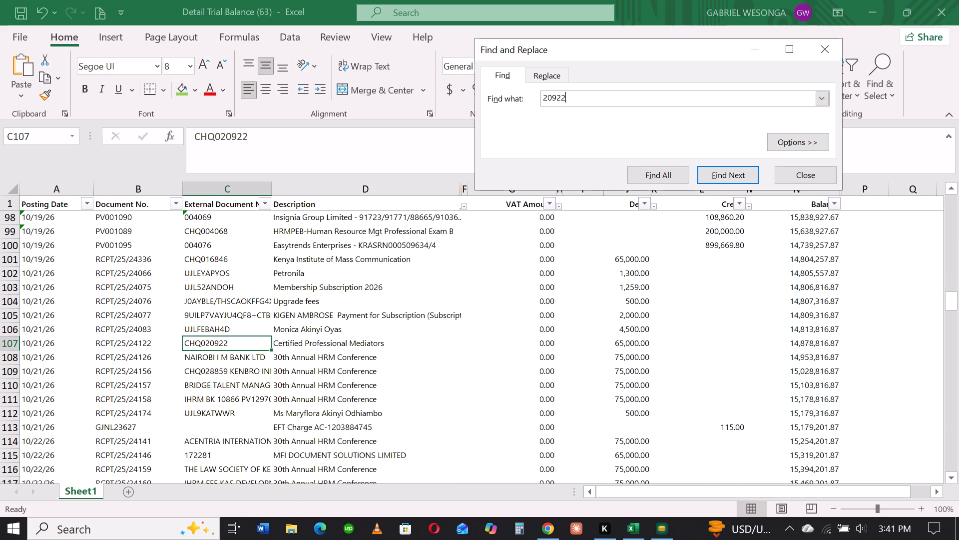
pyautogui.click(607, 339)
pyautogui.click(175, 79)
pyautogui.click(177, 88)
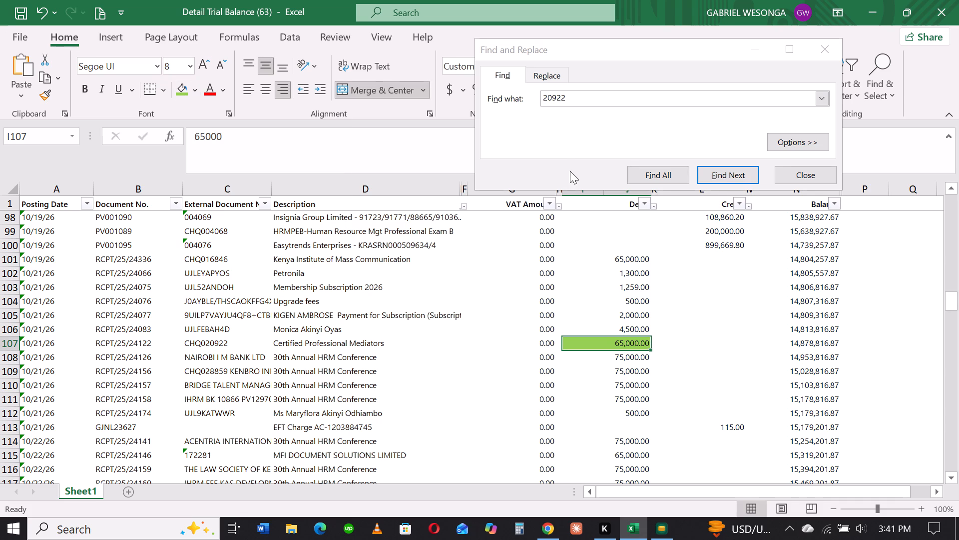
# Search the sheet for "20905" and fill the Debit cell of RCPT/25/24123 green.
pyautogui.moveTo(574, 97); pyautogui.dragTo(499, 87)
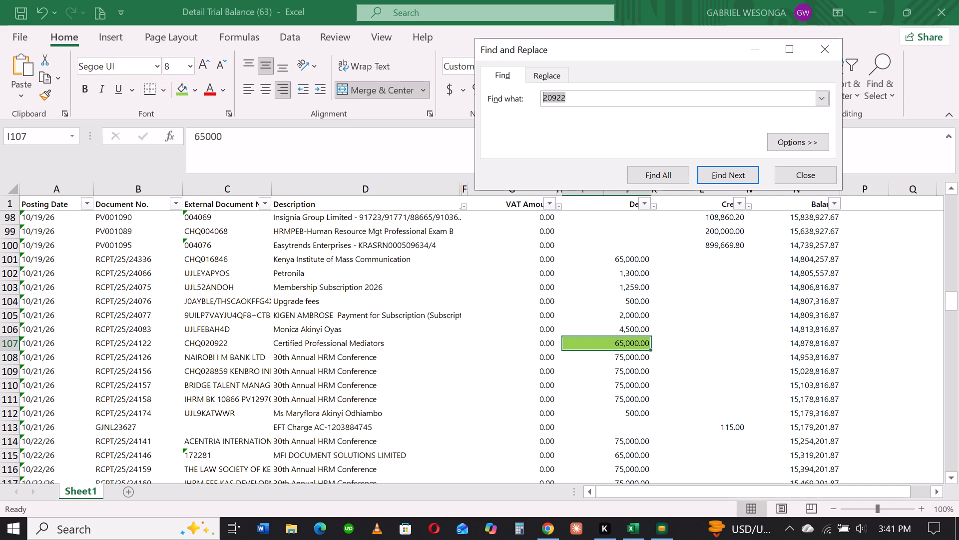
pyautogui.write('20905')
pyautogui.click(731, 175)
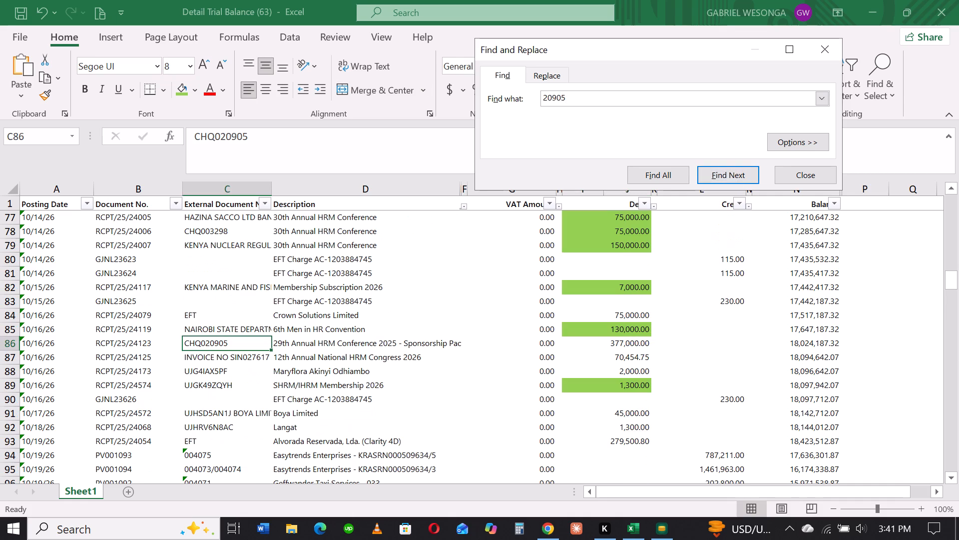
pyautogui.click(622, 342)
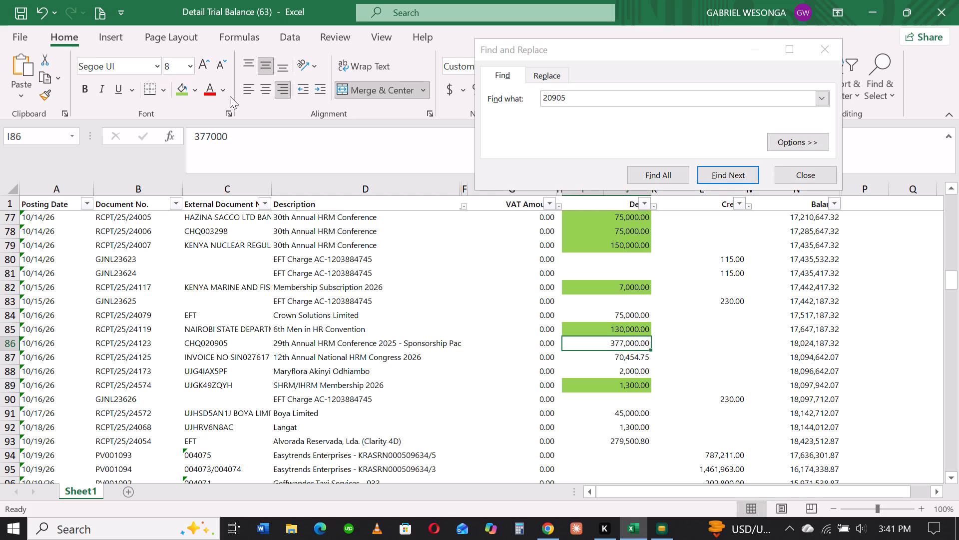
pyautogui.click(182, 87)
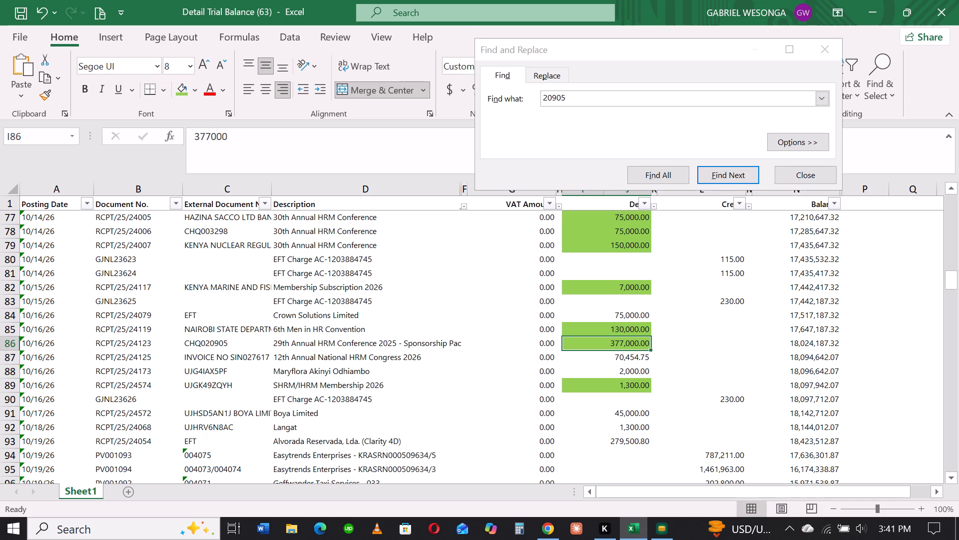
# Search the sheet for "8493".
pyautogui.moveTo(580, 95); pyautogui.dragTo(491, 93)
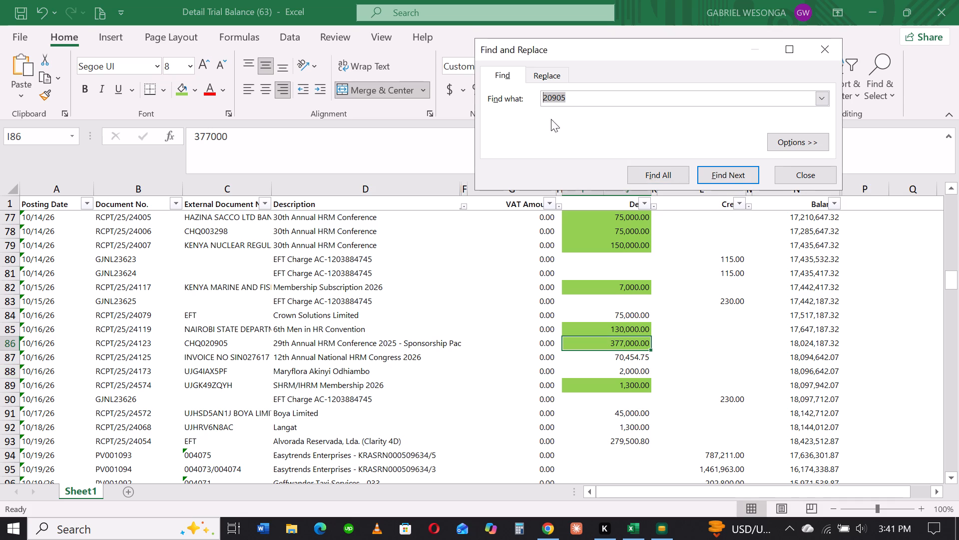
pyautogui.write('8493')
pyautogui.click(732, 168)
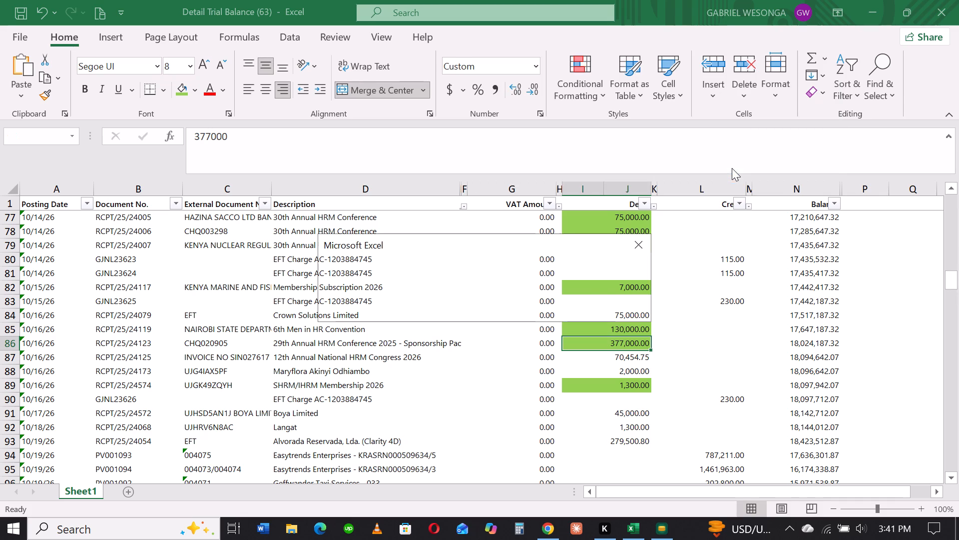
pyautogui.click(481, 303)
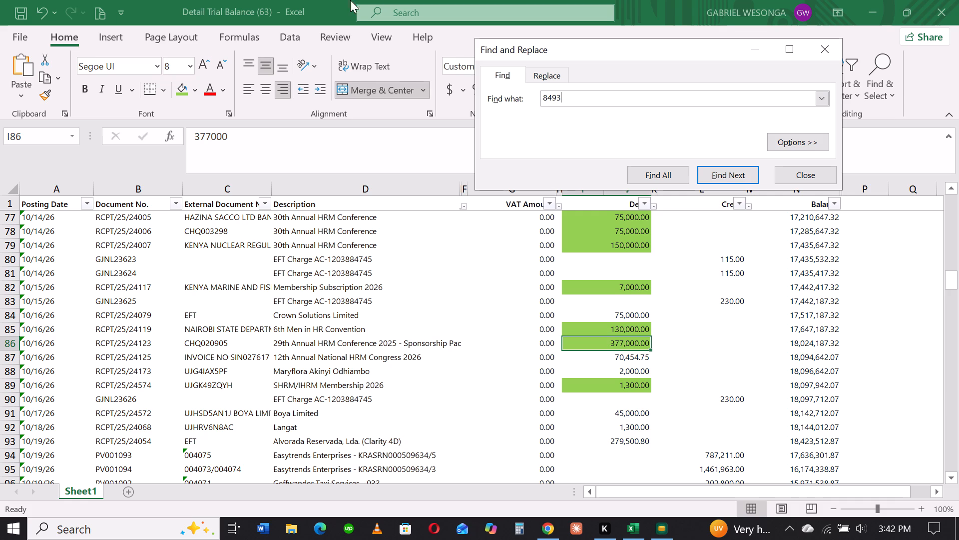
# Switch to Business Central, leave the General Journals page and search the Customers list for "population services".
pyautogui.click(537, 539)
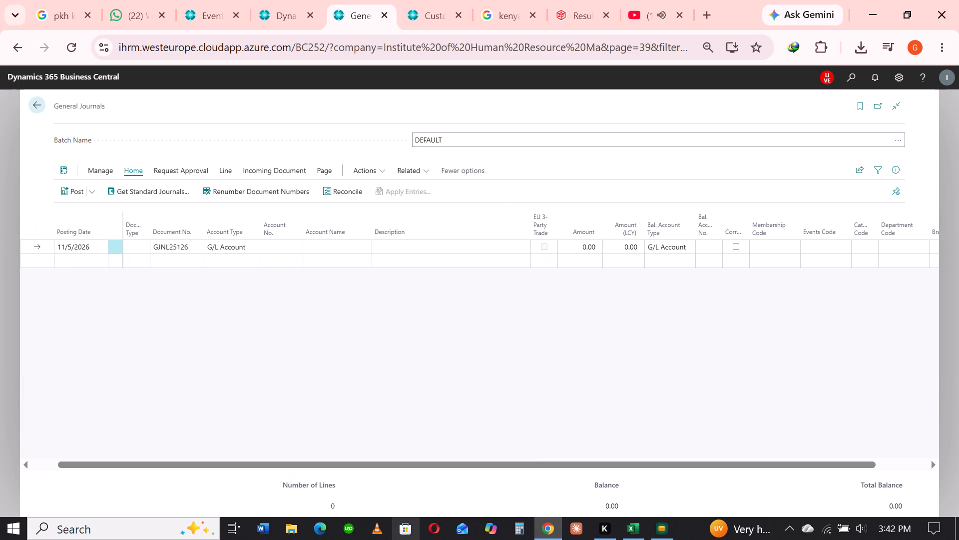
pyautogui.click(33, 96)
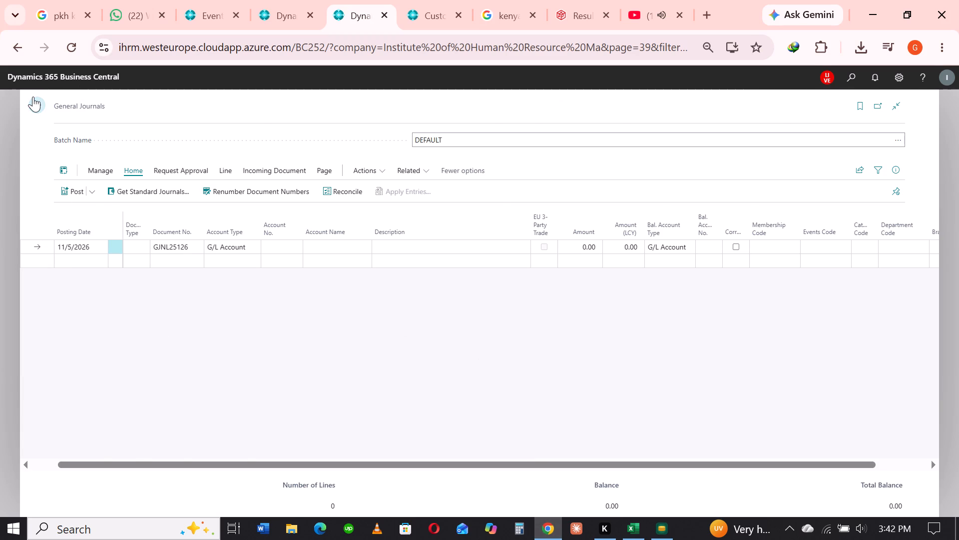
pyautogui.click(174, 121)
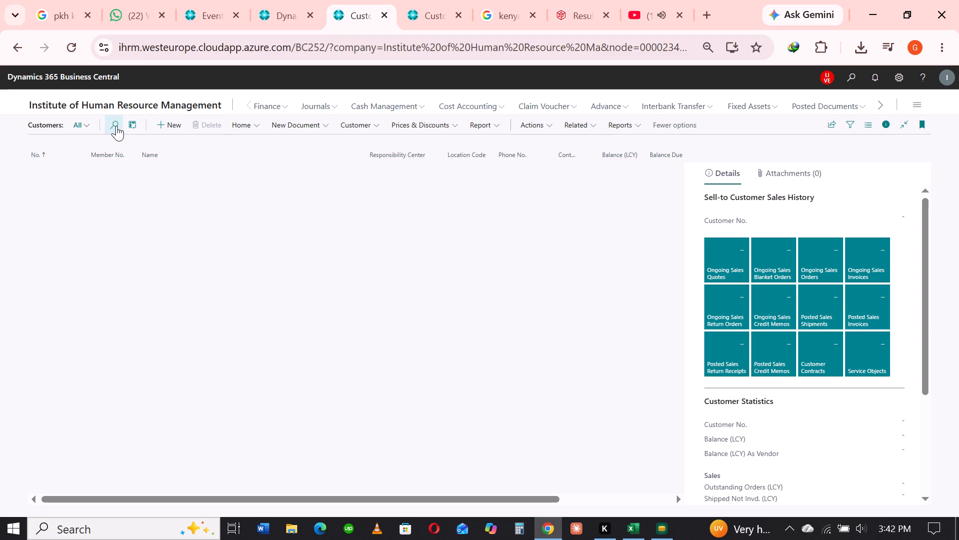
pyautogui.click(116, 125)
pyautogui.write('population services')
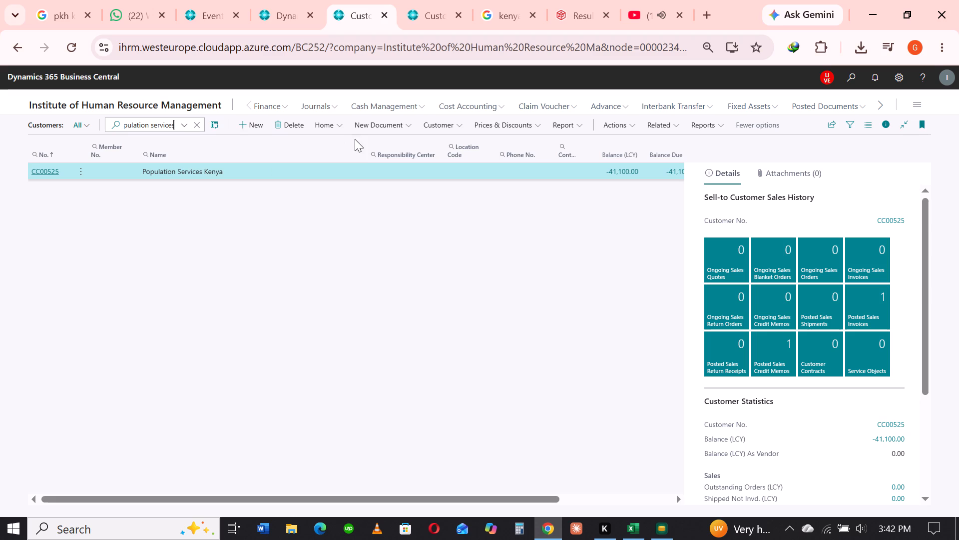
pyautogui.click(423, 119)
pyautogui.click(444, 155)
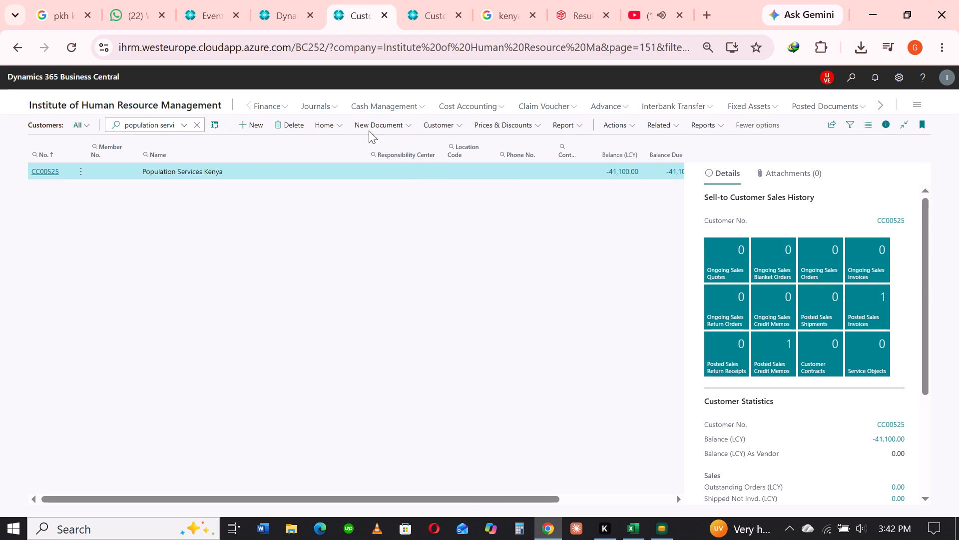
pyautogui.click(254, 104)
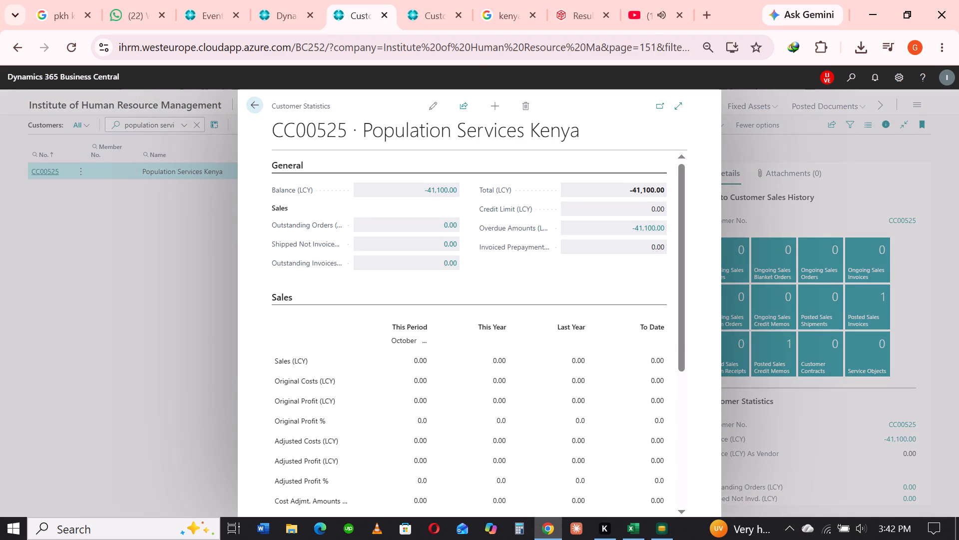
# Open the customer ledger entries for Population Services Kenya.
pyautogui.click(439, 126)
pyautogui.click(447, 138)
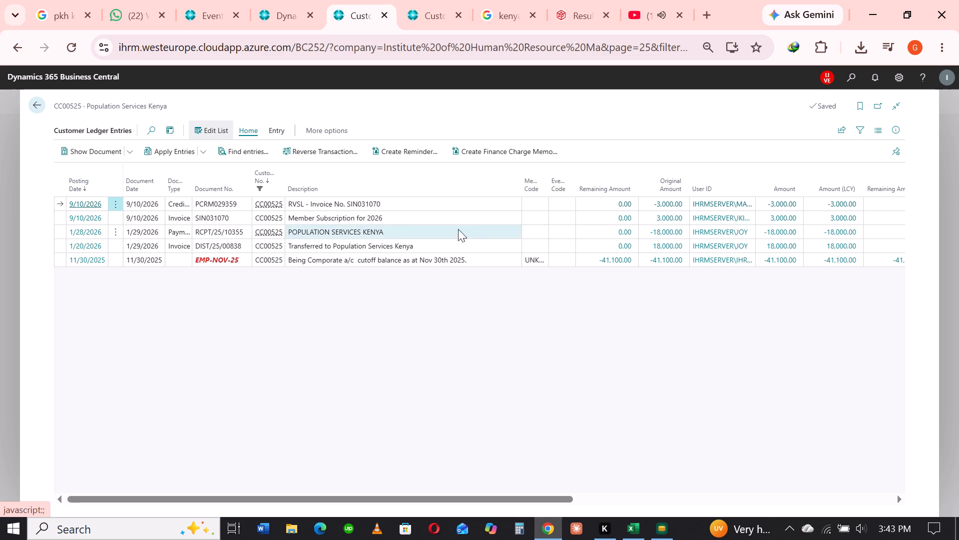
# Open posted sales invoice SIN031070 from its ledger entry, review its header and lines, and return to the customer ledger entries.
pyautogui.click(297, 219)
pyautogui.click(91, 219)
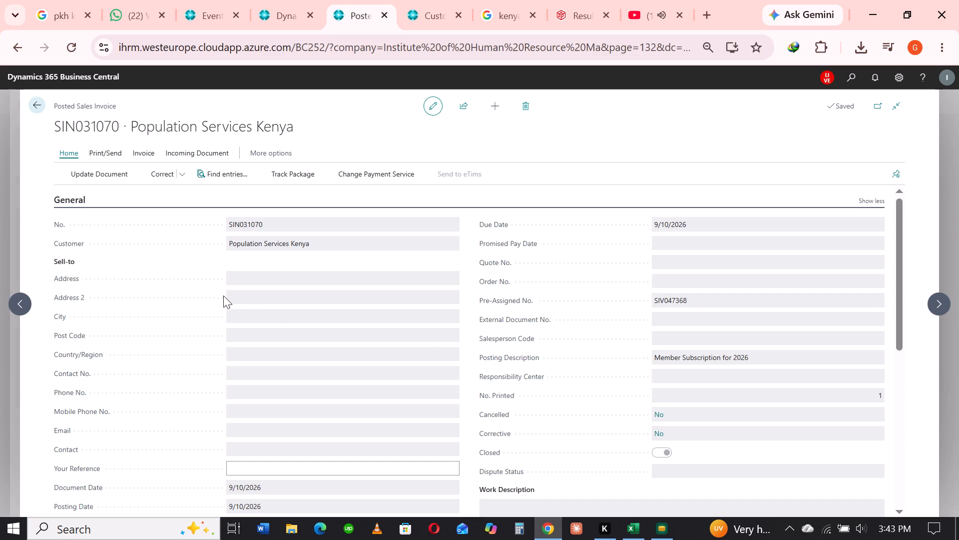
pyautogui.moveTo(901, 293); pyautogui.dragTo(897, 385)
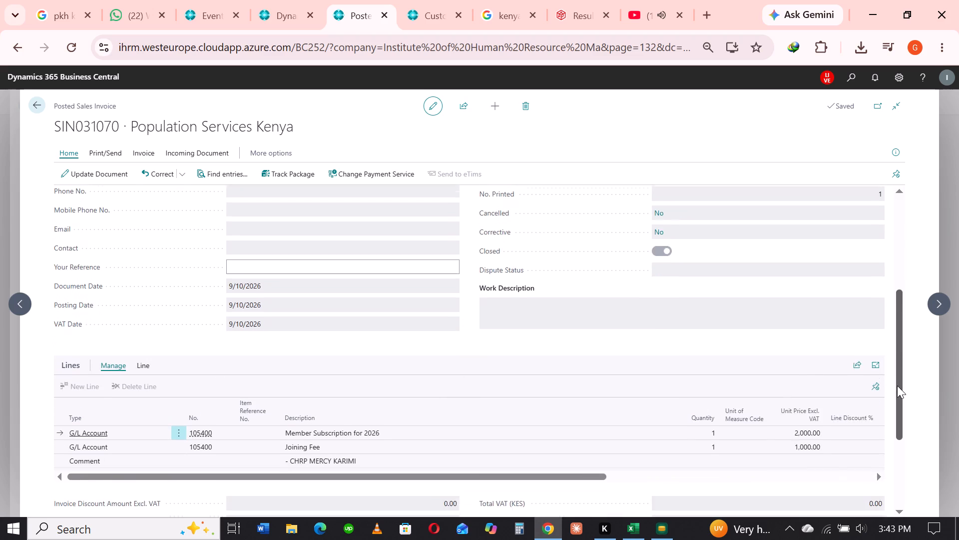
pyautogui.moveTo(897, 385); pyautogui.dragTo(894, 250)
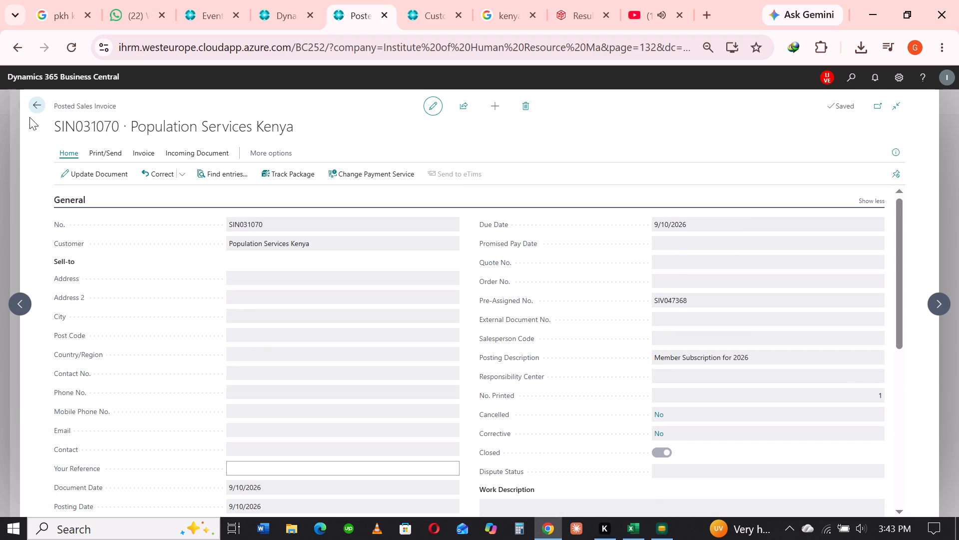
pyautogui.click(31, 105)
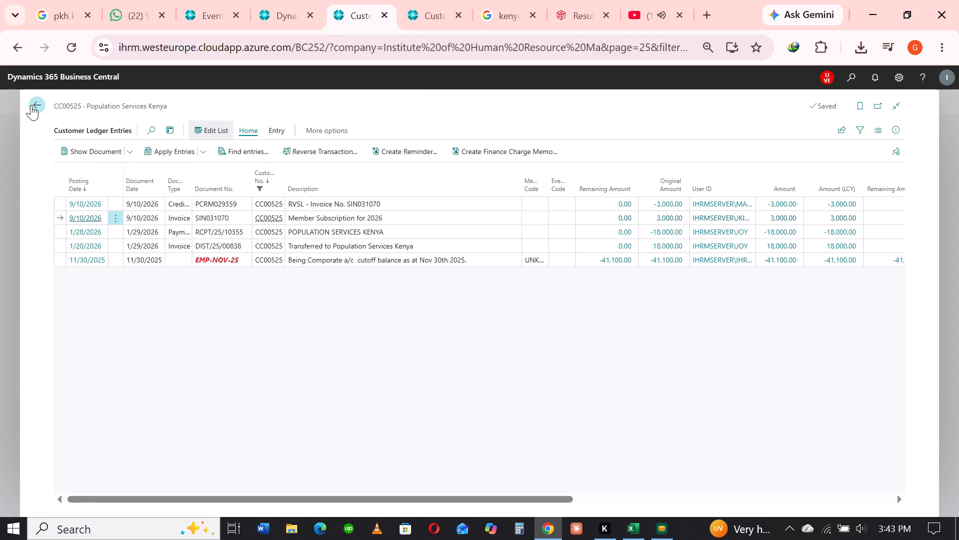
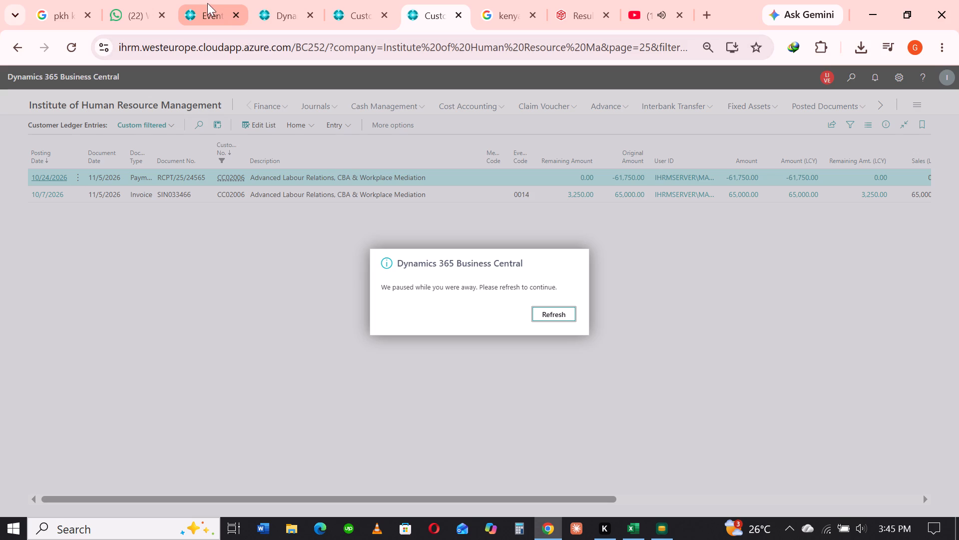
# Switch to the Detail Trial Balance workbook in Excel and search the sheet for "crpi".
pyautogui.click(623, 531)
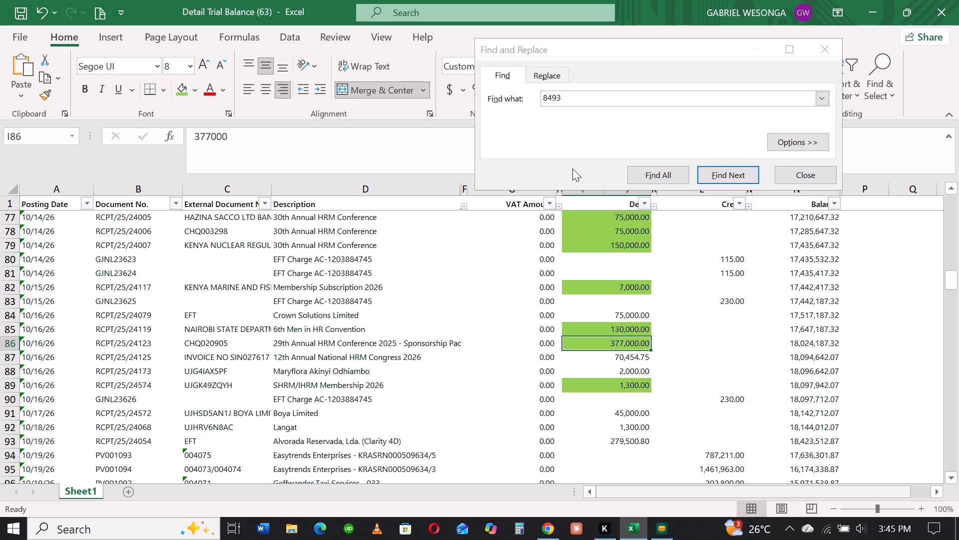
pyautogui.moveTo(560, 92); pyautogui.dragTo(508, 90)
pyautogui.write('crp')
pyautogui.press('i')
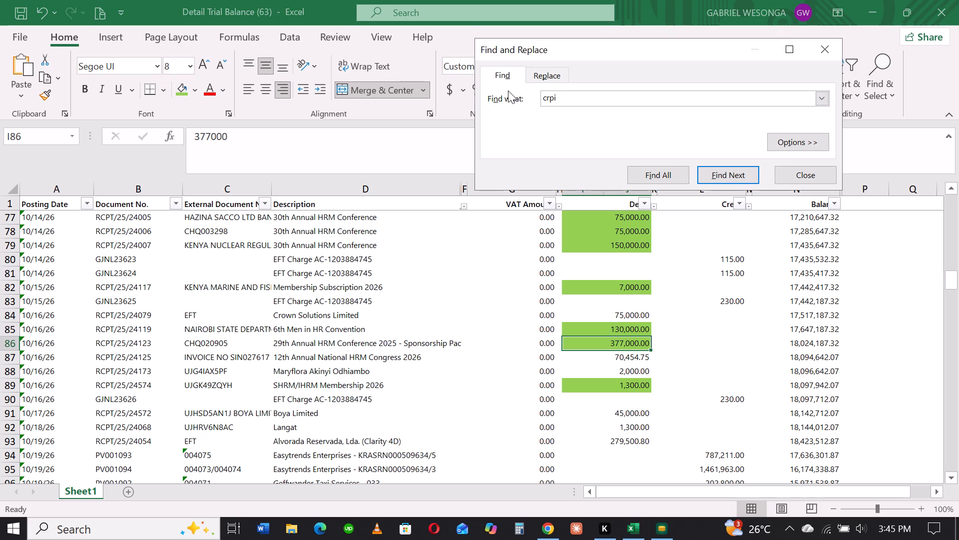
pyautogui.click(725, 167)
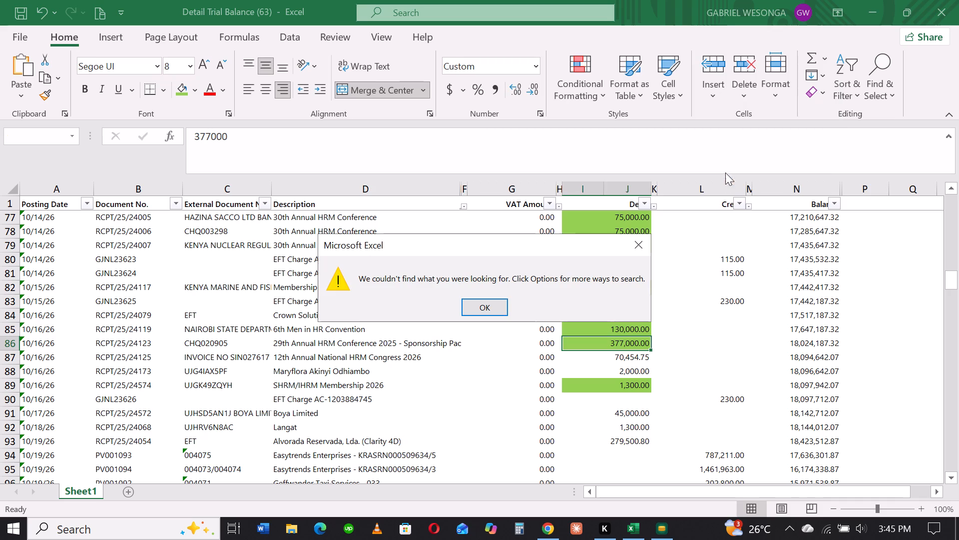
pyautogui.click(499, 301)
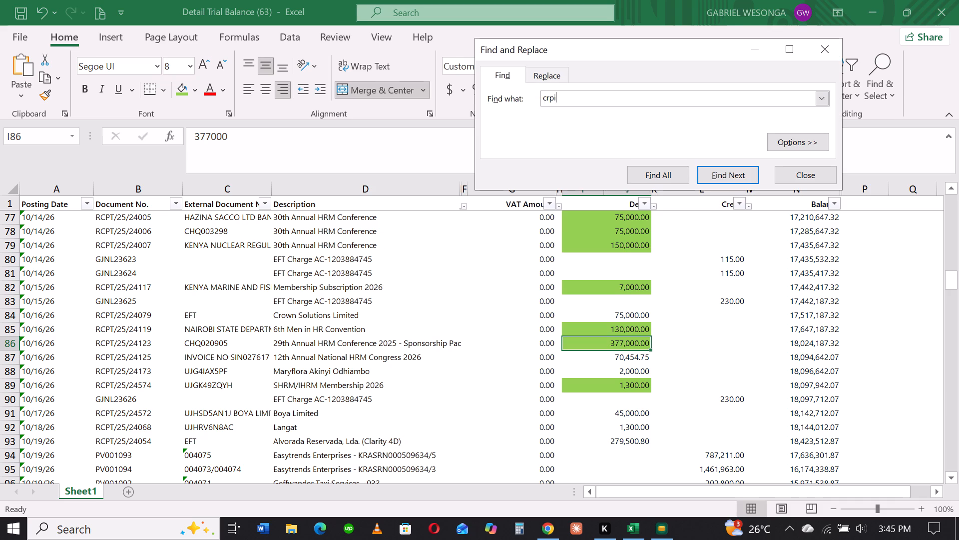
# Fill the 10/16/26 Debit cells green in row 87 (70,454.75), row 88 (2,000.00) and row 84 (75,000.00).
pyautogui.click(625, 357)
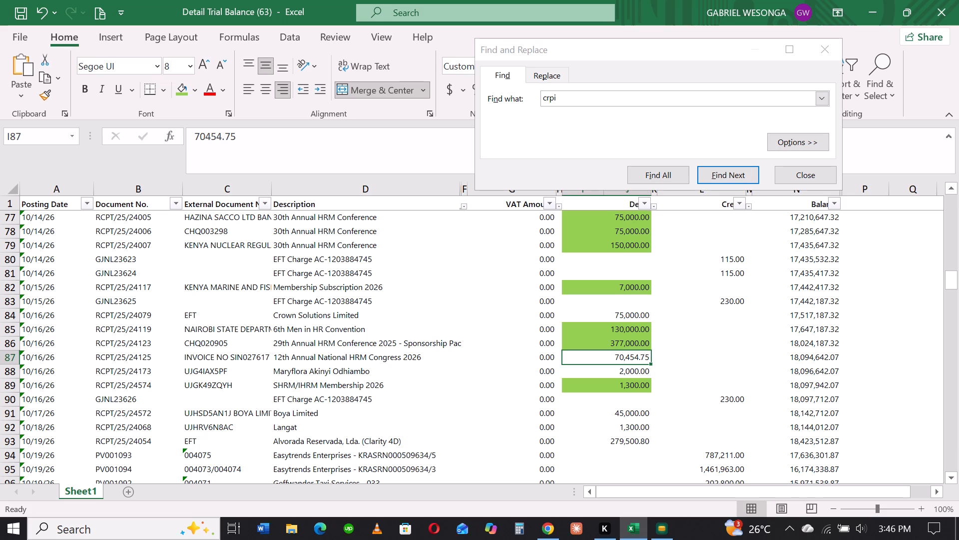
pyautogui.click(174, 87)
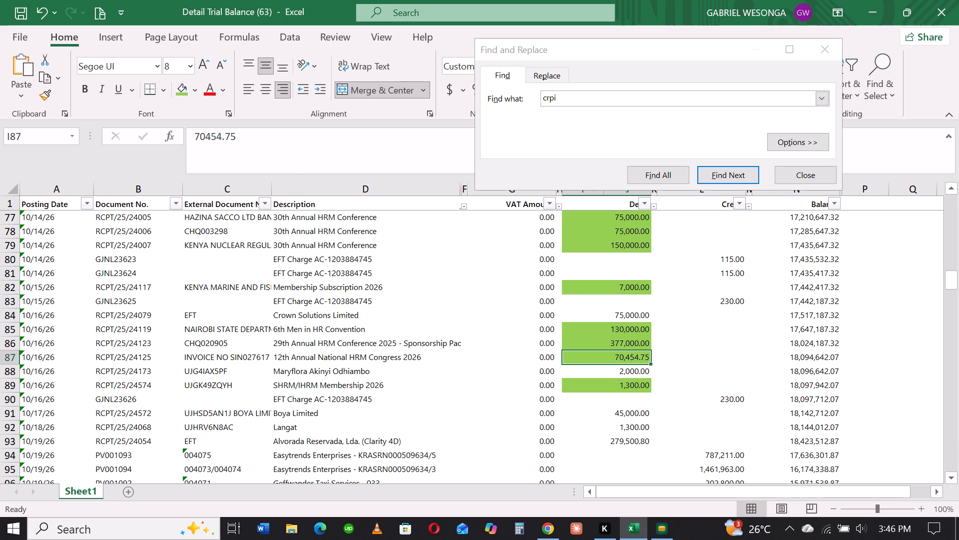
pyautogui.click(597, 372)
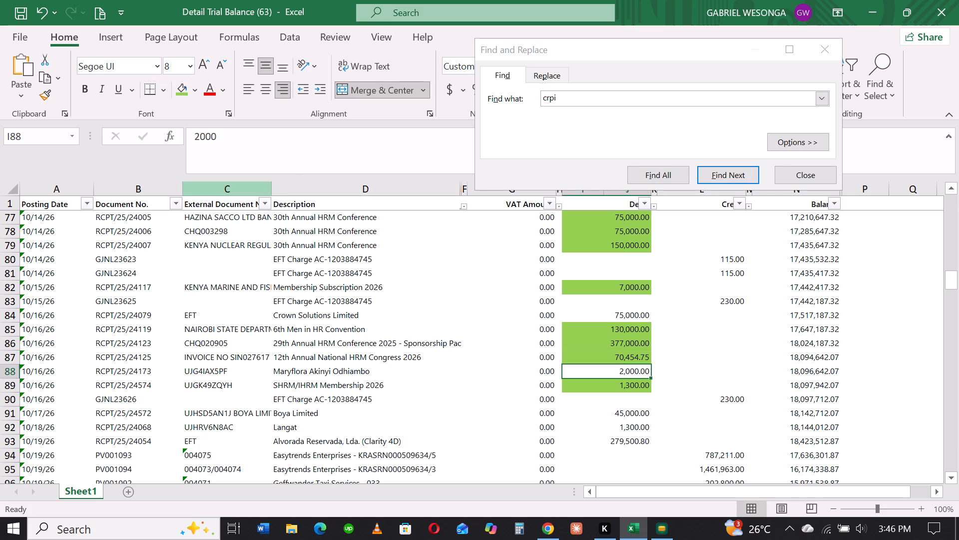
pyautogui.click(177, 85)
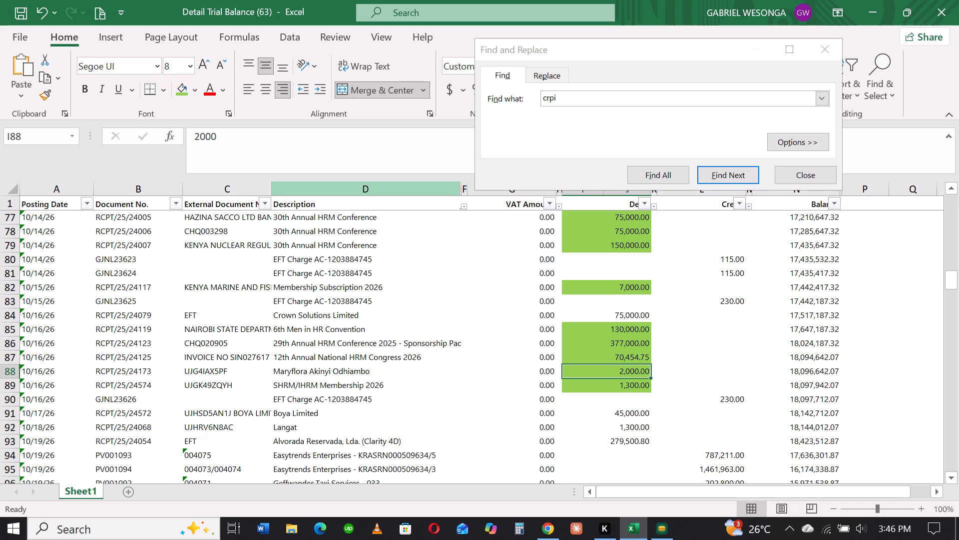
pyautogui.click(626, 321)
pyautogui.click(170, 95)
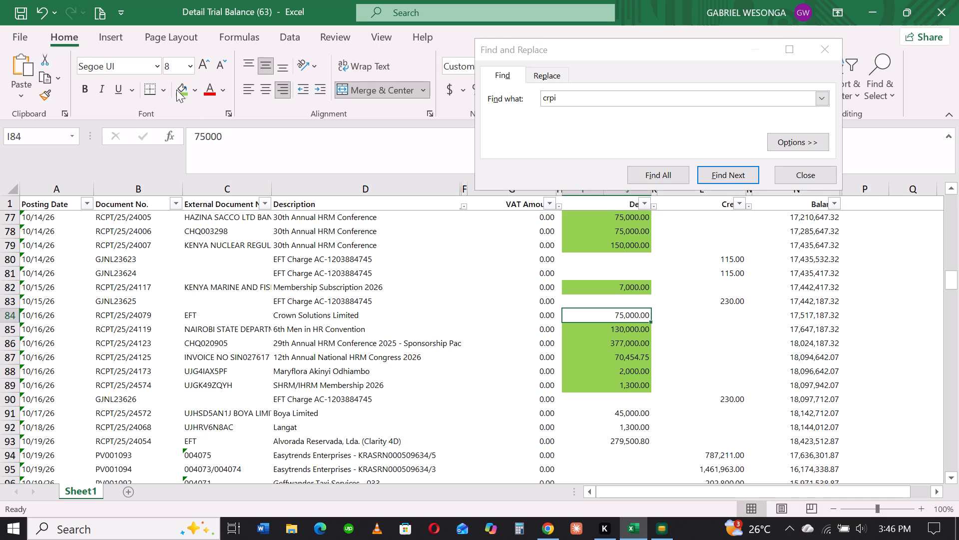
pyautogui.click(177, 89)
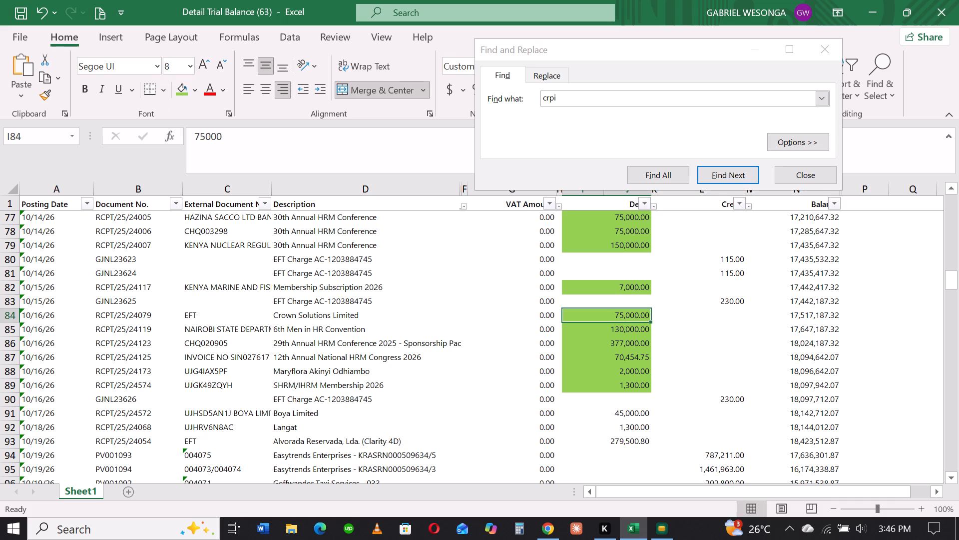
# Fill the Debit cells green for the 10/17/26 receipt of 45,000.00 in row 91 and the 10/18/26 receipt of 1,300.00 in row 92.
pyautogui.click(638, 414)
pyautogui.click(181, 95)
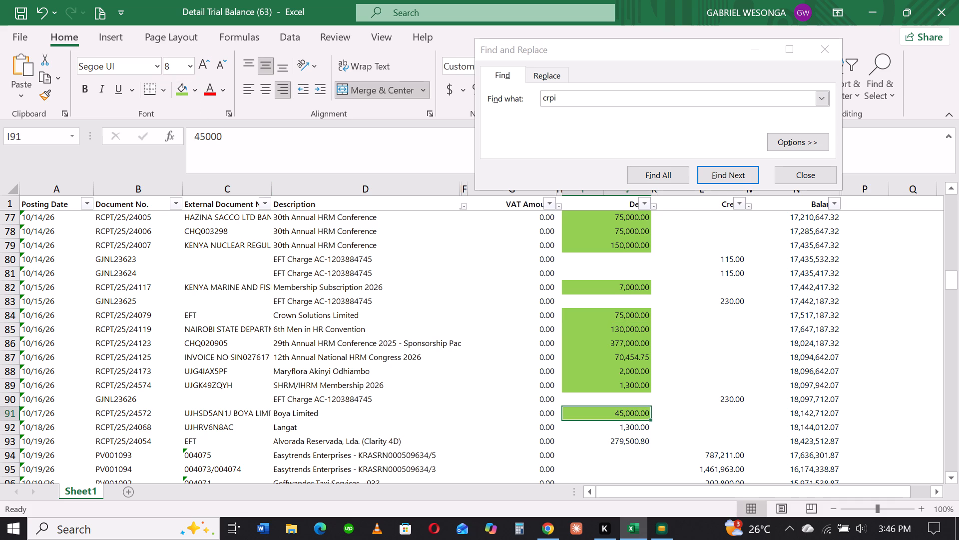
pyautogui.click(618, 430)
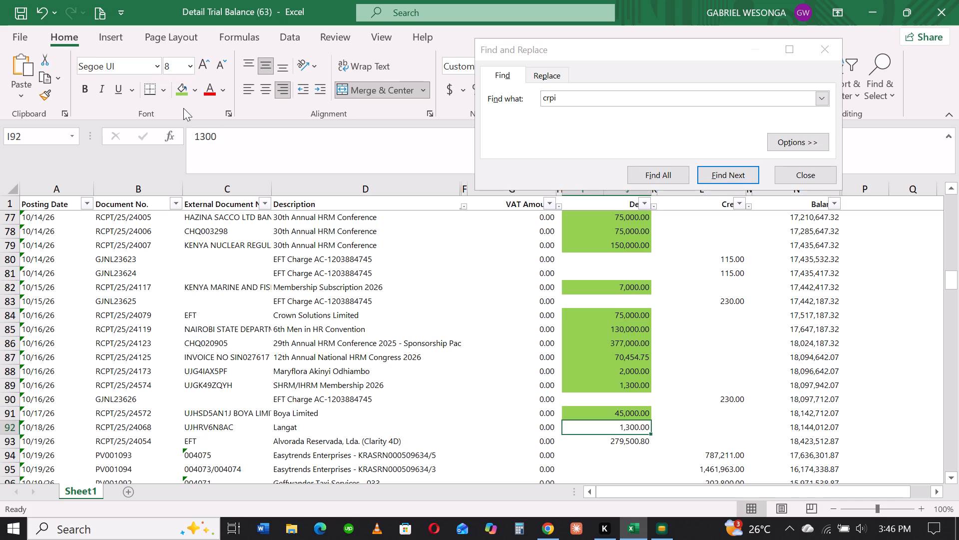
pyautogui.click(182, 101)
pyautogui.click(181, 95)
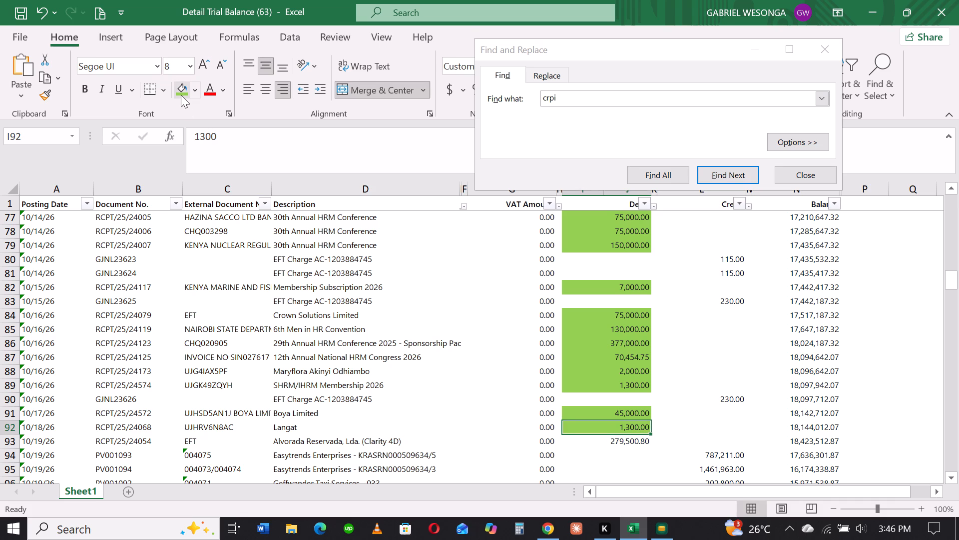
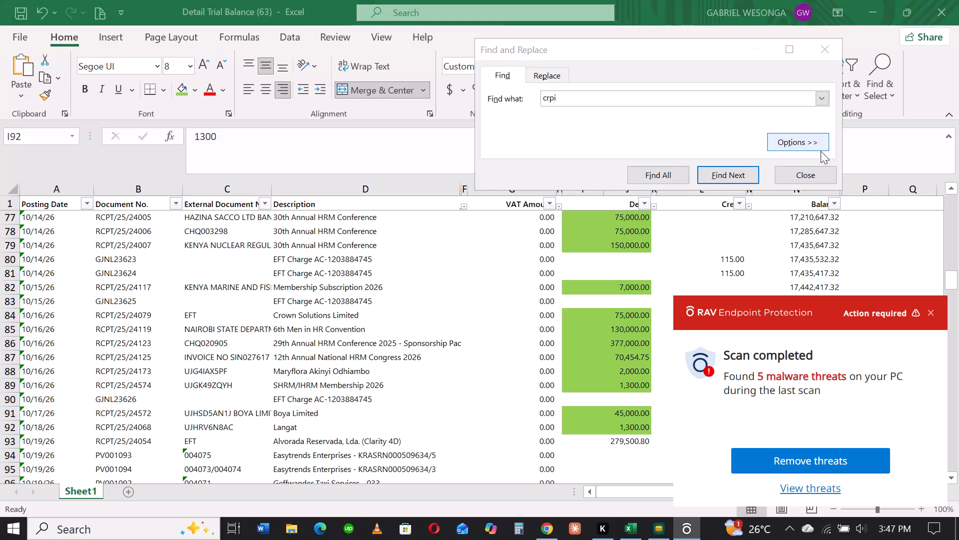
# Dismiss the RAV Endpoint Protection scan notification covering the worksheet.
pyautogui.click(930, 312)
# Select the 10/19/26 Debit cell of 279,500.80 for Alvorada Reservada in row 93.
pyautogui.click(634, 440)
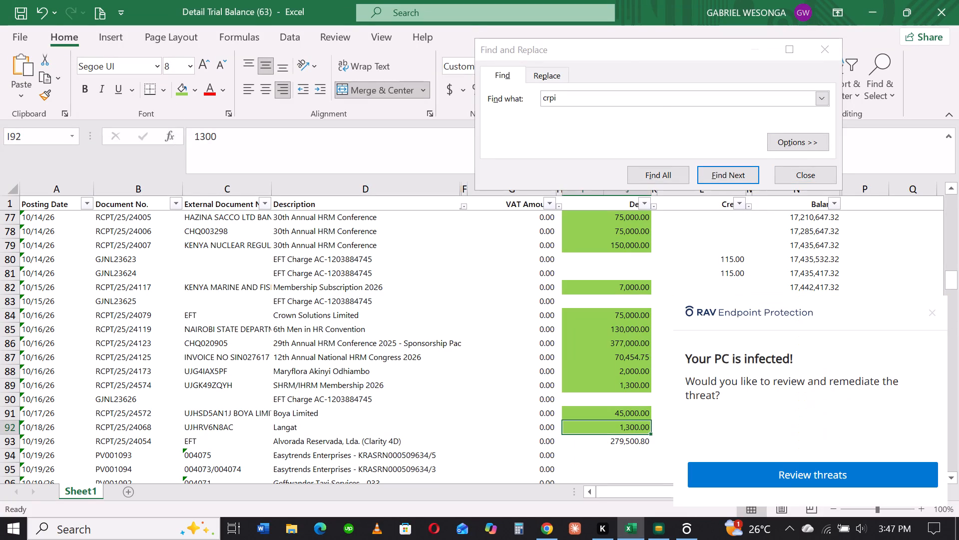
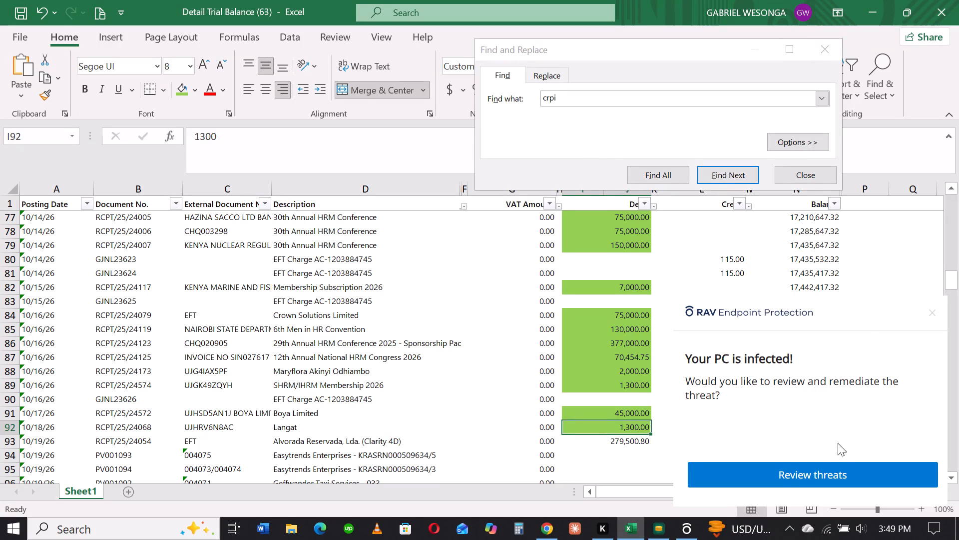
# Dismiss the RAV Endpoint Protection notification and fill Alvorada Reservada's 279,500.80 Debit cell in row 93 green.
pyautogui.click(932, 316)
pyautogui.click(628, 439)
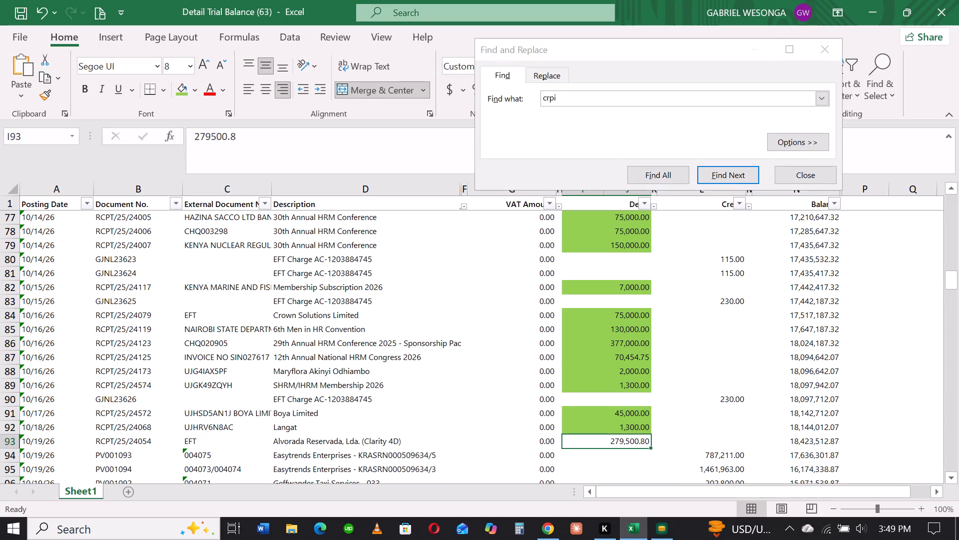
pyautogui.click(174, 94)
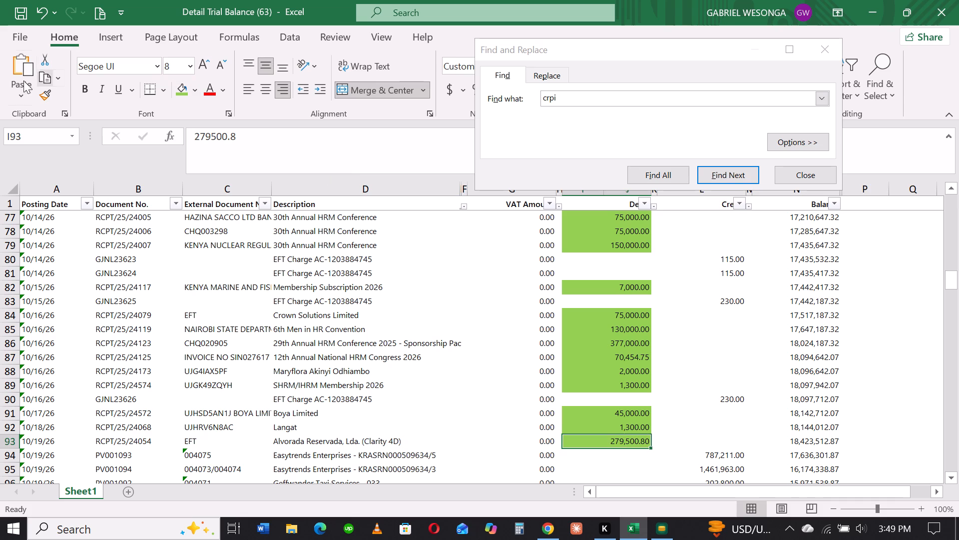
# Find "i m" in the worksheet and fill the Nairobi I M Bank receipt's 75,000.00 Debit cell in row 108 green.
pyautogui.tripleClick(946, 477)
pyautogui.click(946, 477)
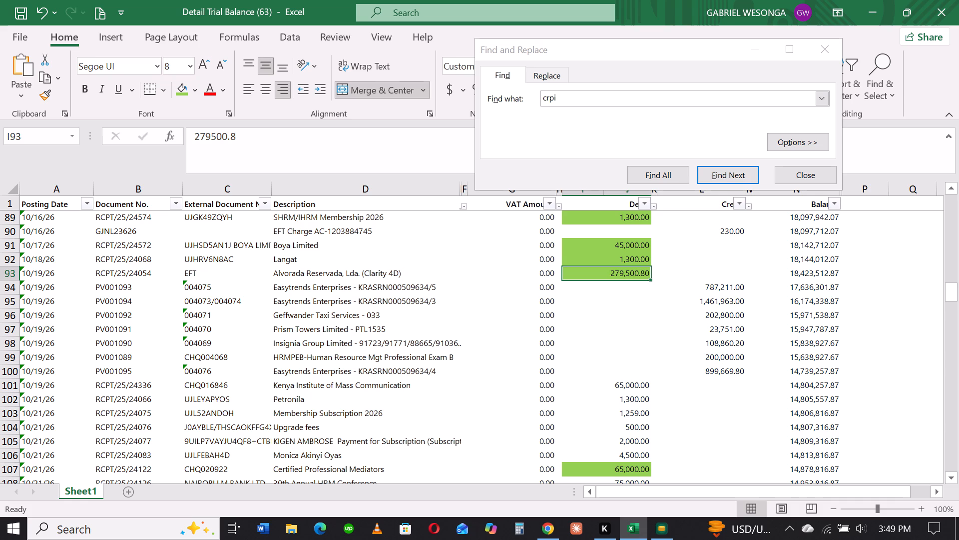
pyautogui.moveTo(559, 94); pyautogui.dragTo(510, 86)
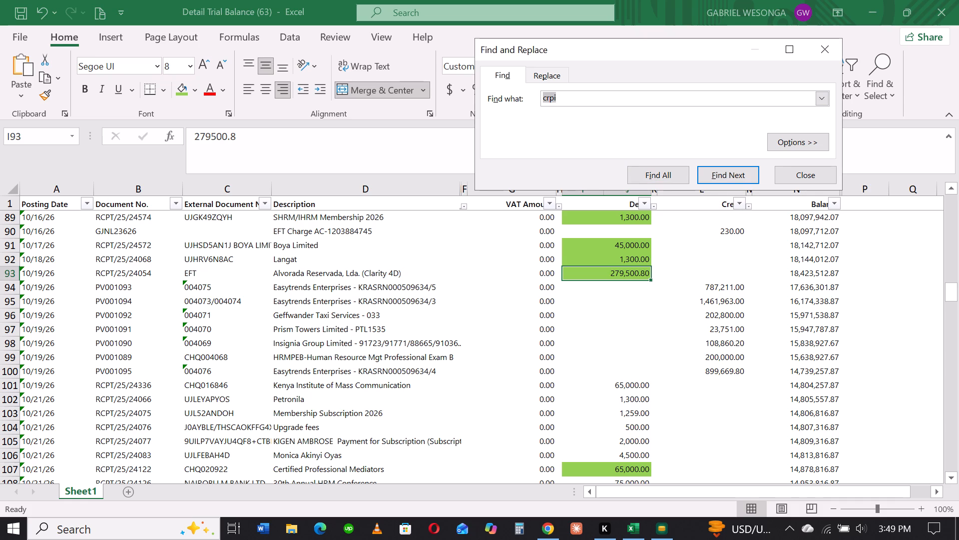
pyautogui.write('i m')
pyautogui.click(728, 173)
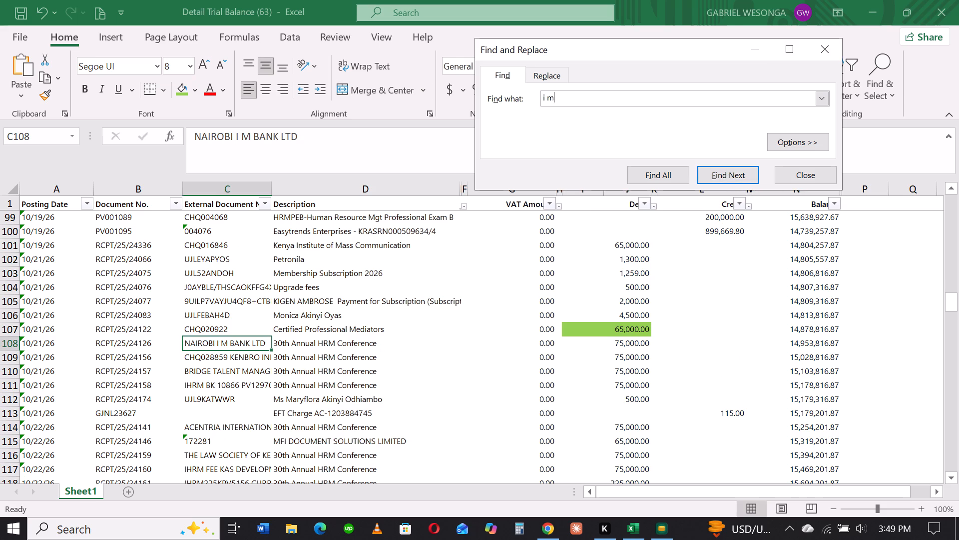
pyautogui.click(617, 351)
pyautogui.click(627, 341)
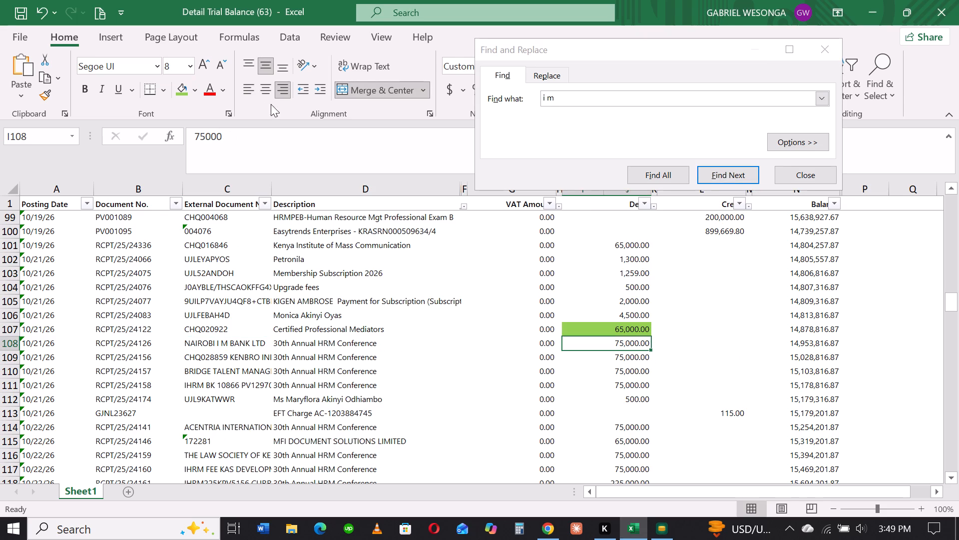
pyautogui.click(184, 89)
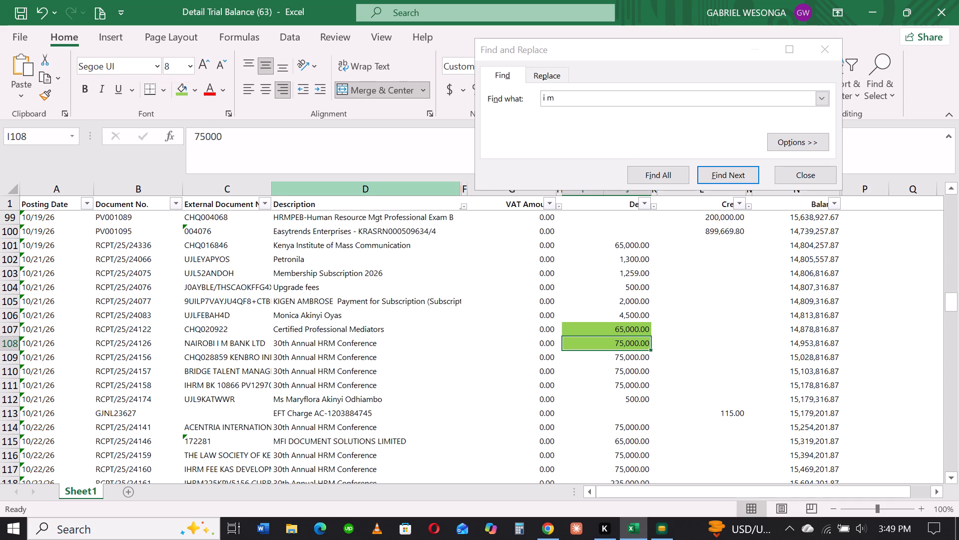
# Fill the 10/21/26 Debit cells in rows 110, 102, 109 and 111 green, and check row 111's full external document reference.
pyautogui.click(625, 368)
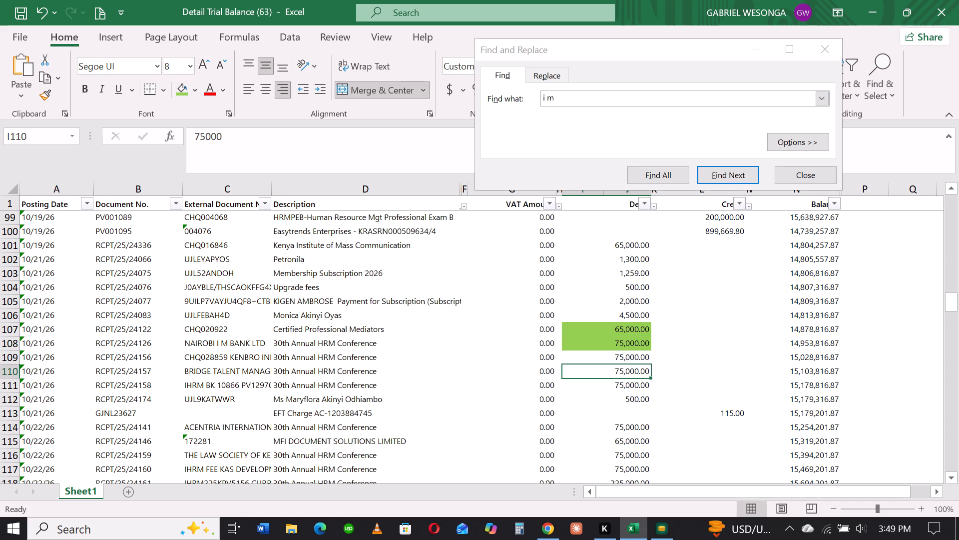
pyautogui.click(179, 88)
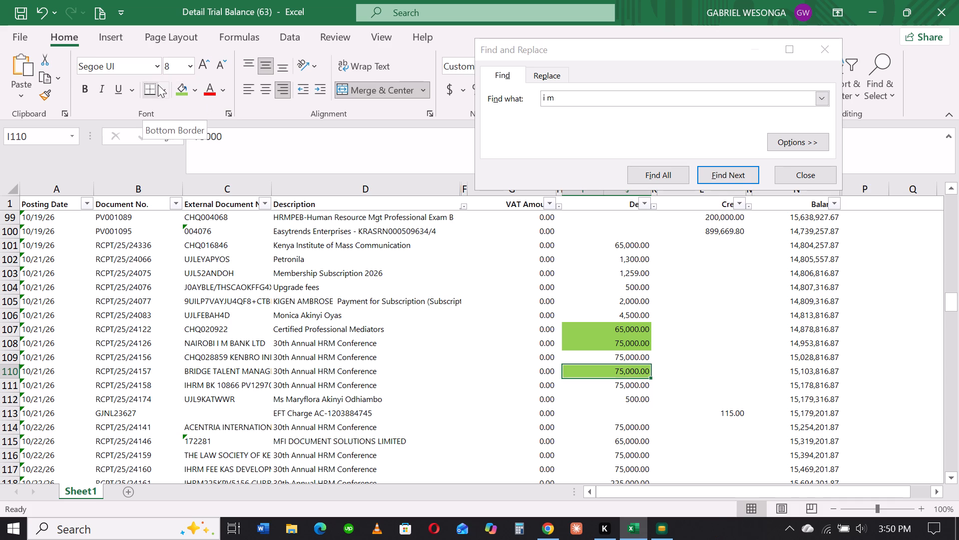
pyautogui.click(632, 256)
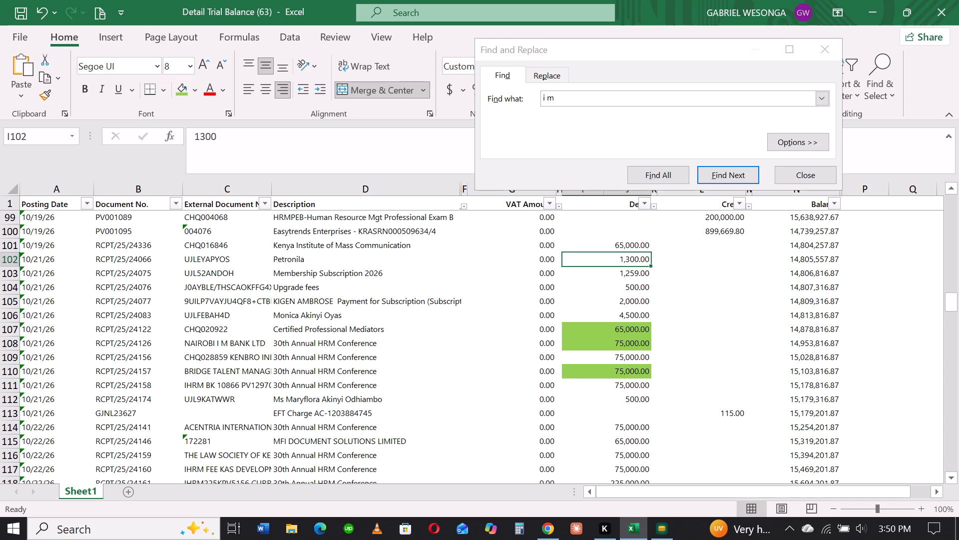
pyautogui.click(174, 83)
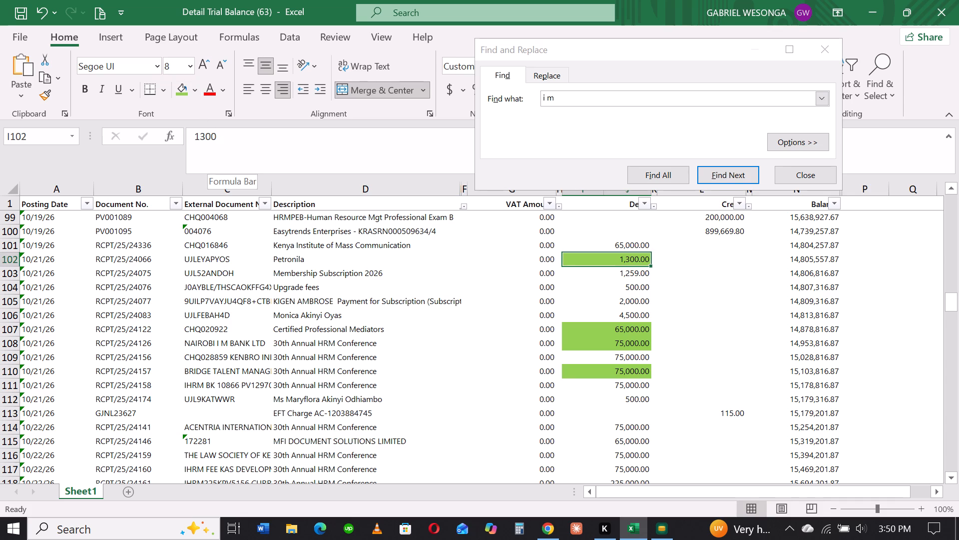
pyautogui.click(618, 359)
pyautogui.click(178, 89)
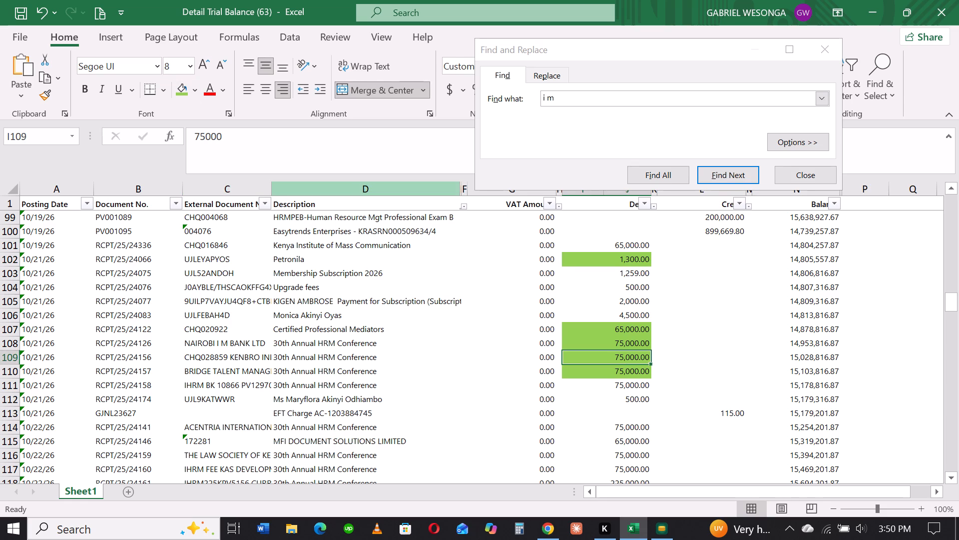
pyautogui.click(614, 390)
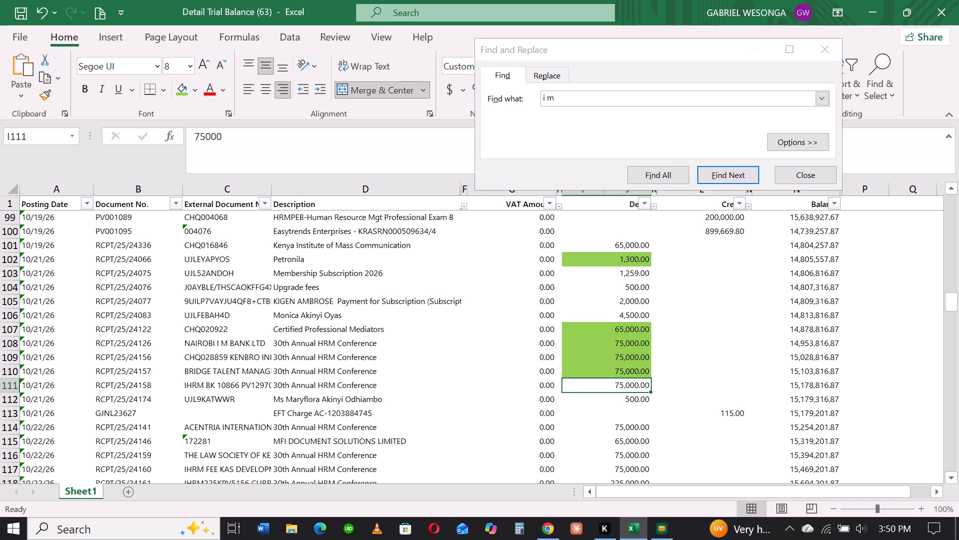
pyautogui.click(185, 85)
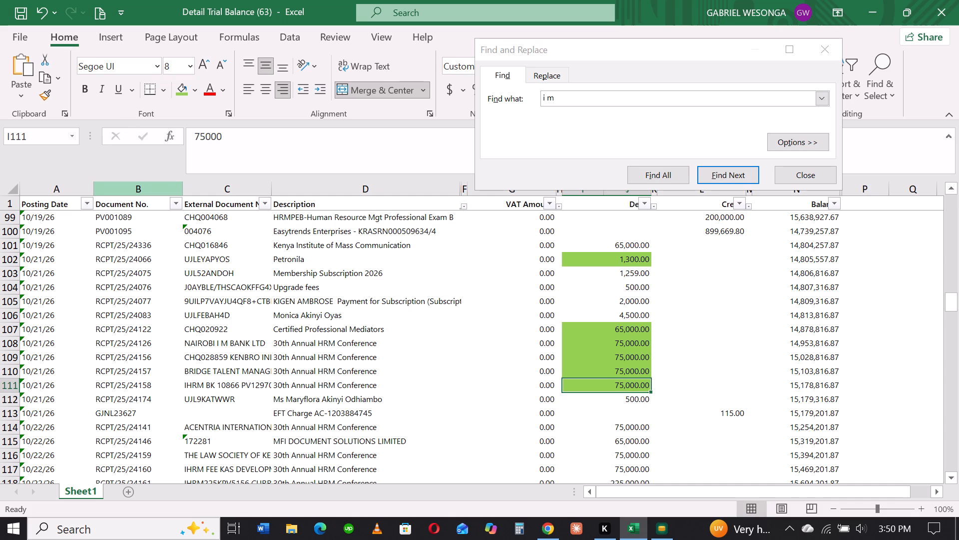
pyautogui.click(245, 384)
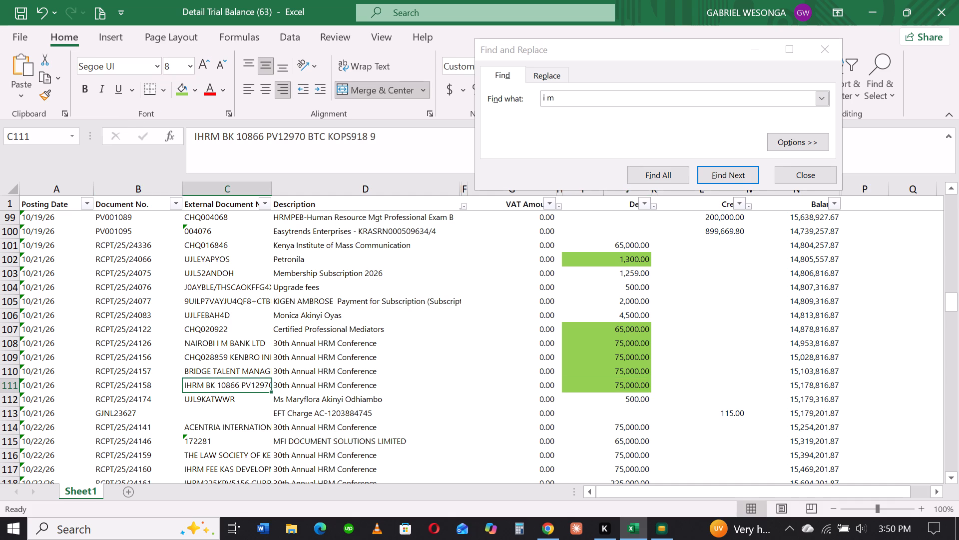
# Fill the 10/21/26 Debit cells of 1,259.00 in row 103, 4,500.00 in row 106 and 500.00 in row 104 green.
pyautogui.click(637, 398)
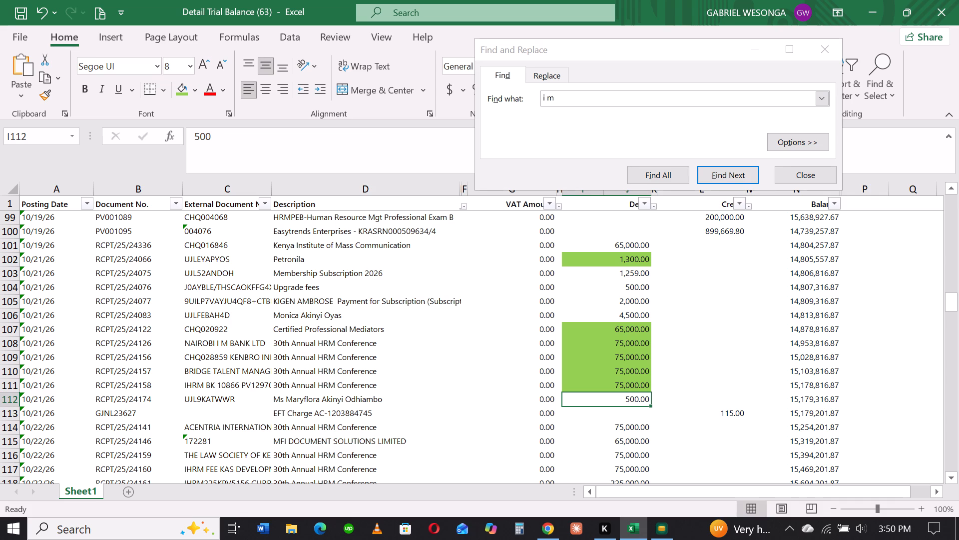
pyautogui.click(625, 274)
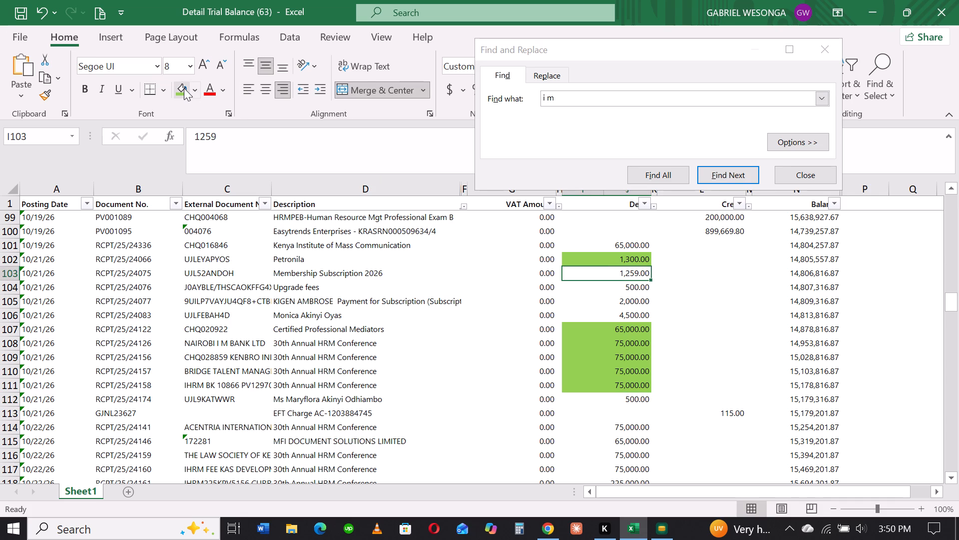
pyautogui.click(184, 88)
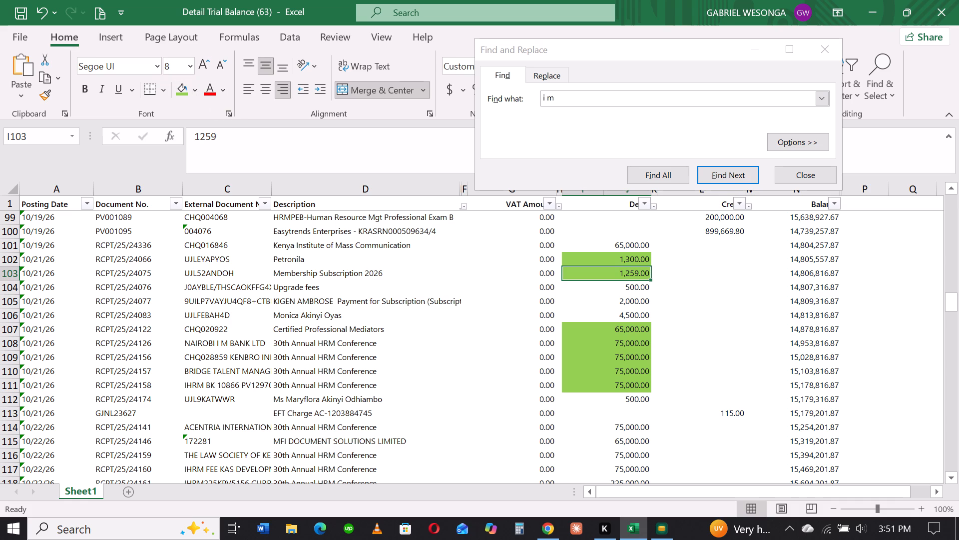
pyautogui.click(633, 313)
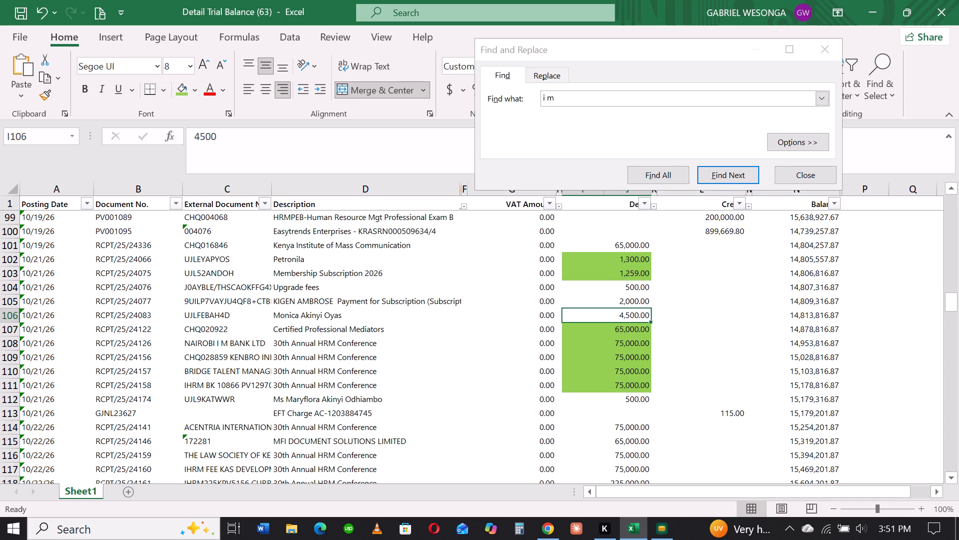
pyautogui.click(180, 85)
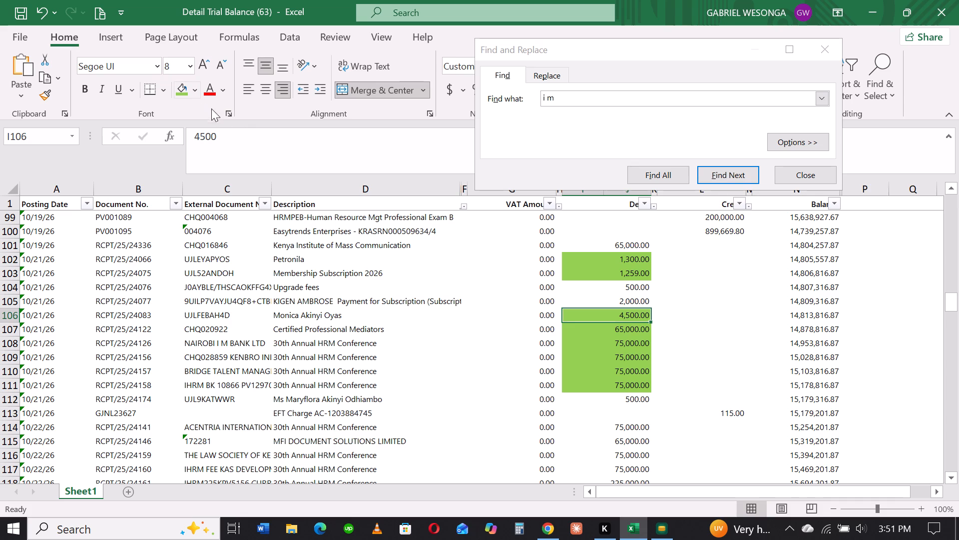
pyautogui.click(608, 281)
pyautogui.click(180, 90)
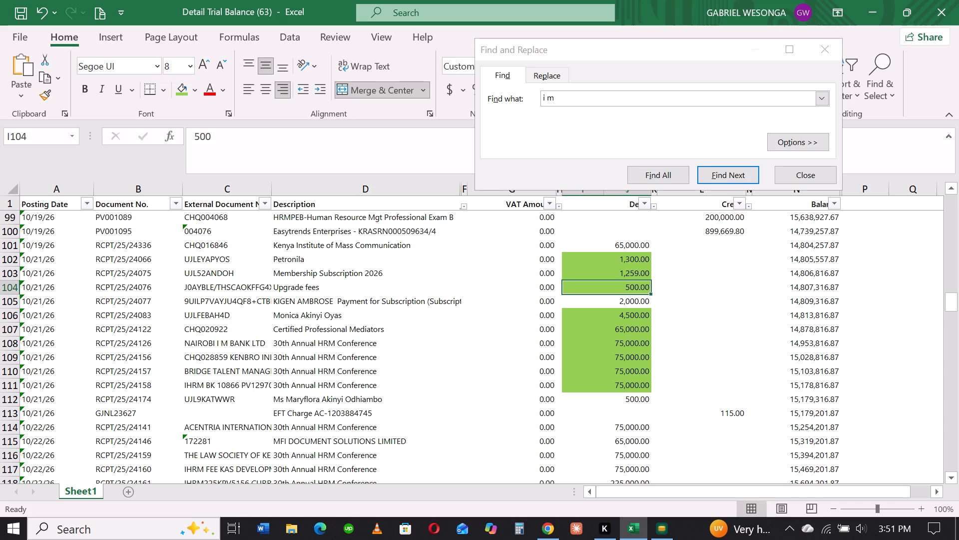
# Find "law" in the worksheet and fill The Law Society of Kenya's 75,000.00 Debit cell in row 116 green.
pyautogui.moveTo(575, 98); pyautogui.dragTo(501, 85)
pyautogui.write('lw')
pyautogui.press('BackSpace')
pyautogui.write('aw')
pyautogui.click(731, 179)
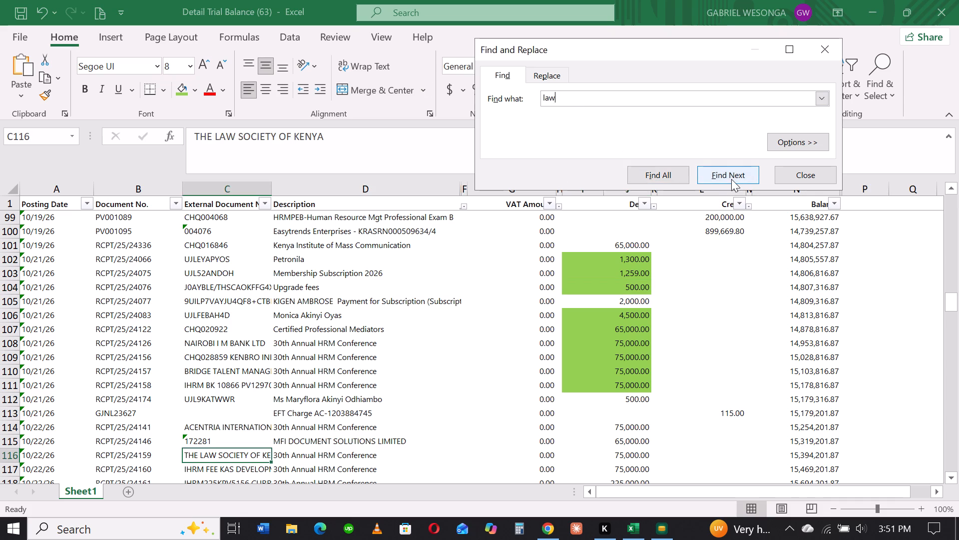
pyautogui.click(625, 453)
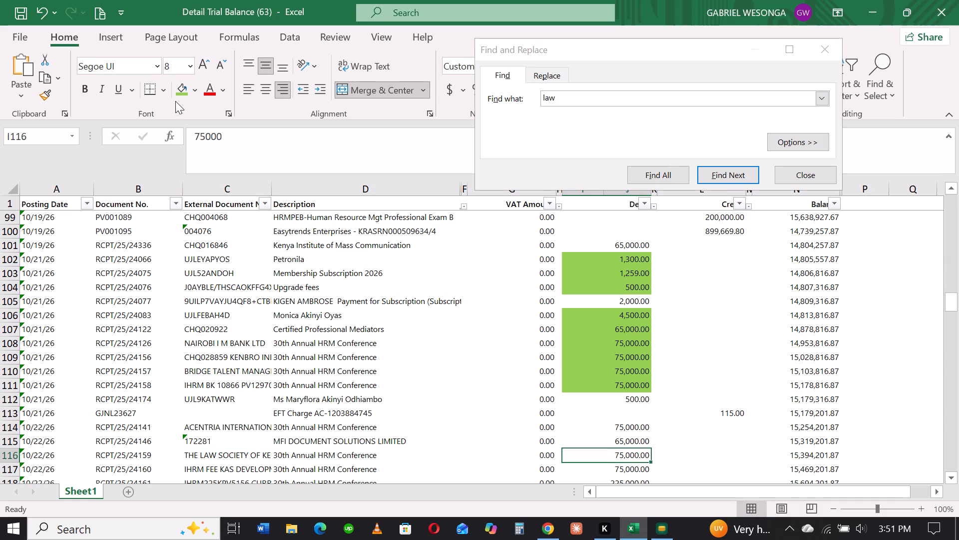
pyautogui.click(173, 92)
pyautogui.click(175, 86)
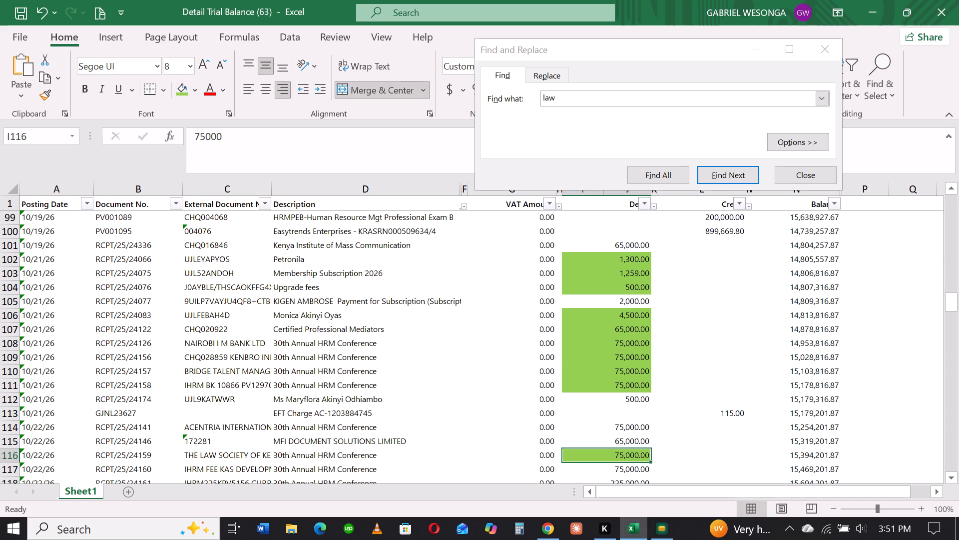
# Fill the 10/22/26 Debit cells of 75,000.00 in row 117 and 225,000.00 in row 118 green.
pyautogui.doubleClick(952, 481)
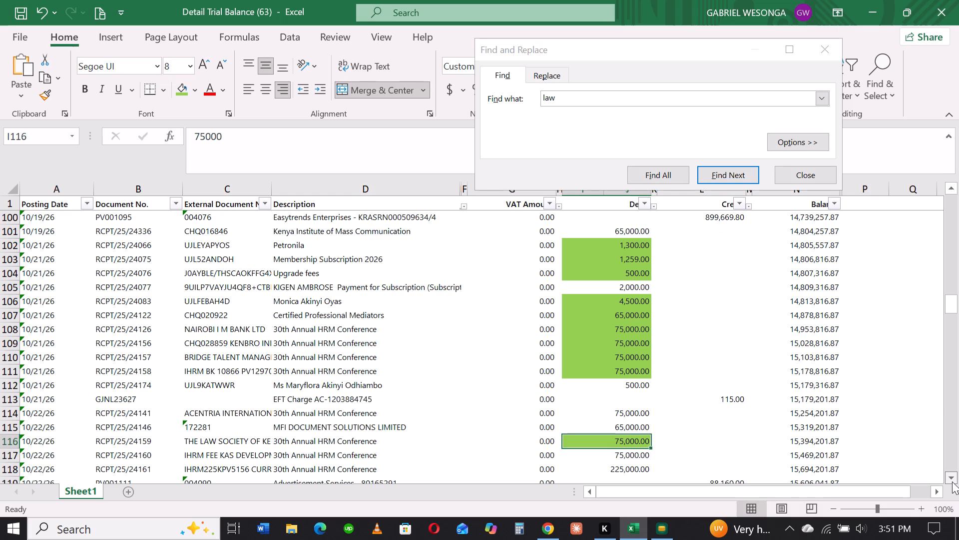
pyautogui.tripleClick(952, 481)
pyautogui.doubleClick(952, 481)
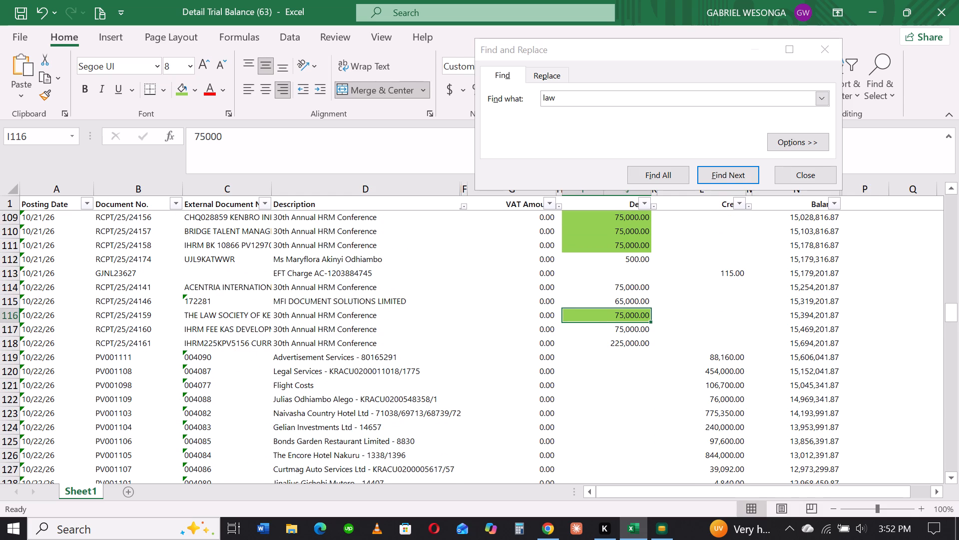
pyautogui.click(610, 337)
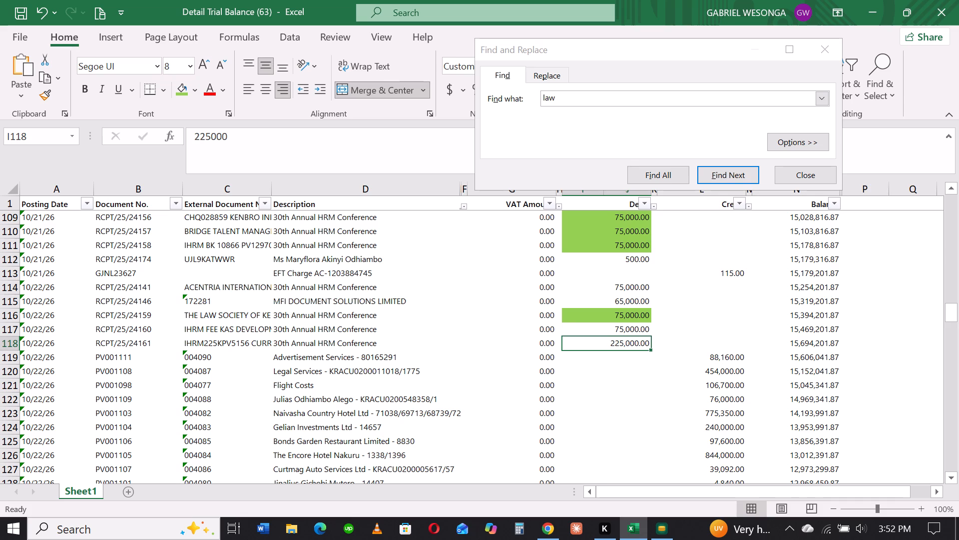
pyautogui.click(618, 328)
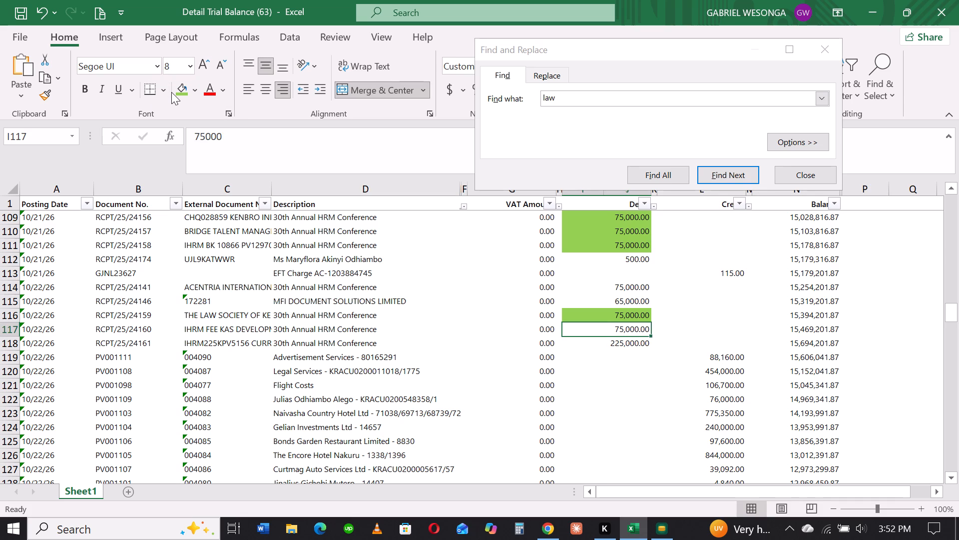
pyautogui.click(171, 92)
pyautogui.click(183, 87)
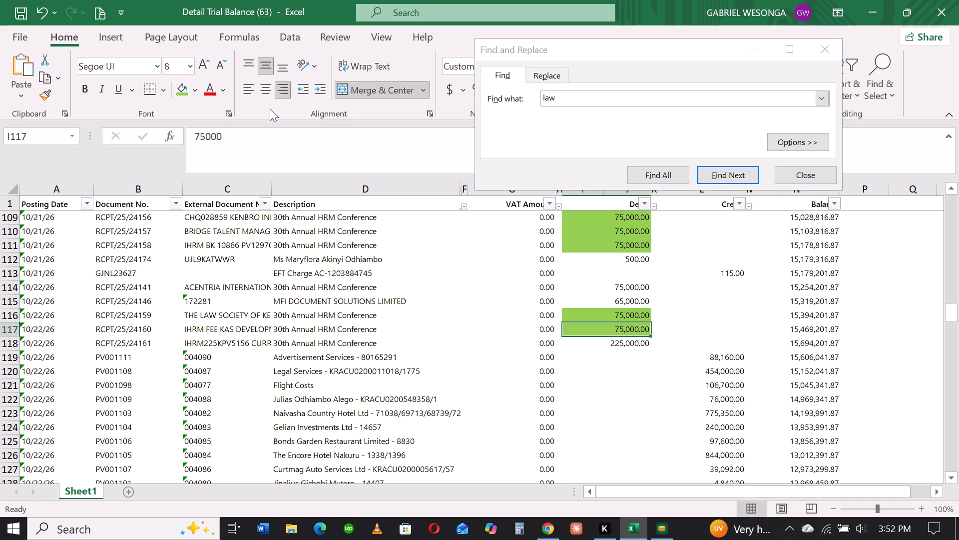
pyautogui.click(639, 346)
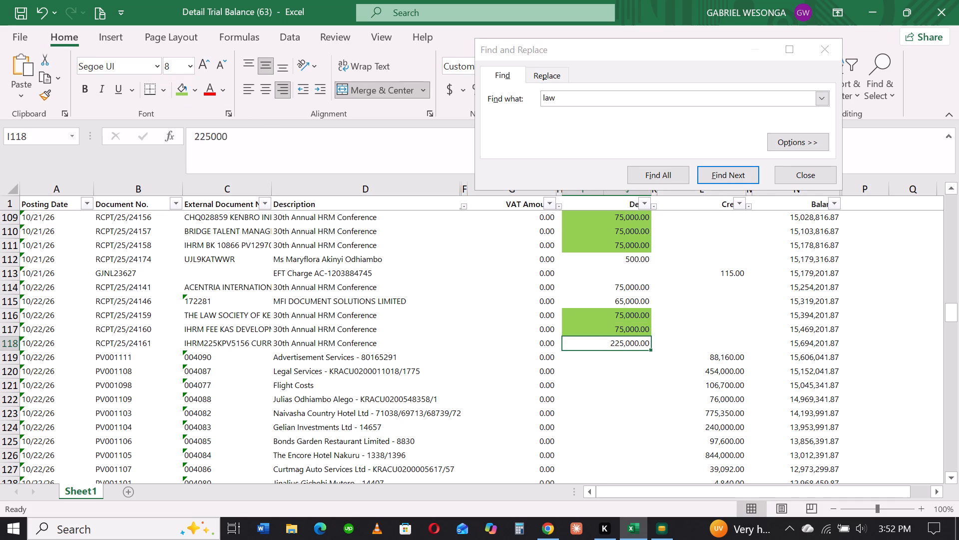
pyautogui.click(172, 87)
pyautogui.click(181, 88)
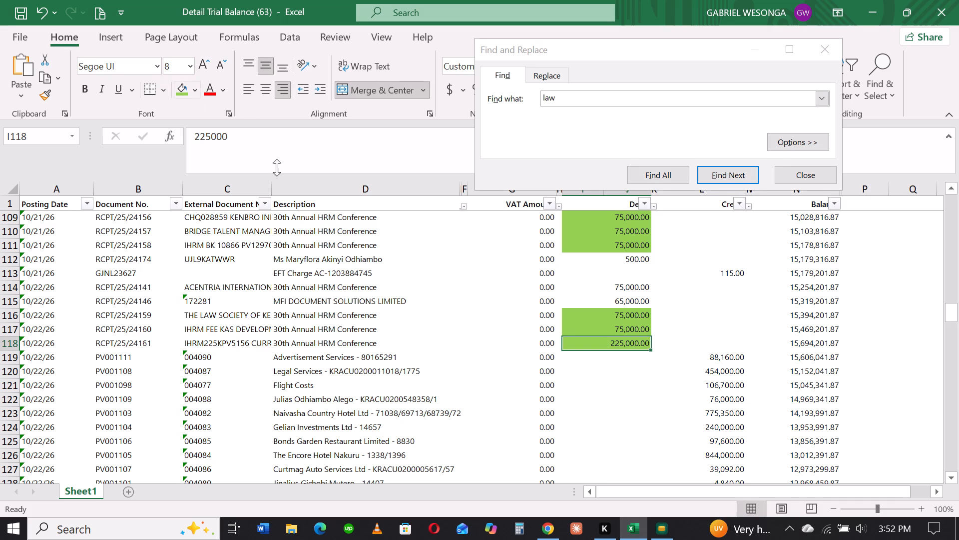
# Find "lwal" in the worksheet and fill Lwala Community's 150,000.00 Debit cell in row 134 green.
pyautogui.doubleClick(949, 475)
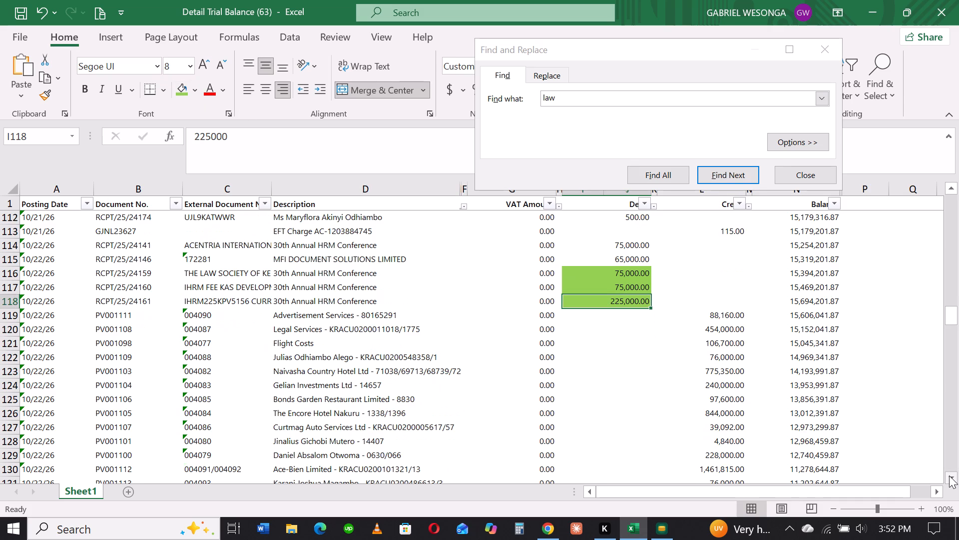
pyautogui.doubleClick(954, 185)
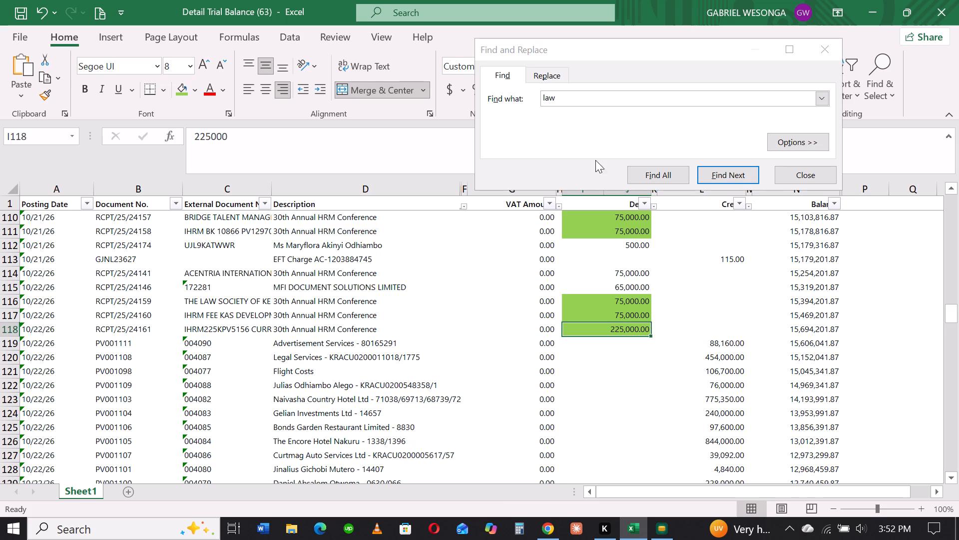
pyautogui.moveTo(568, 96); pyautogui.dragTo(504, 85)
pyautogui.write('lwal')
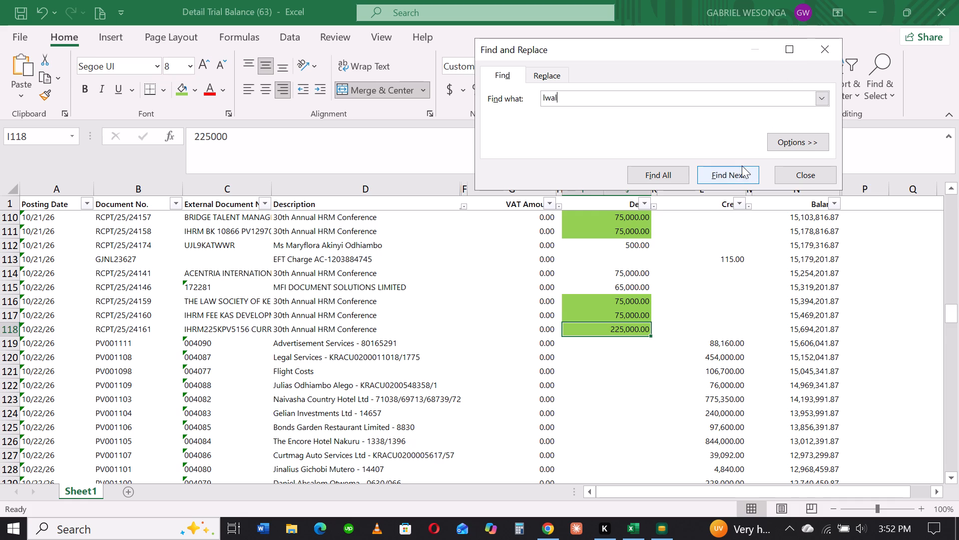
pyautogui.click(742, 165)
pyautogui.click(612, 347)
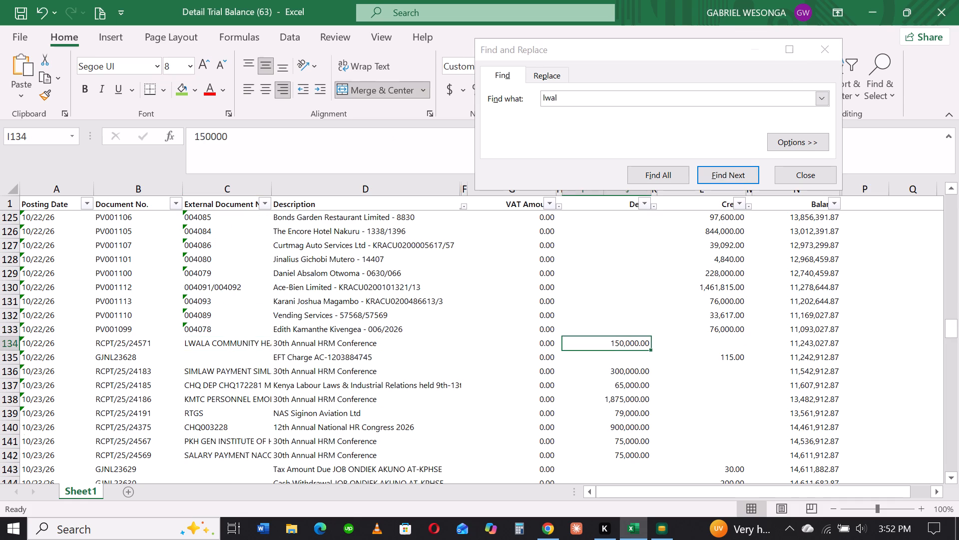
pyautogui.click(178, 91)
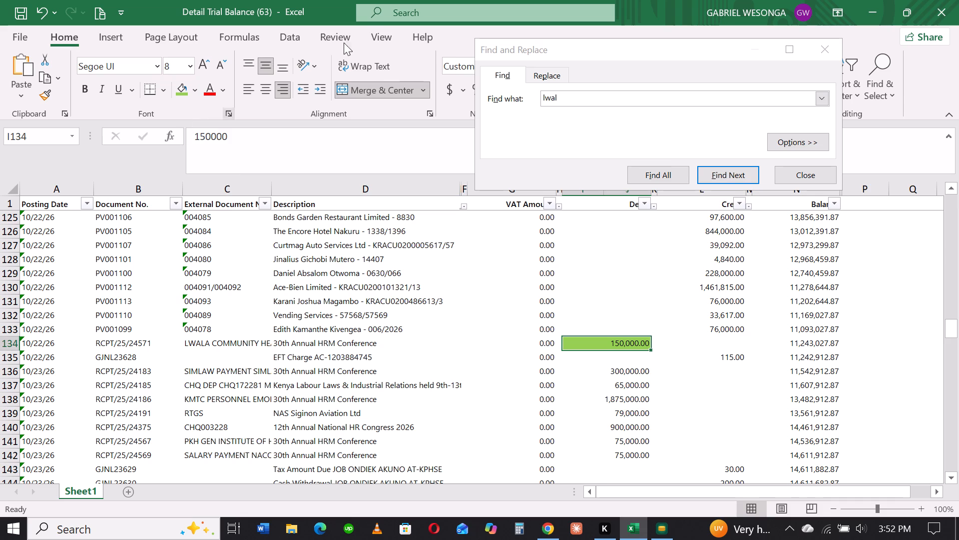
# Search the worksheet for reference 7065.
pyautogui.moveTo(562, 99); pyautogui.dragTo(477, 87)
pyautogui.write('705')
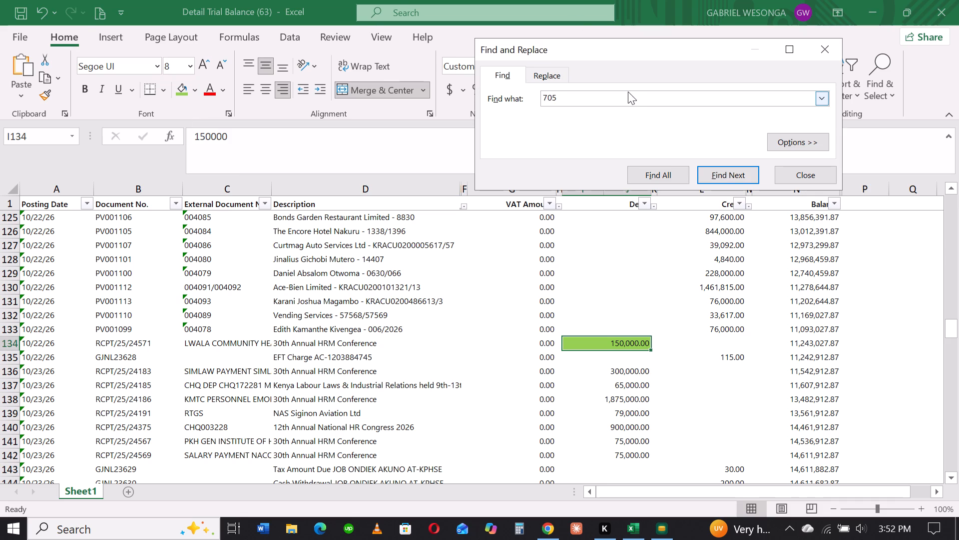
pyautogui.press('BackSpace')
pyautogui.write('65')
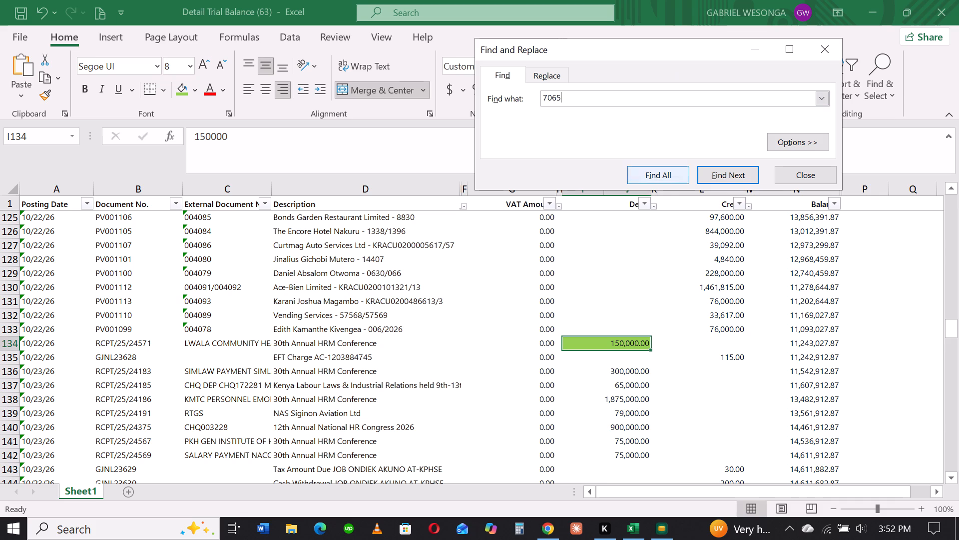
pyautogui.click(738, 184)
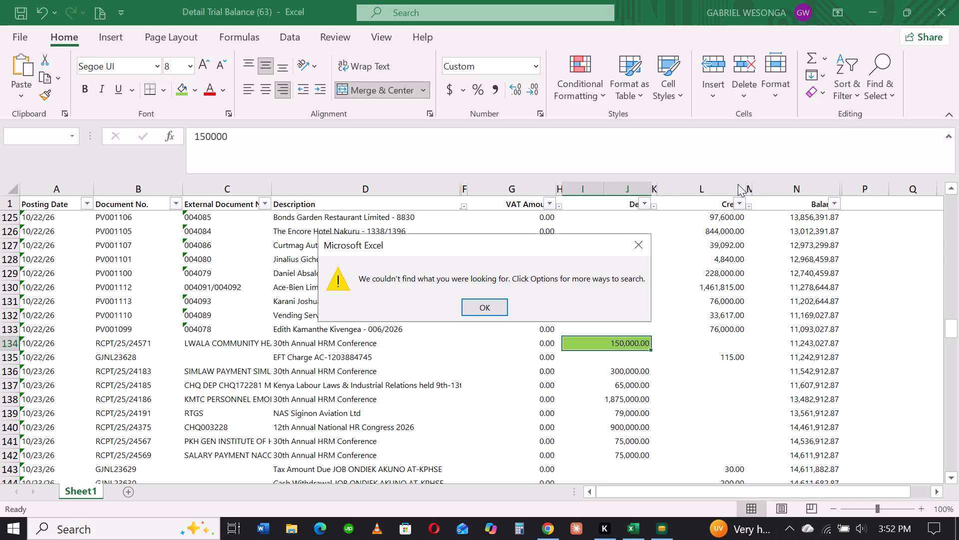
pyautogui.click(484, 309)
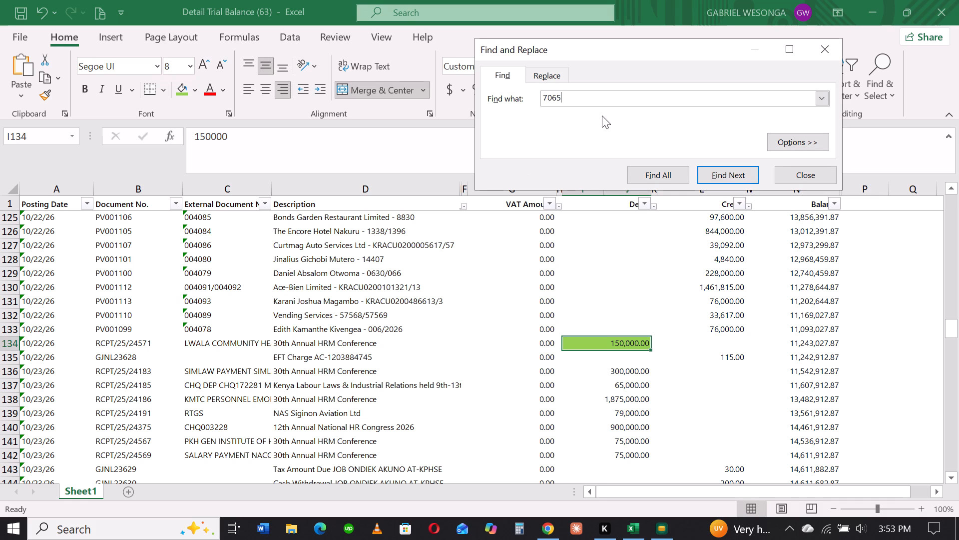
# Find "nacos" in the worksheet and fill the matching receipt's 75,000.00 Debit cell in row 142 green.
pyautogui.moveTo(568, 102); pyautogui.dragTo(535, 95)
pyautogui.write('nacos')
pyautogui.click(730, 180)
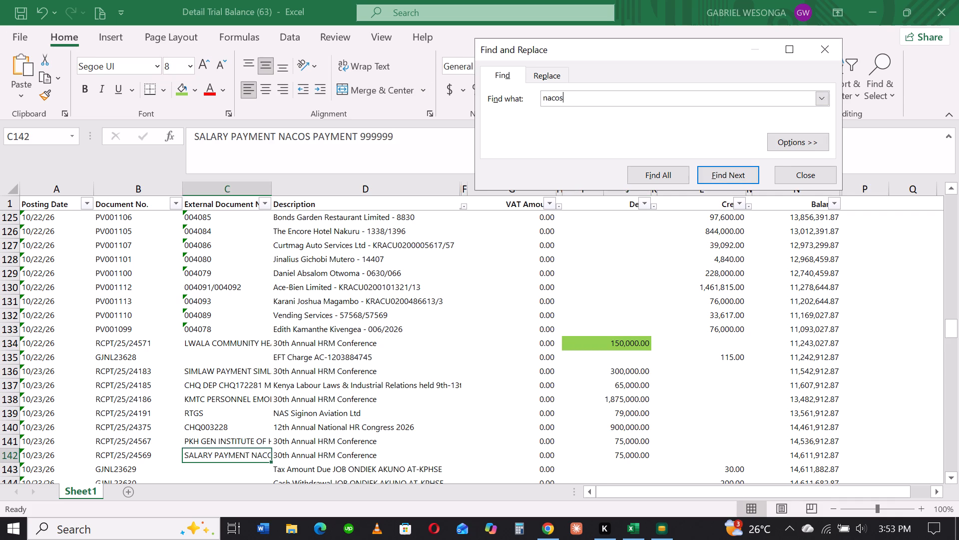
pyautogui.click(627, 451)
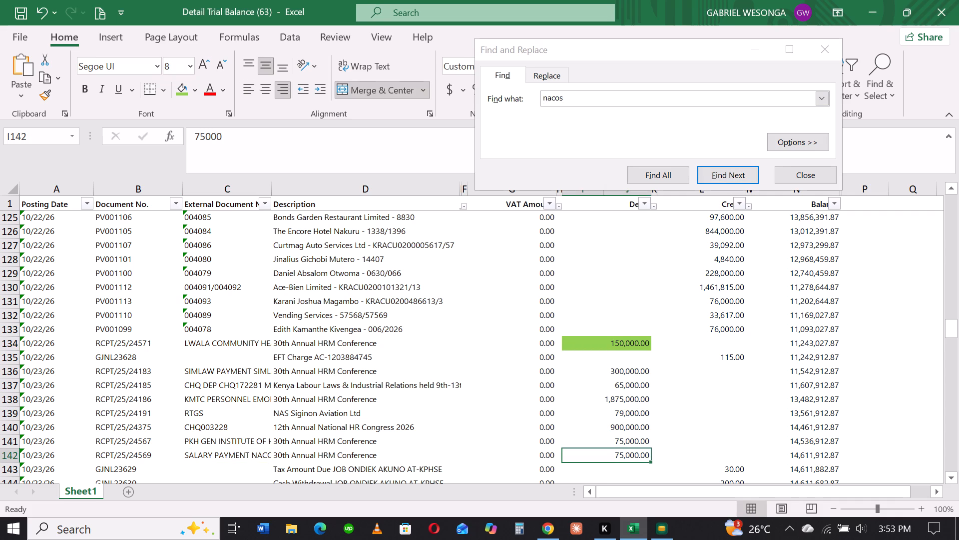
pyautogui.click(187, 85)
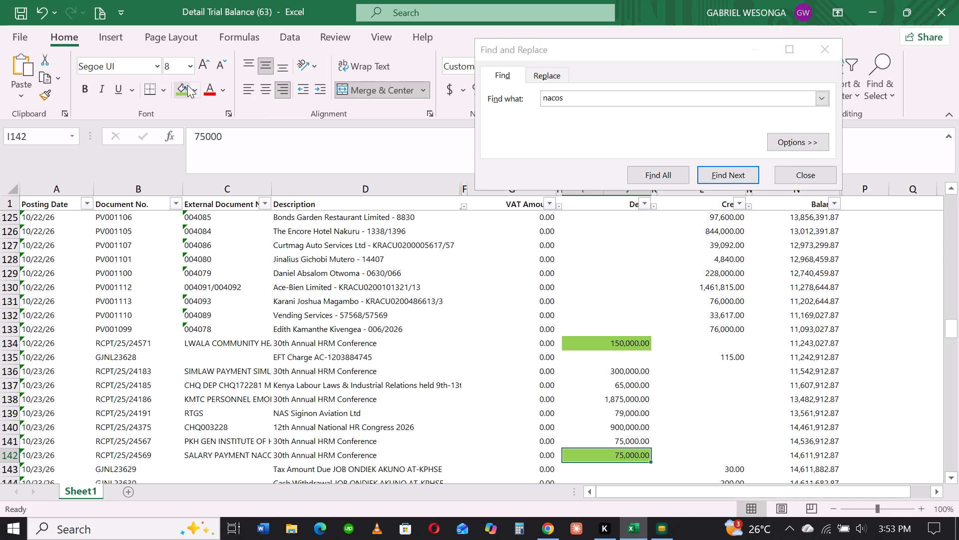
# Fill the 10/23/26 Debit cells green in rows 138 (1,875,000.00), 137 (65,000.00), 140 (900,000.00), 141 (75,000.00) and 136 (300,000.00).
pyautogui.click(630, 398)
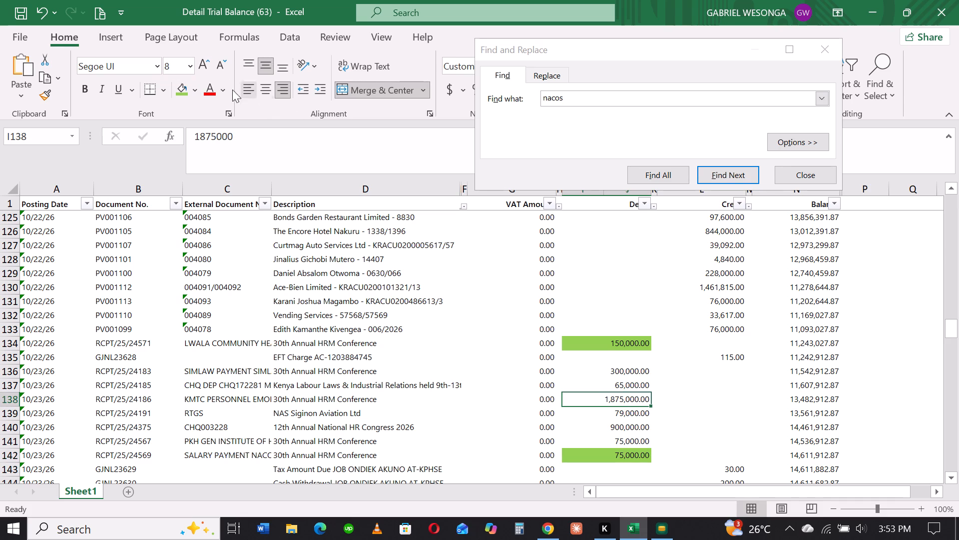
pyautogui.click(185, 93)
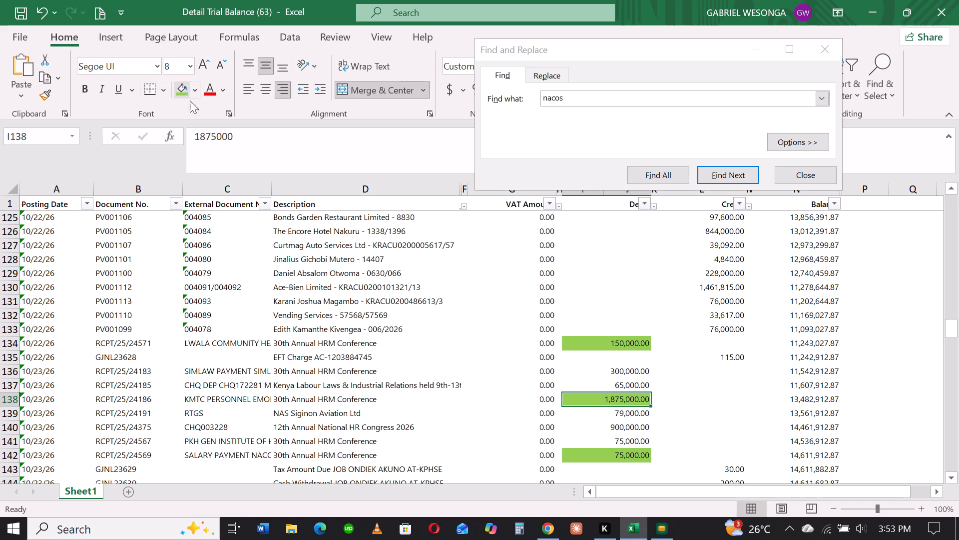
pyautogui.click(634, 385)
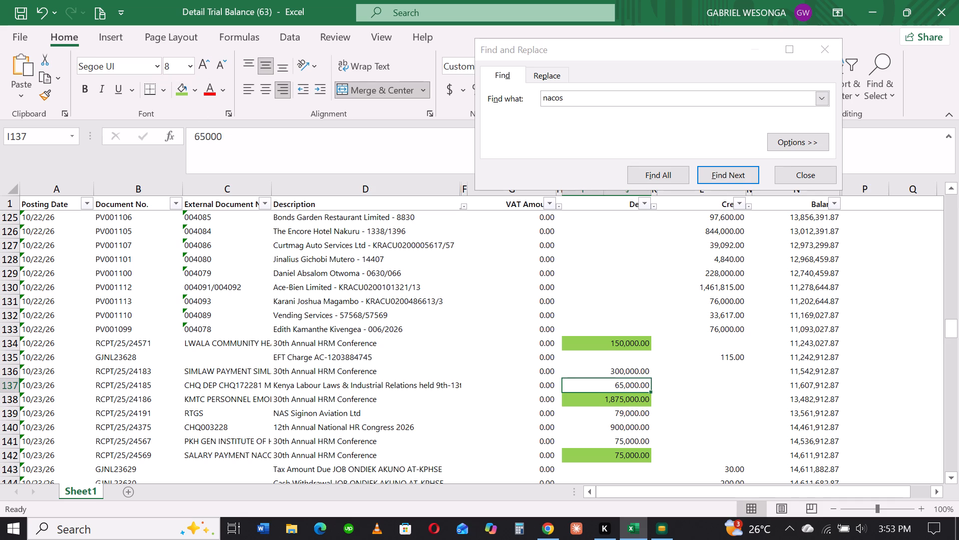
pyautogui.click(182, 96)
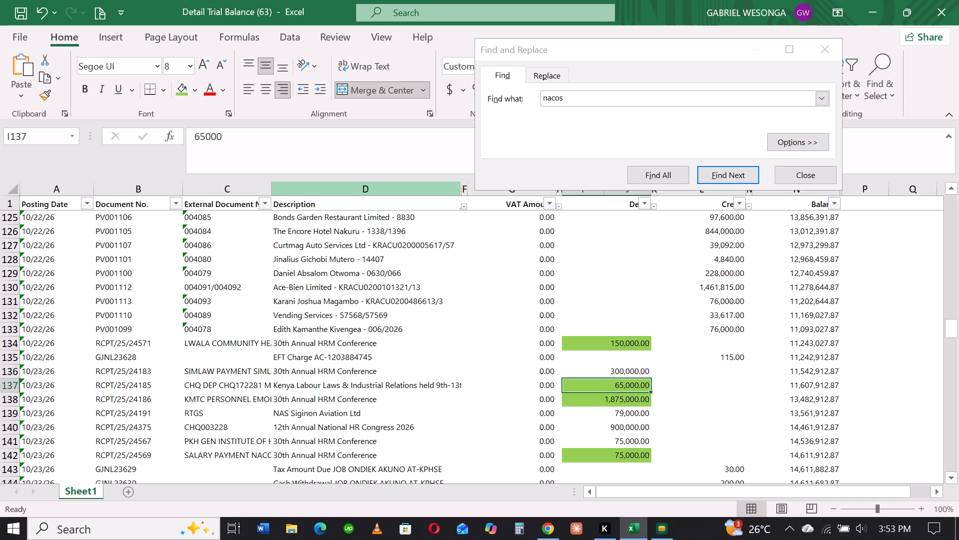
pyautogui.click(634, 425)
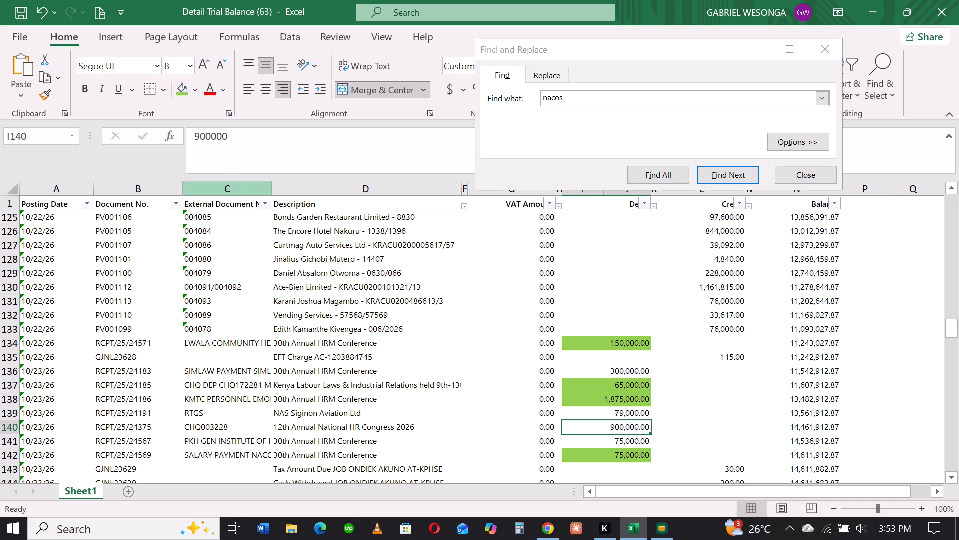
pyautogui.click(185, 88)
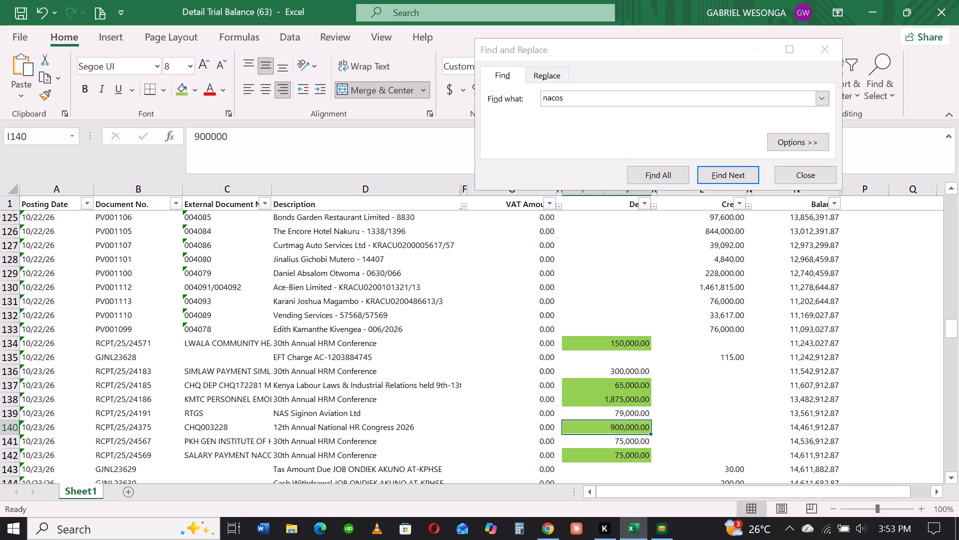
pyautogui.click(635, 439)
pyautogui.click(187, 87)
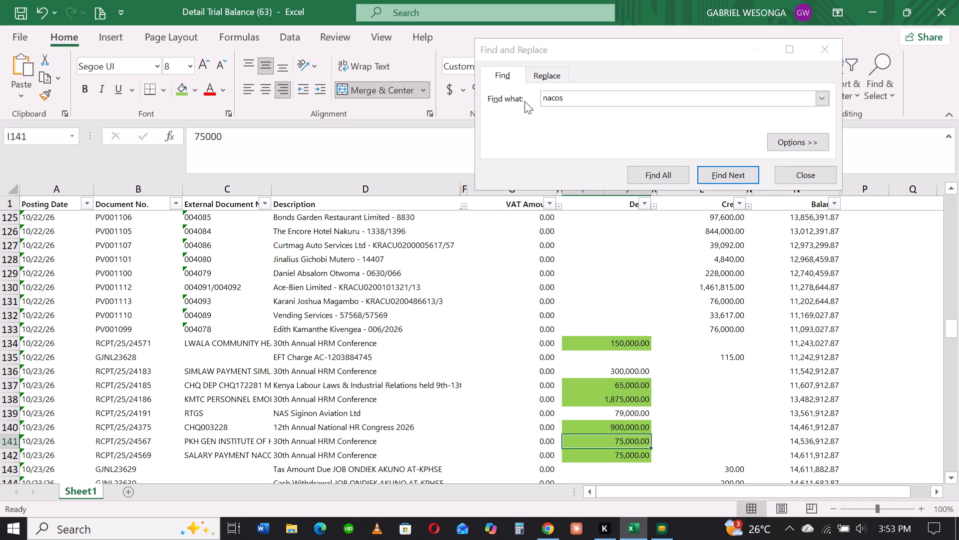
pyautogui.tripleClick(950, 478)
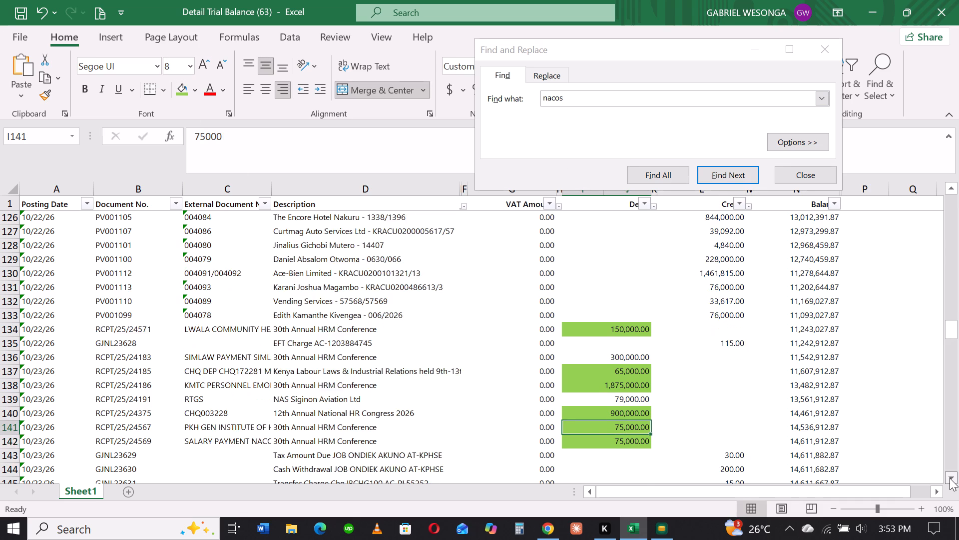
pyautogui.click(950, 478)
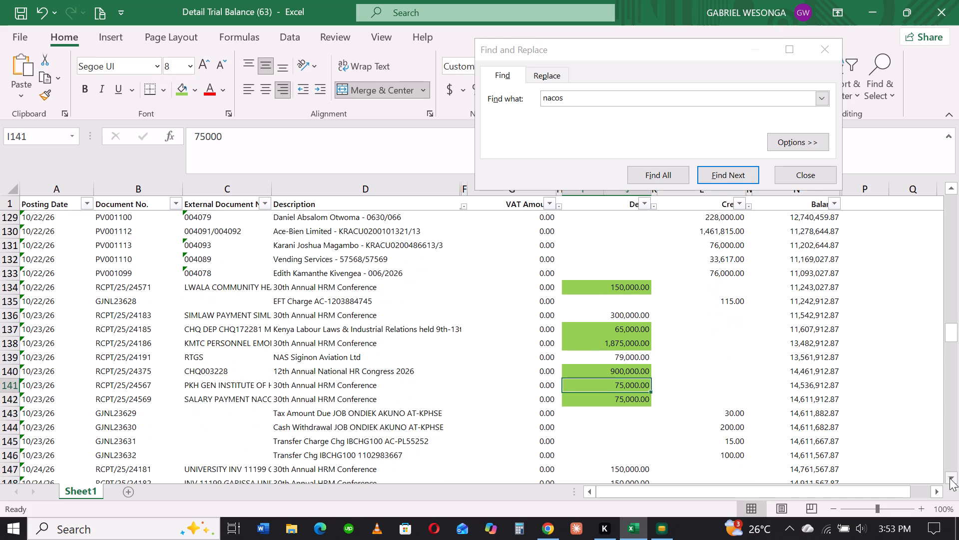
pyautogui.click(626, 321)
pyautogui.click(183, 83)
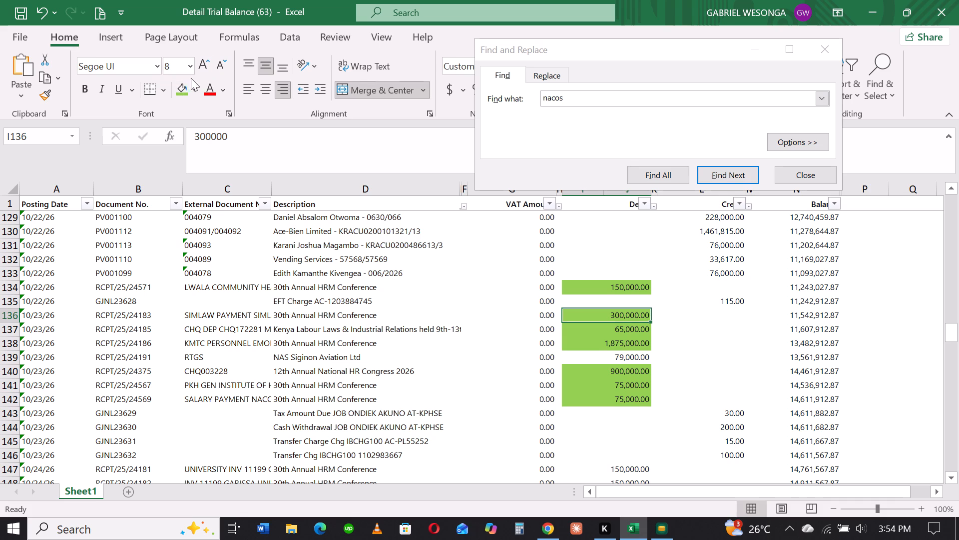
# Search the worksheet for reference 10805.
pyautogui.moveTo(565, 96); pyautogui.dragTo(527, 96)
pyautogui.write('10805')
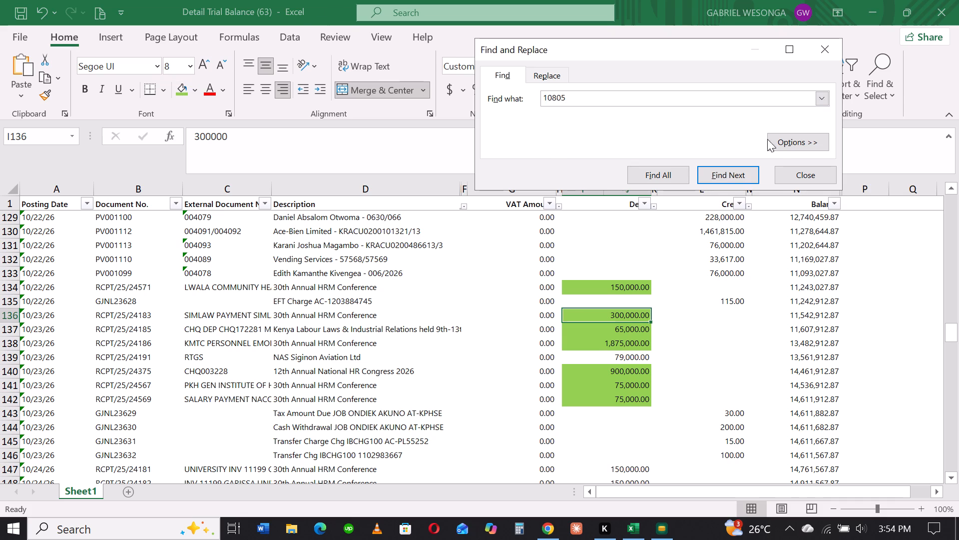
pyautogui.click(734, 178)
pyautogui.click(485, 316)
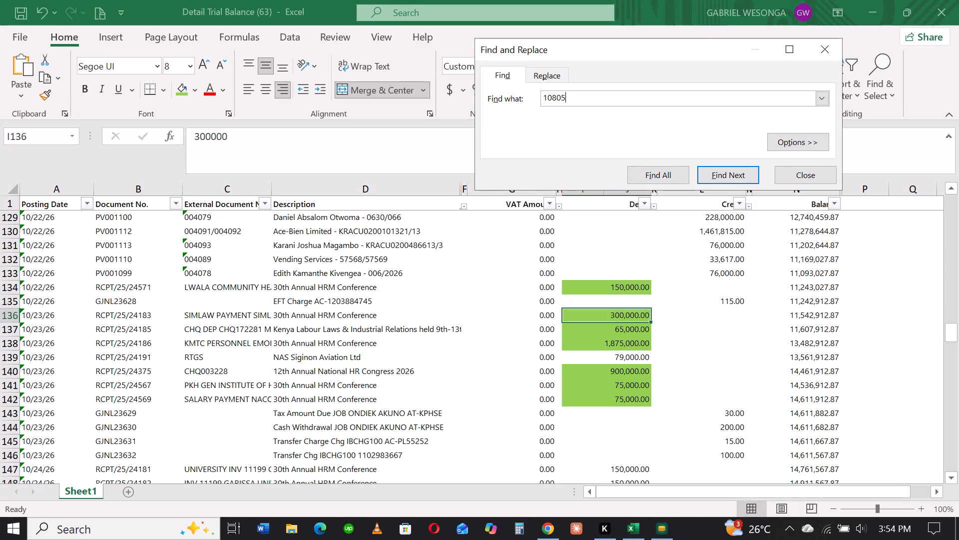
# Find "yetu" in the worksheet and fill Yetu Sacco's 61,750.00 Debit cell in row 149 green.
pyautogui.doubleClick(955, 478)
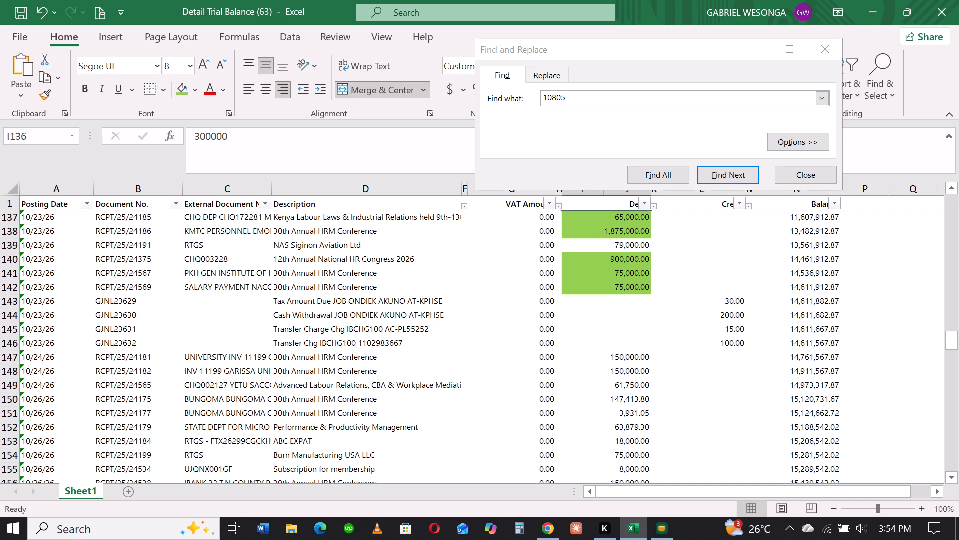
pyautogui.moveTo(576, 95); pyautogui.dragTo(460, 95)
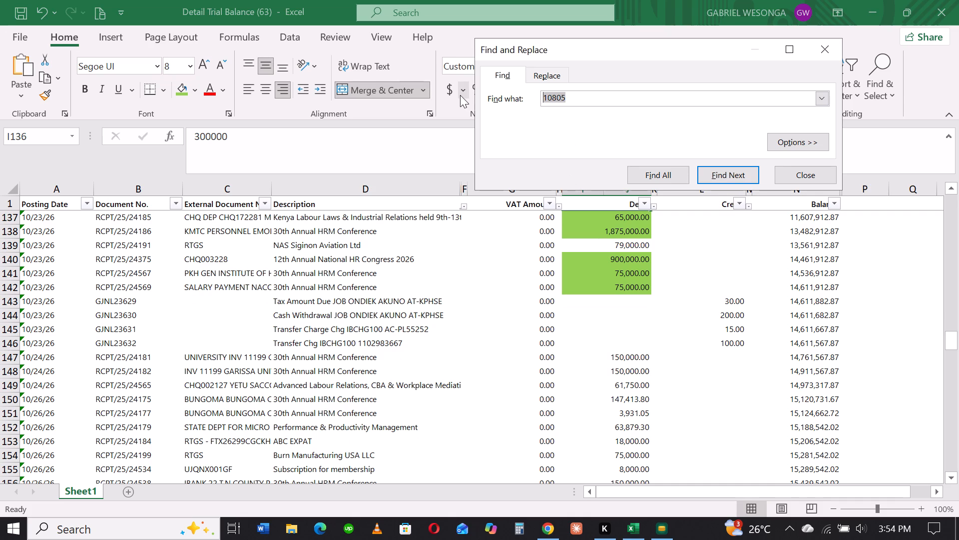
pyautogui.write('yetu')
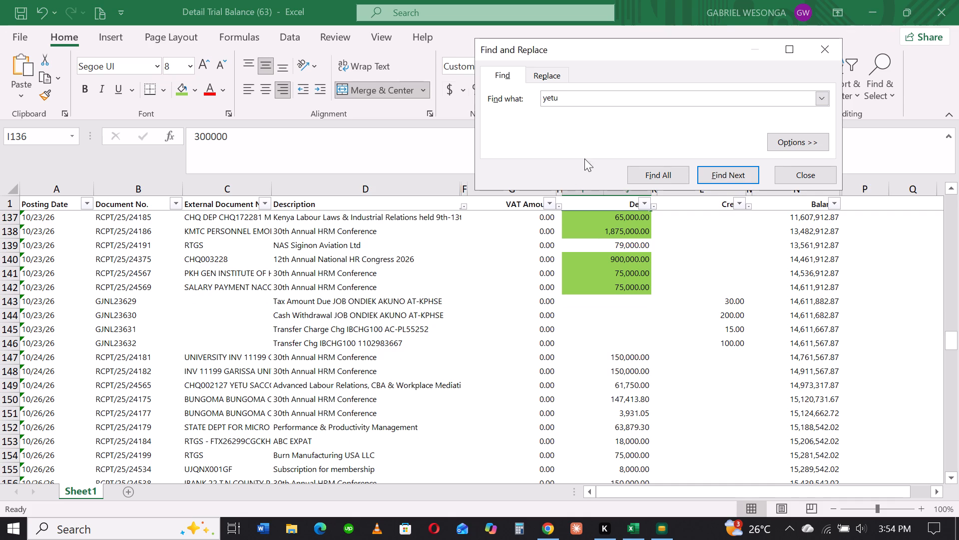
pyautogui.click(729, 171)
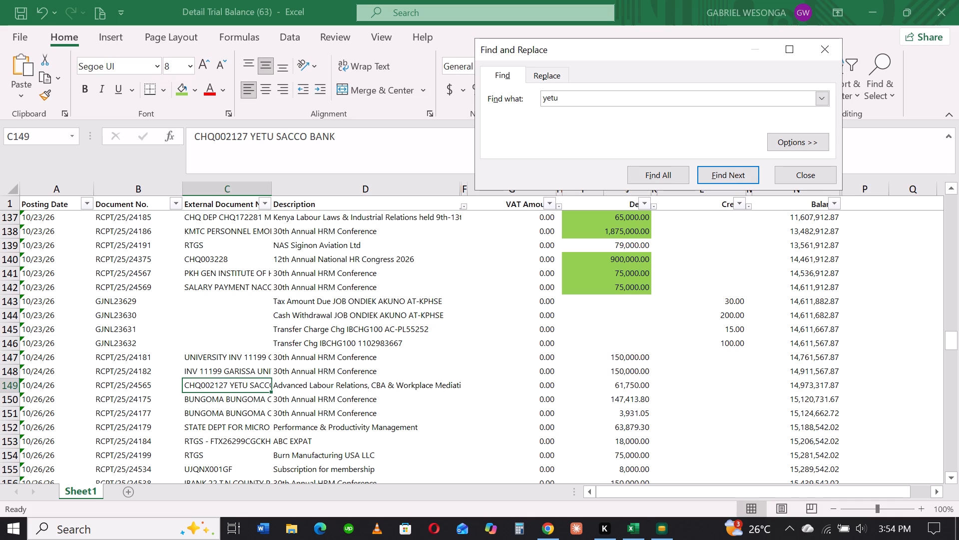
pyautogui.click(618, 387)
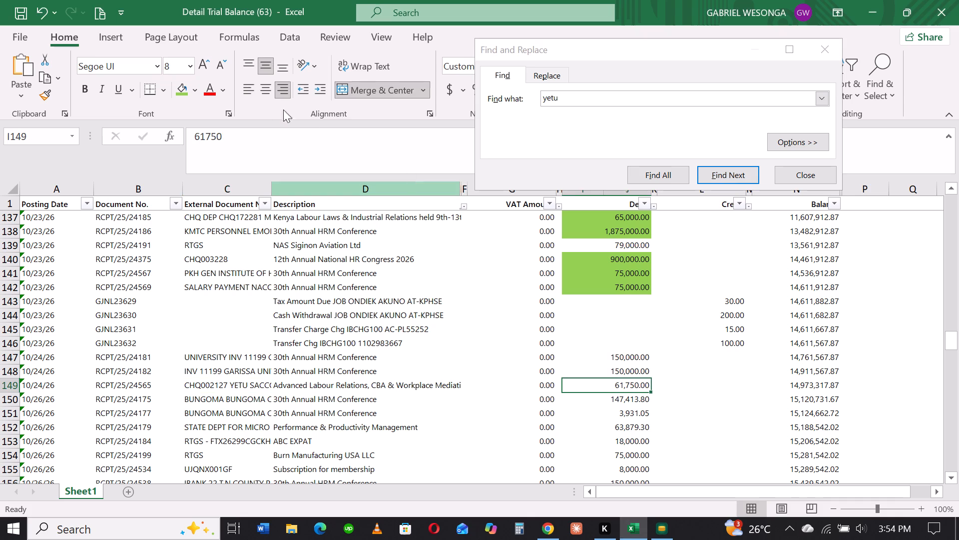
pyautogui.click(180, 90)
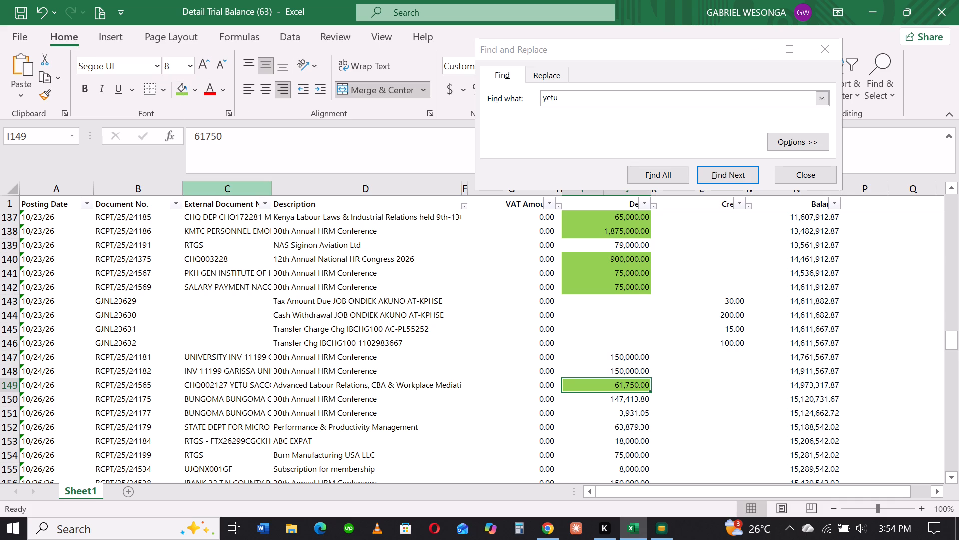
# Fill the 10/24/26 Debit cells in rows 147 to 149 green, covering both 150,000.00 receipts.
pyautogui.moveTo(621, 356); pyautogui.dragTo(618, 381)
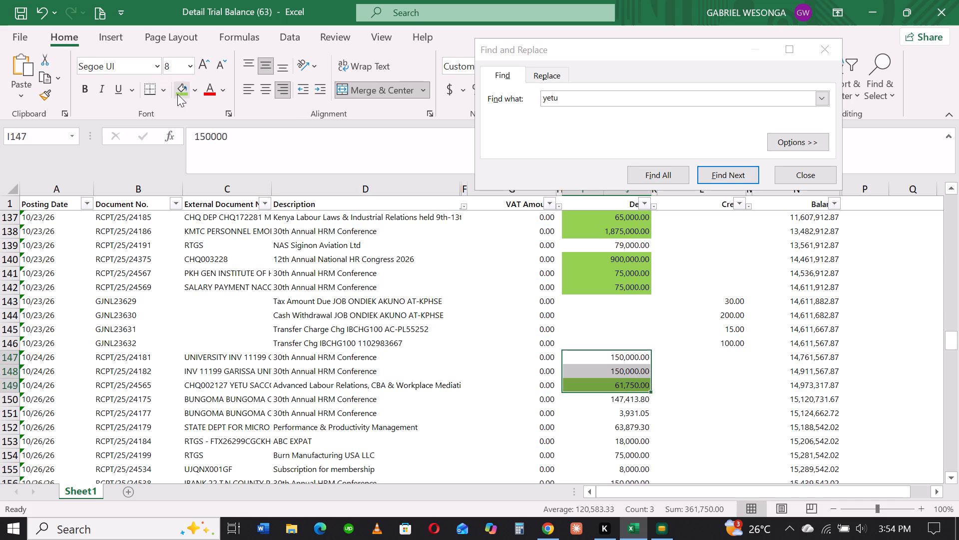
pyautogui.click(181, 85)
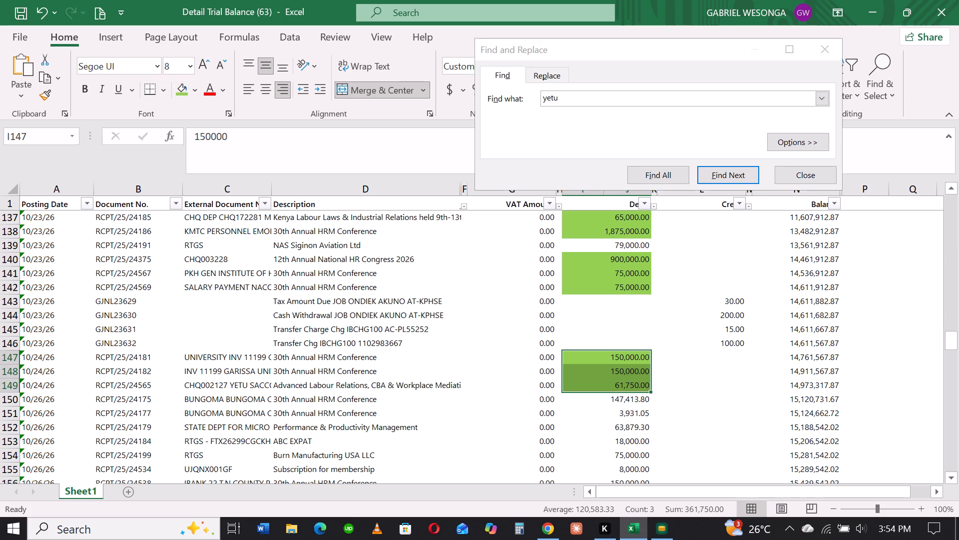
# Find "icp" in the worksheet and fill the ICPAK seminar fee's 75,000.00 Debit cell in row 175 green.
pyautogui.click(637, 456)
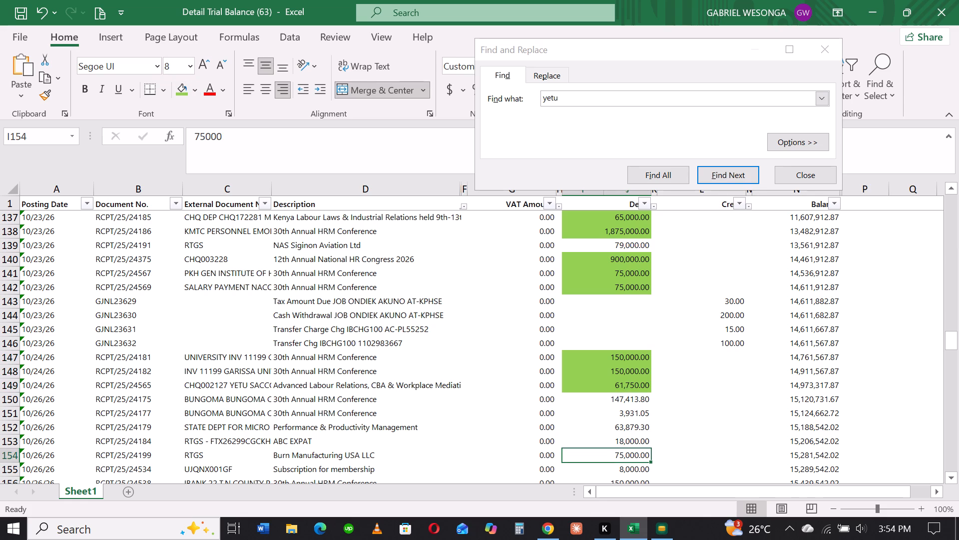
pyautogui.moveTo(568, 97); pyautogui.dragTo(503, 93)
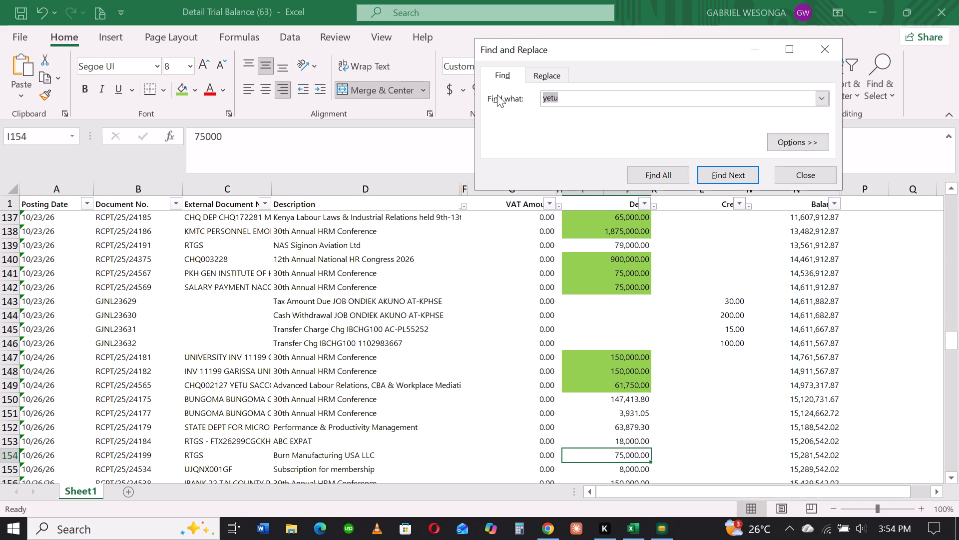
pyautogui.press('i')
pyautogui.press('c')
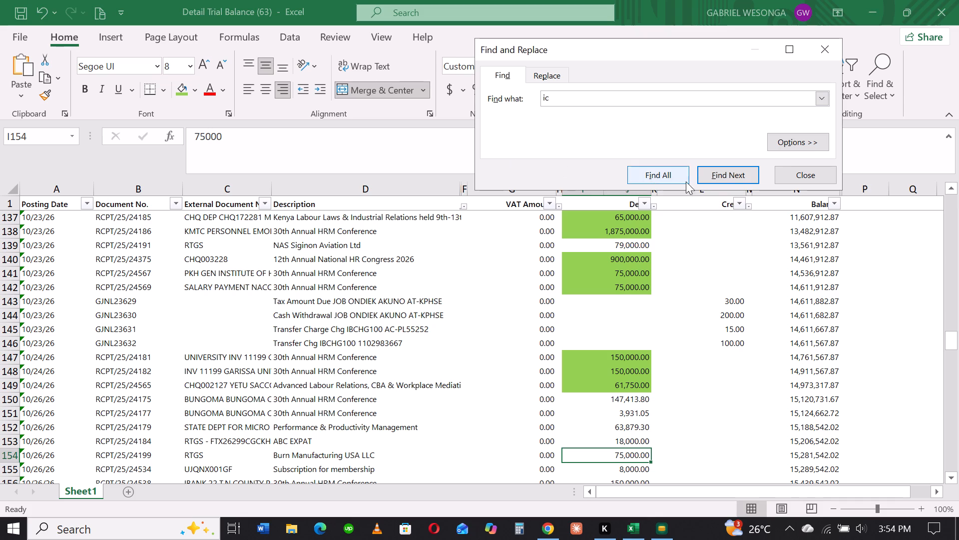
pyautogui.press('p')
pyautogui.click(735, 170)
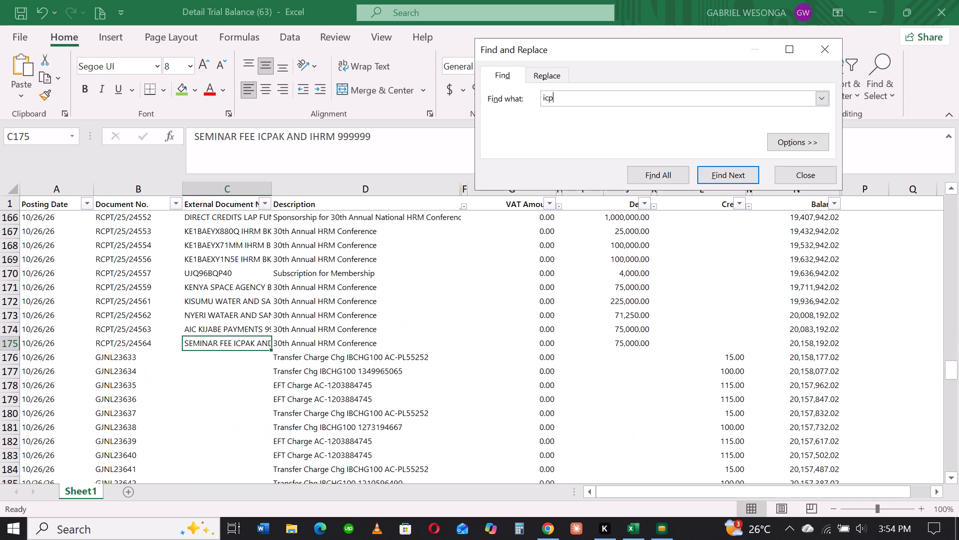
pyautogui.click(632, 343)
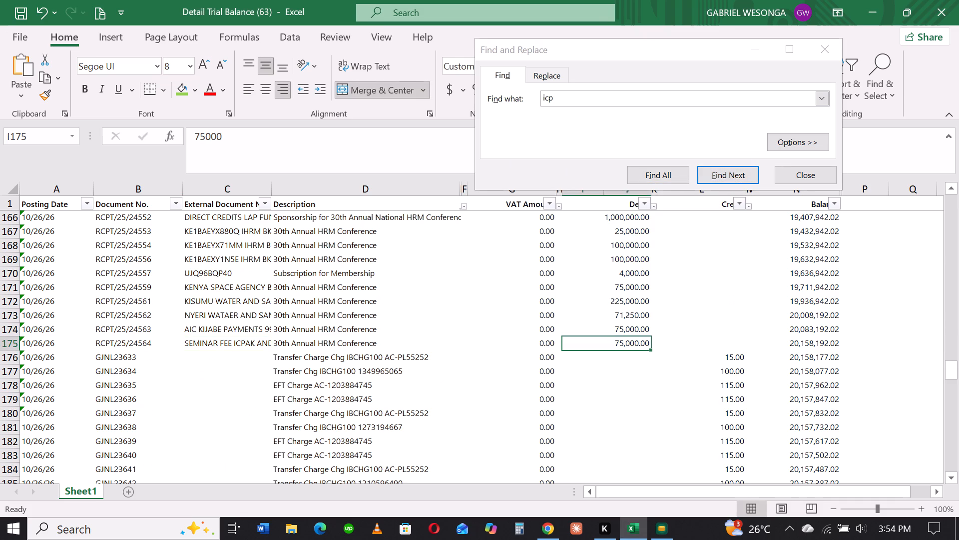
pyautogui.click(178, 89)
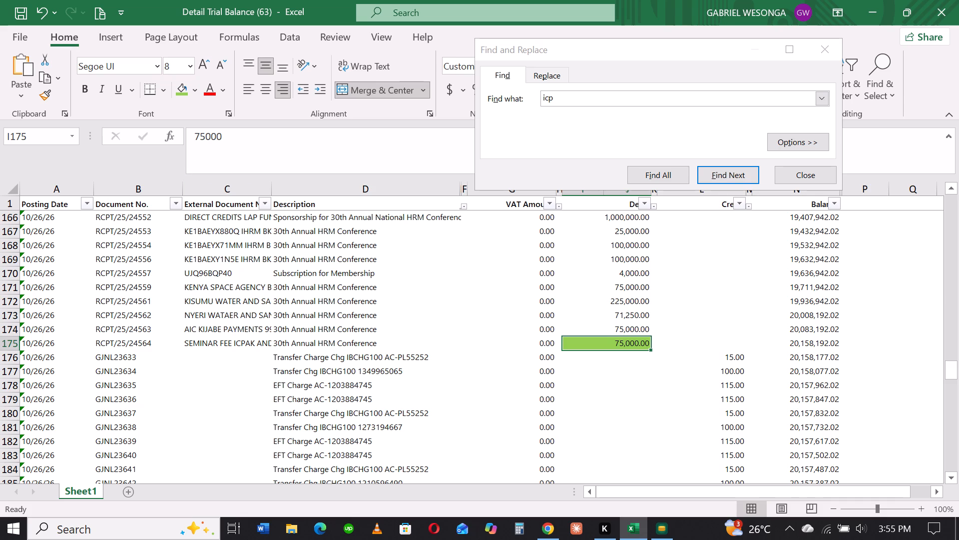
# Find "micro" in the worksheet and fill the State Dept for Micro's 63,879.30 Debit cell in row 152 green.
pyautogui.click(696, 371)
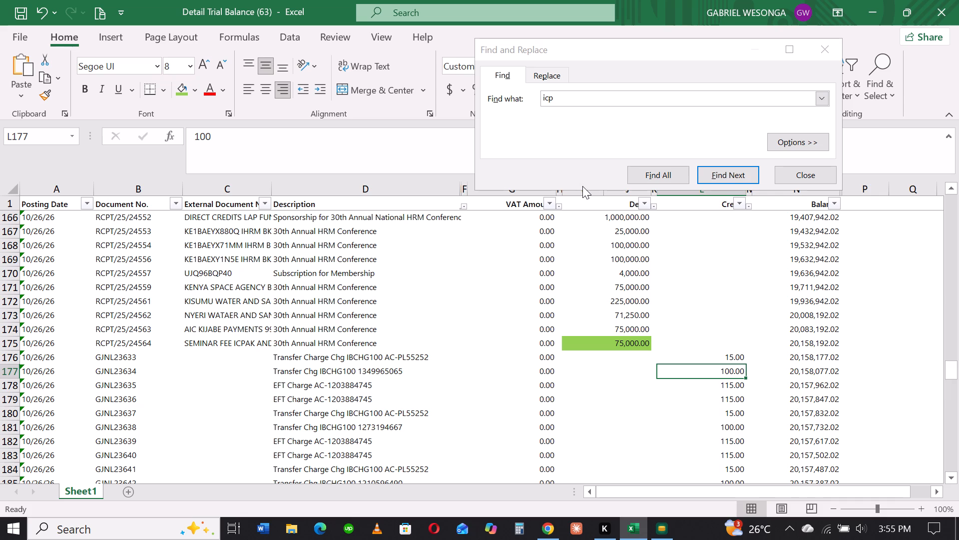
pyautogui.moveTo(567, 102); pyautogui.dragTo(496, 93)
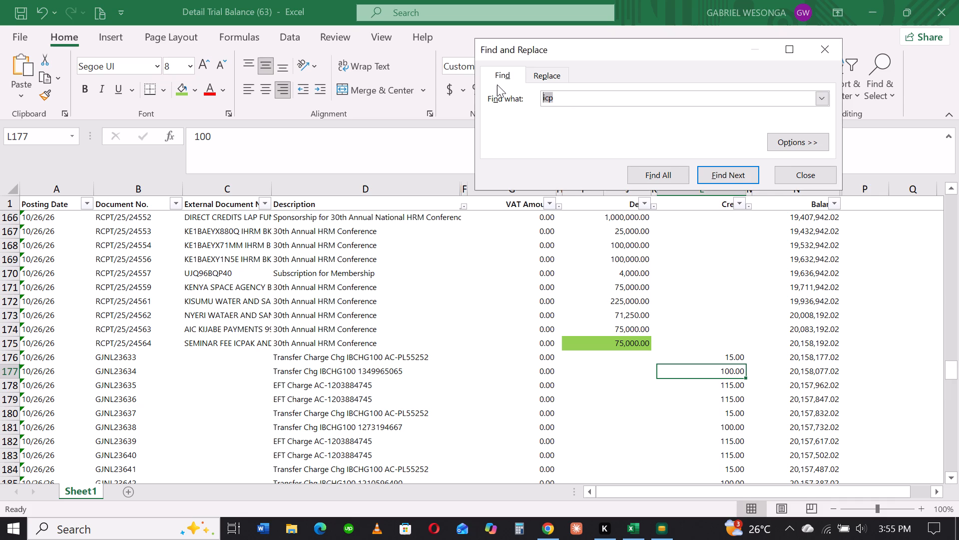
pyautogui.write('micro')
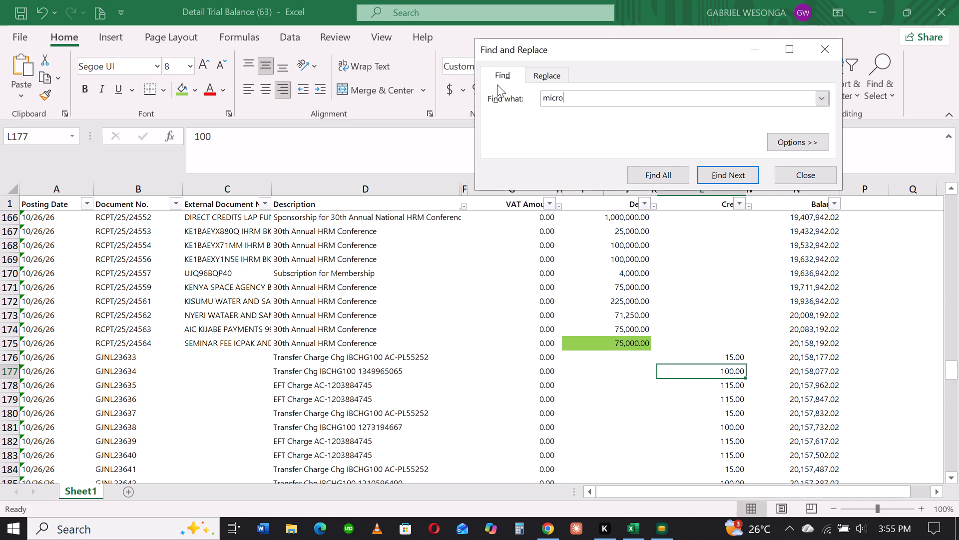
pyautogui.click(700, 181)
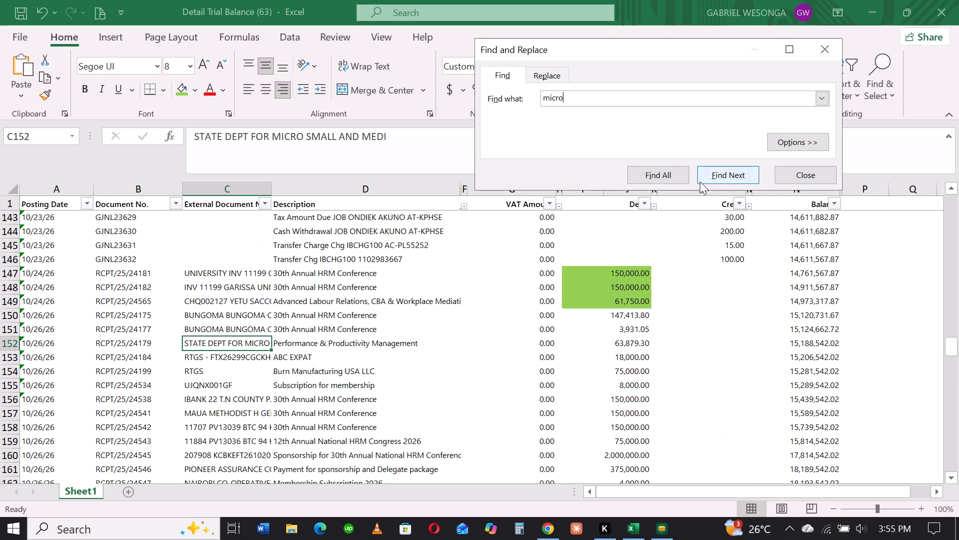
pyautogui.click(619, 348)
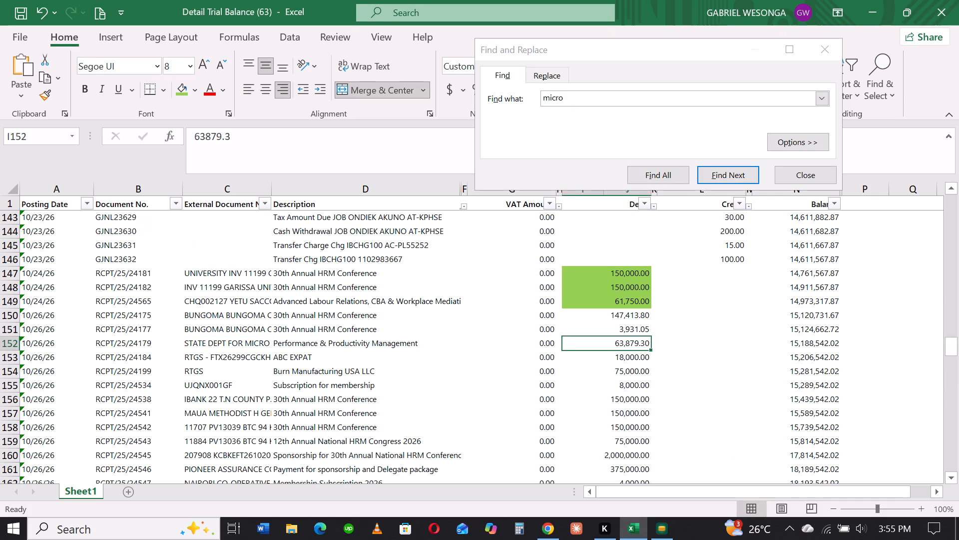
pyautogui.click(187, 93)
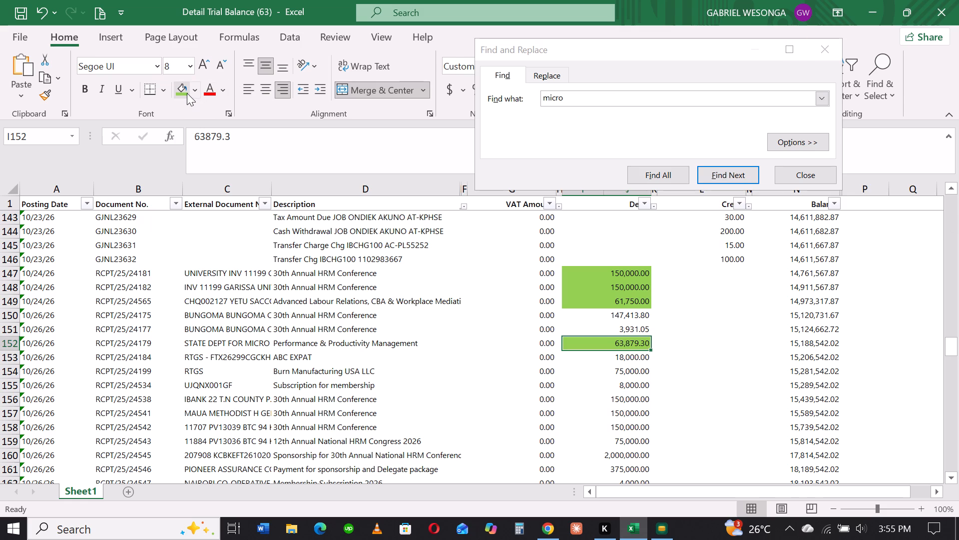
# Fill the two Bungoma Debit cells in rows 150 and 151 green (147,413.80 and 3,931.05).
pyautogui.click(603, 328)
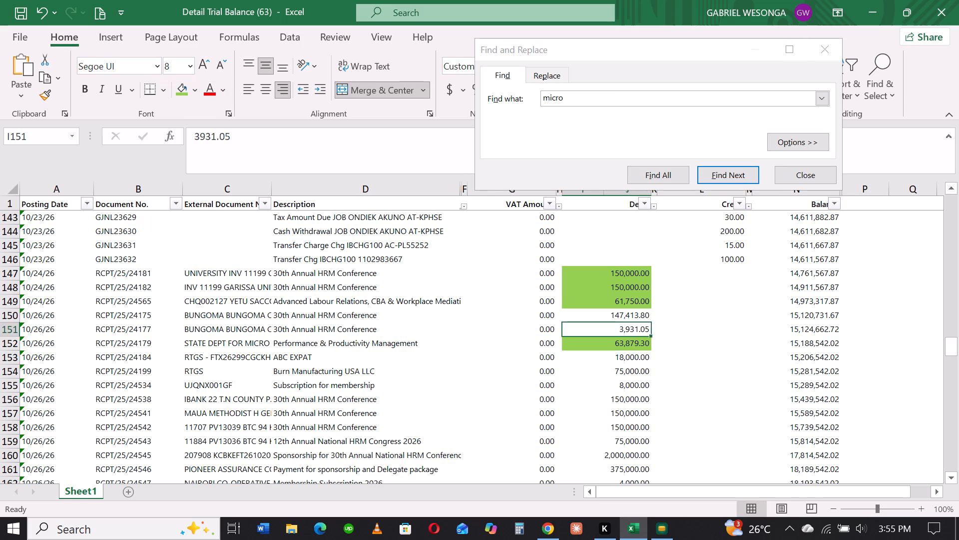
pyautogui.click(603, 315)
pyautogui.moveTo(603, 315); pyautogui.dragTo(603, 332)
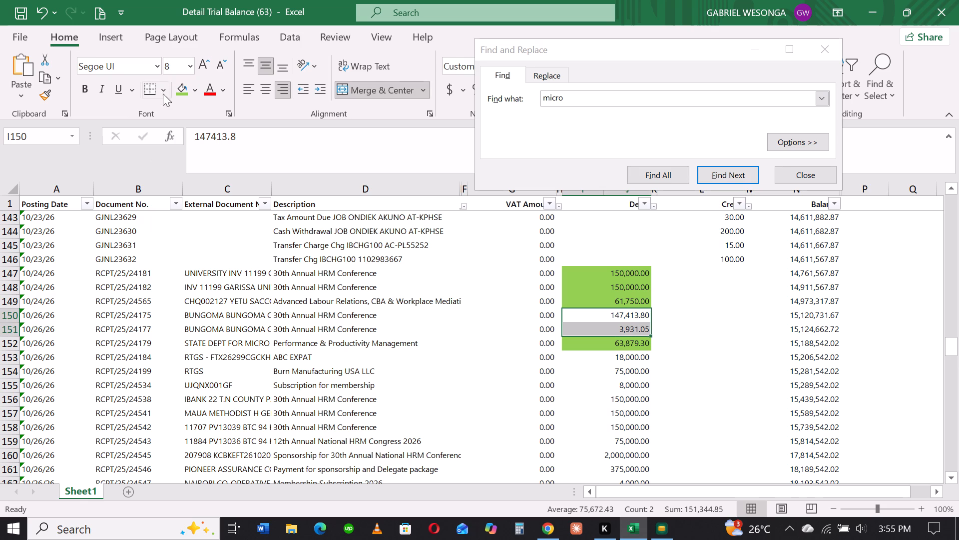
pyautogui.click(173, 89)
pyautogui.click(181, 87)
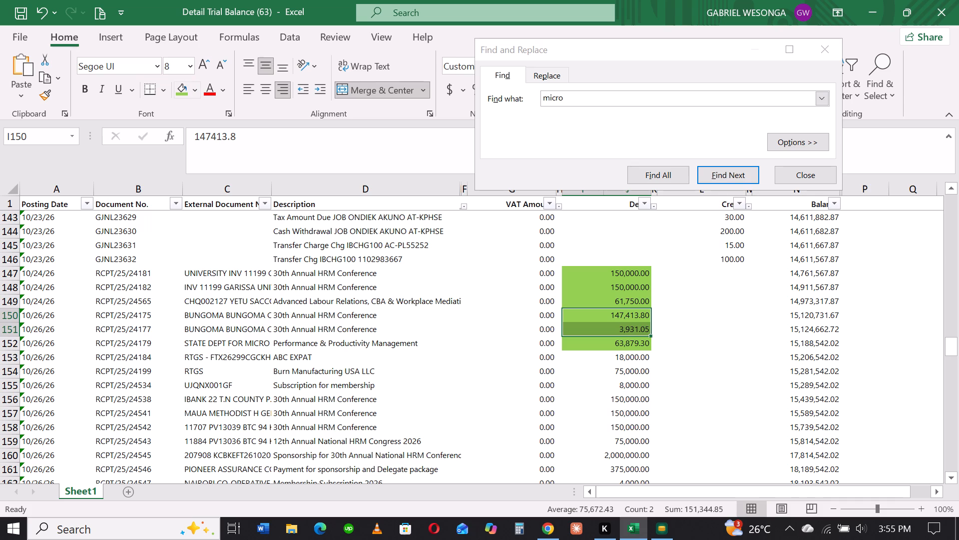
# Find "kijabe" in the worksheet and fill AIC Kijabe's 75,000.00 Debit cell in row 174 green.
pyautogui.click(583, 384)
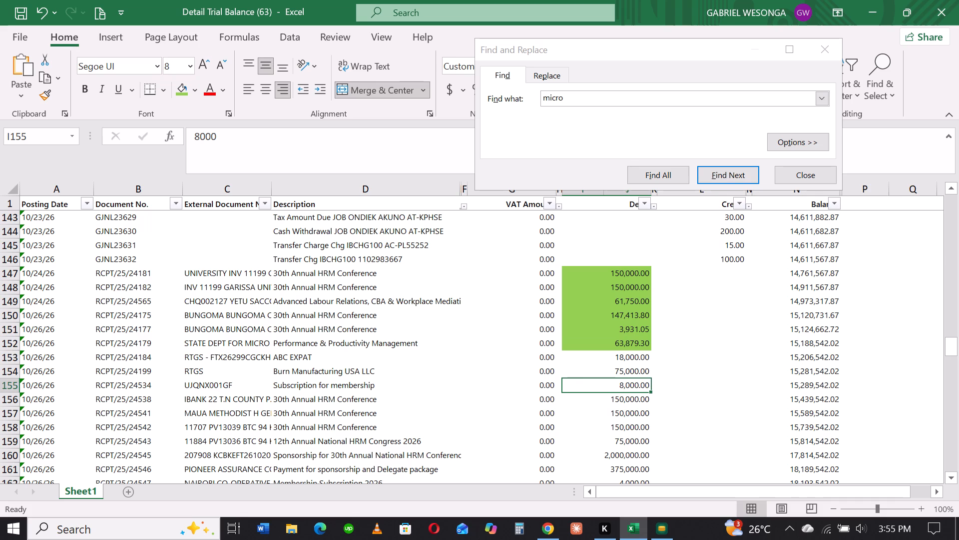
pyautogui.click(610, 366)
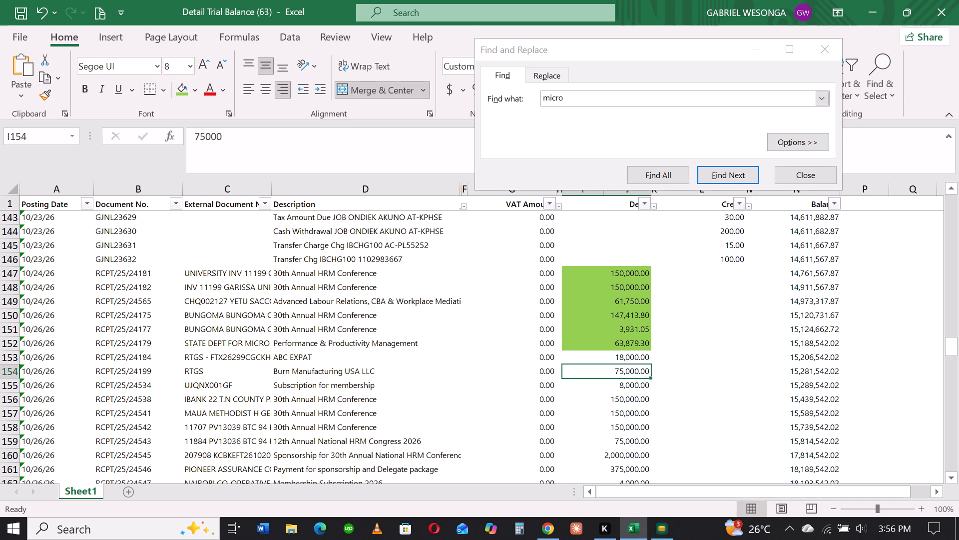
pyautogui.moveTo(567, 94); pyautogui.dragTo(517, 92)
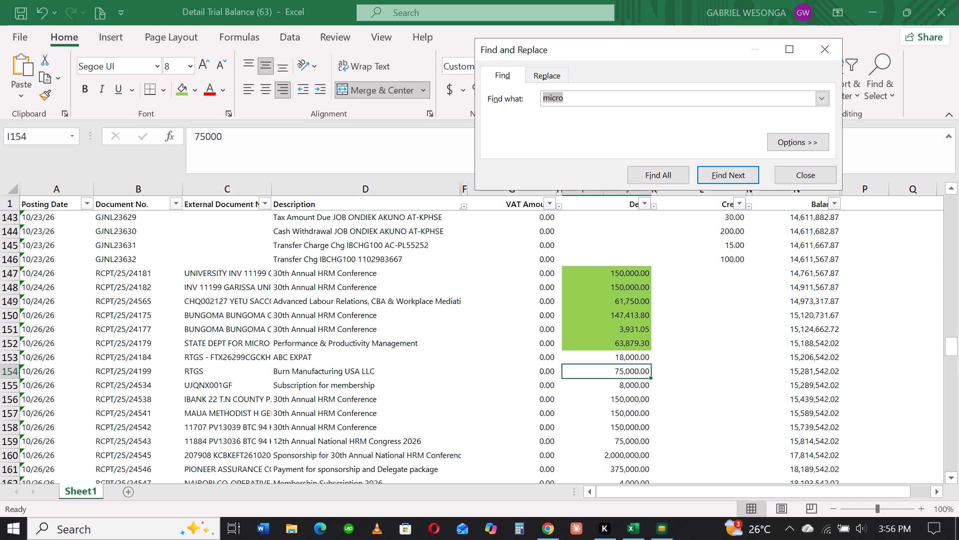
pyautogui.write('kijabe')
pyautogui.click(700, 166)
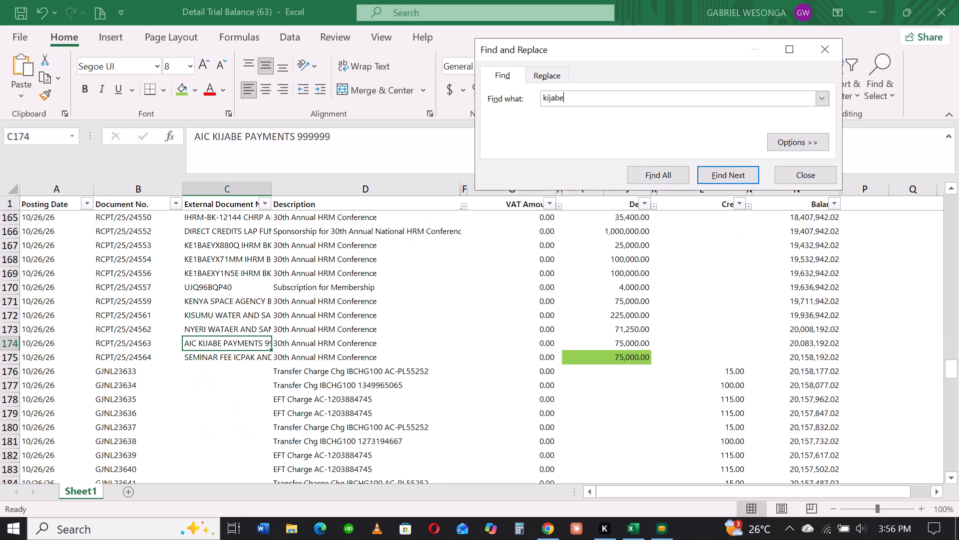
pyautogui.click(619, 339)
pyautogui.click(182, 95)
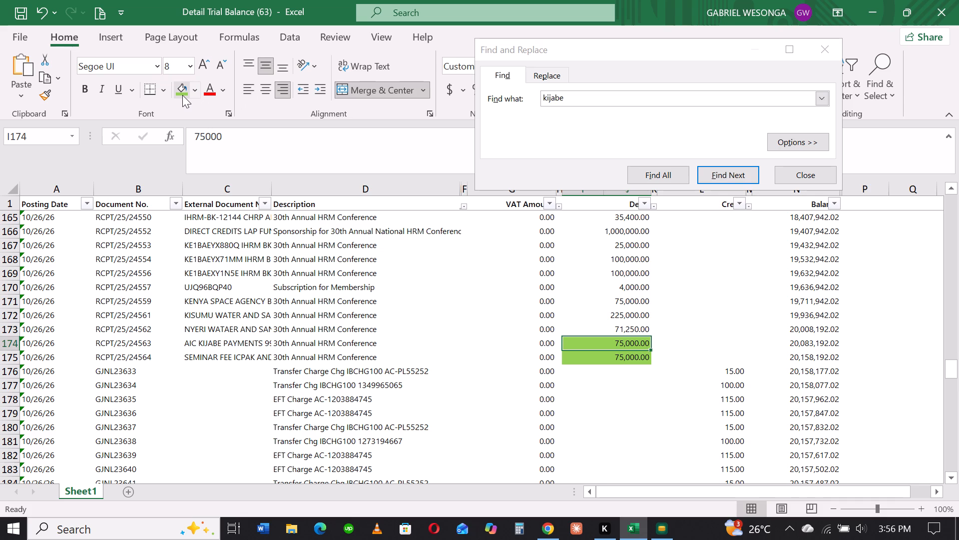
# Fill the 10/26/26 Debit cells green in rows 173 (71,250.00), 172 (225,000.00) and 171 (75,000.00).
pyautogui.click(600, 330)
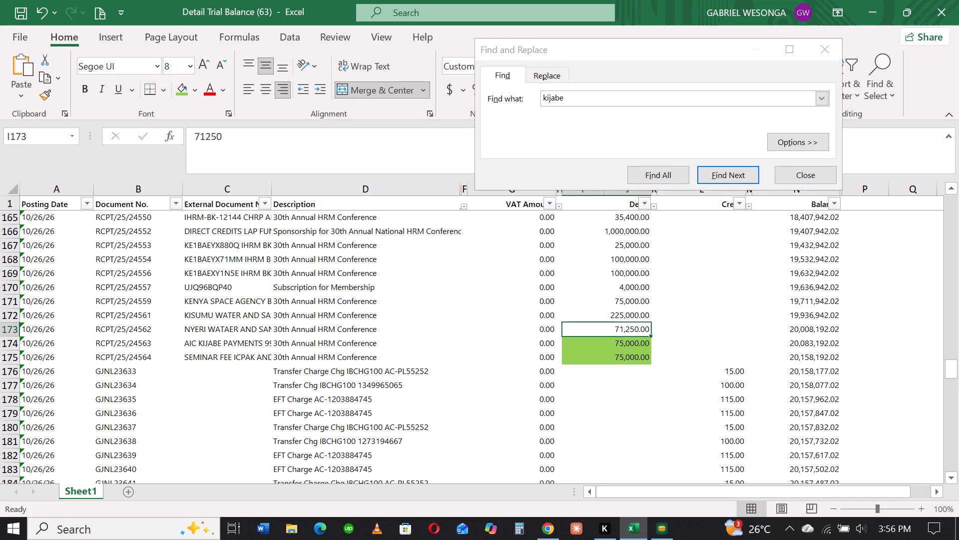
pyautogui.click(185, 89)
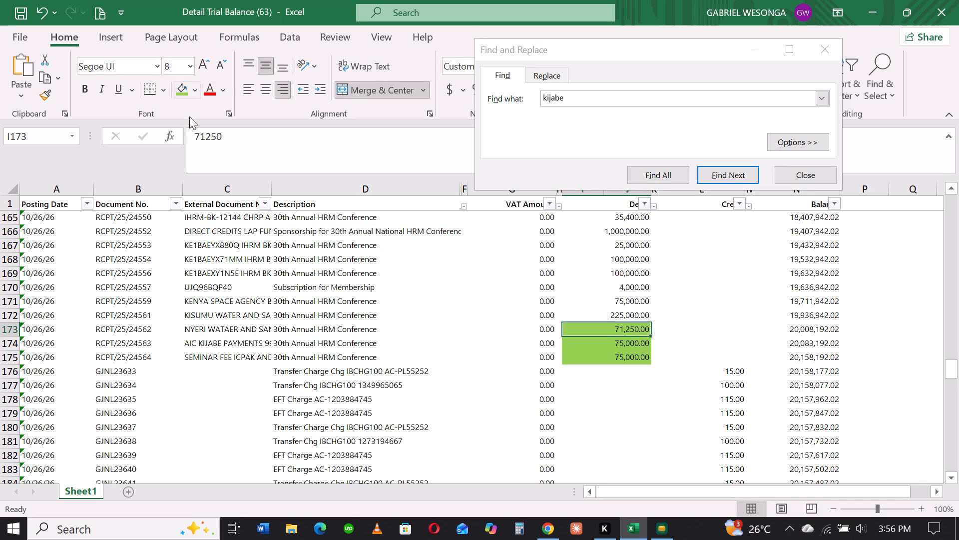
pyautogui.click(601, 317)
pyautogui.click(184, 92)
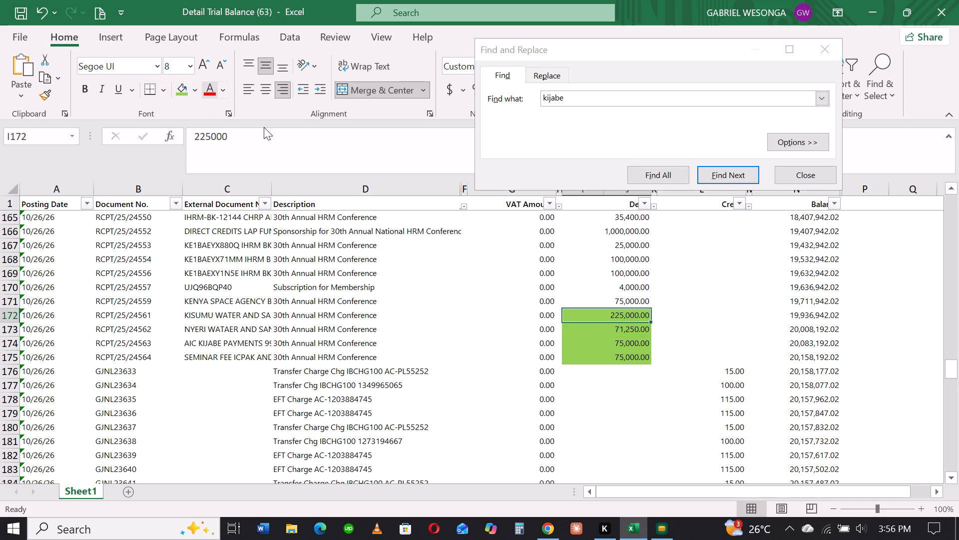
pyautogui.click(575, 298)
pyautogui.click(185, 94)
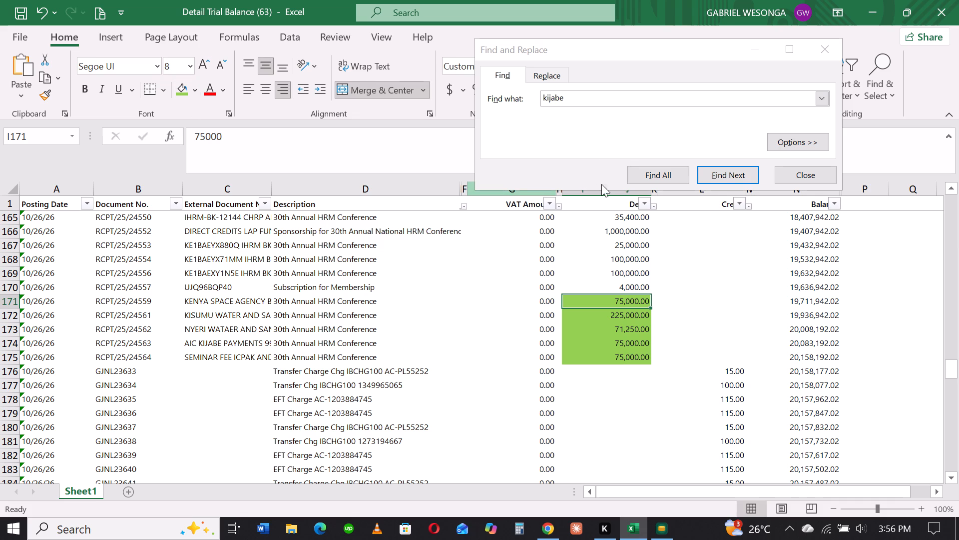
# Find "abc" in the worksheet and fill ABC Expat's 18,000.00 Debit cell in row 153 green.
pyautogui.moveTo(574, 97); pyautogui.dragTo(531, 90)
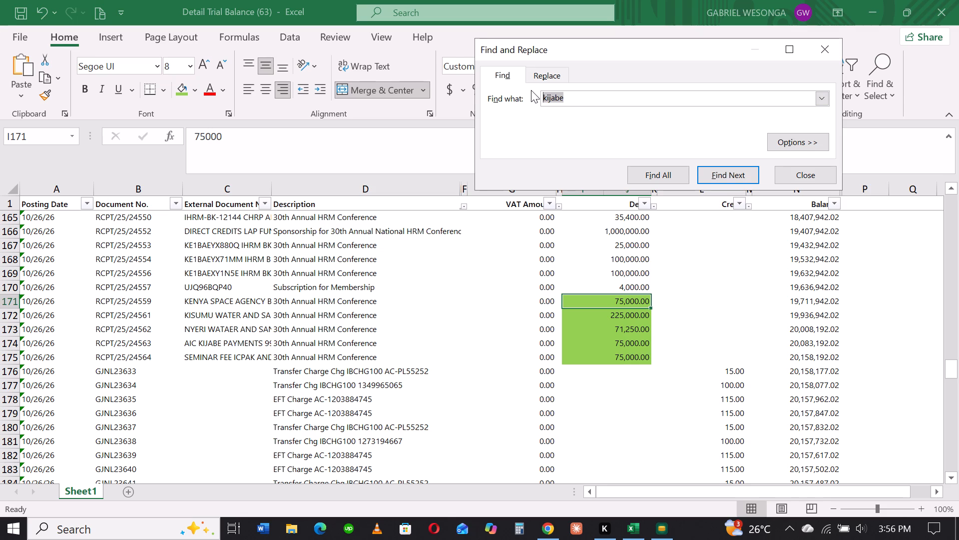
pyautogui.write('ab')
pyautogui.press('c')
pyautogui.click(717, 175)
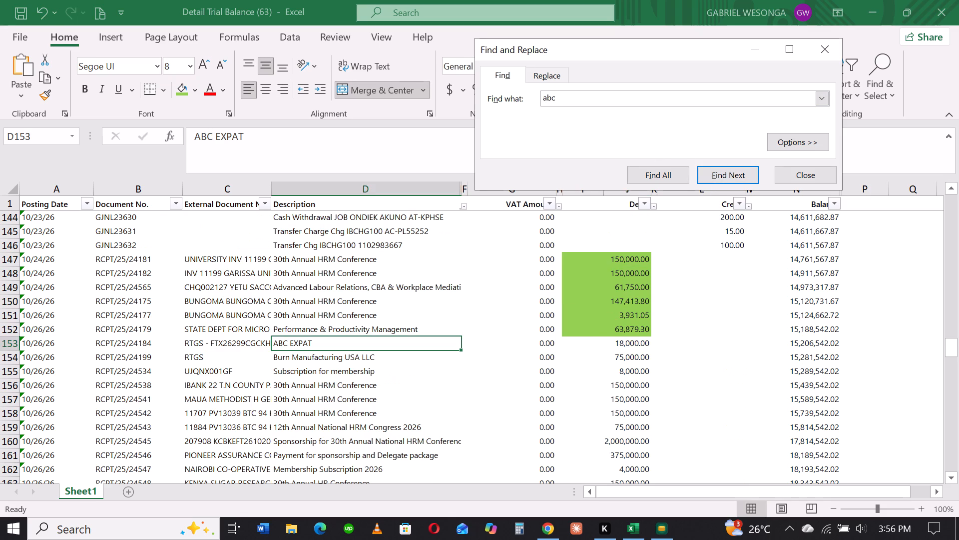
pyautogui.click(630, 344)
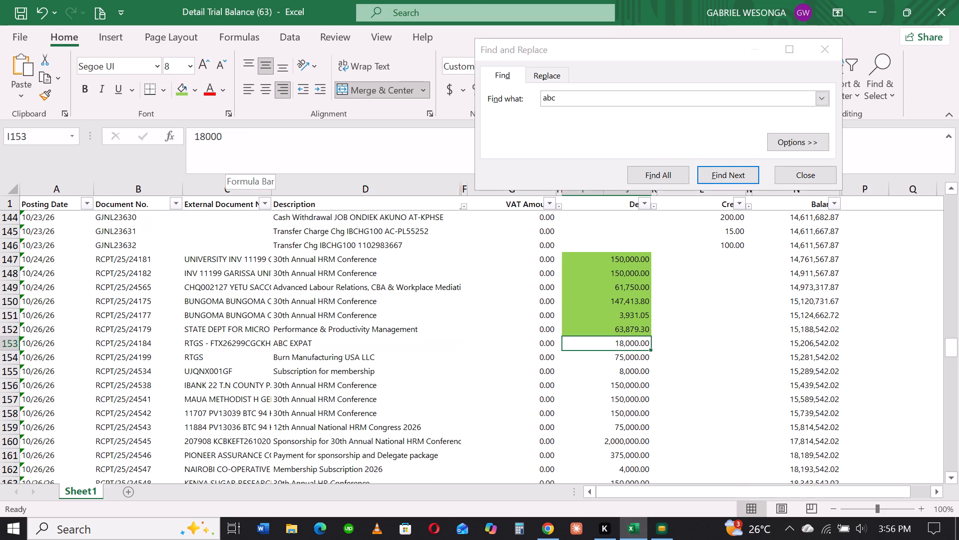
pyautogui.click(181, 86)
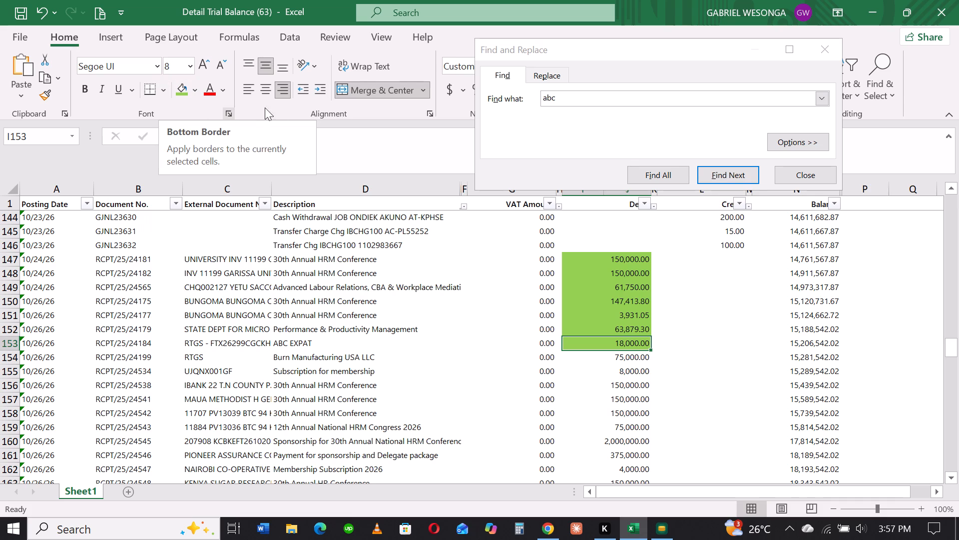
# Find "p40" in the worksheet and fill the membership subscription's 4,000.00 Debit cell in row 170 green.
pyautogui.moveTo(563, 90); pyautogui.dragTo(536, 92)
pyautogui.doubleClick(546, 95)
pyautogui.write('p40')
pyautogui.click(746, 180)
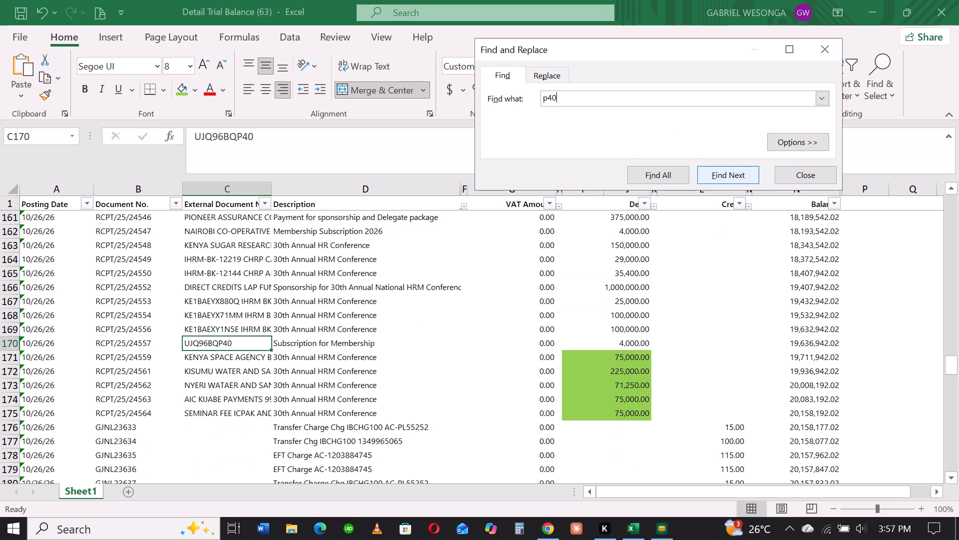
pyautogui.click(638, 343)
pyautogui.click(178, 87)
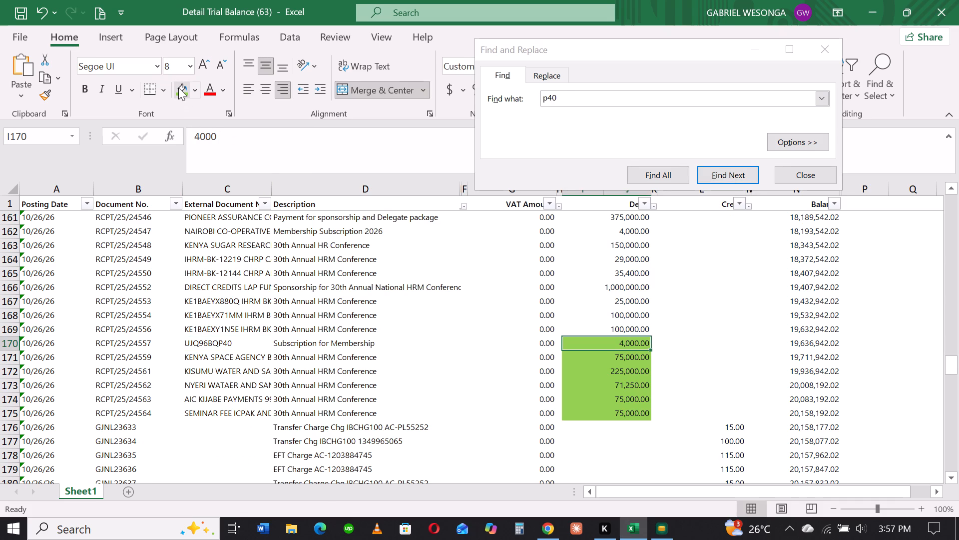
# Find "n5e" in the worksheet and fill the Debit cells in rows 167 (25,000.00), 168 (100,000.00) and 169 (100,000.00) green.
pyautogui.scroll(-1, 178, 87)
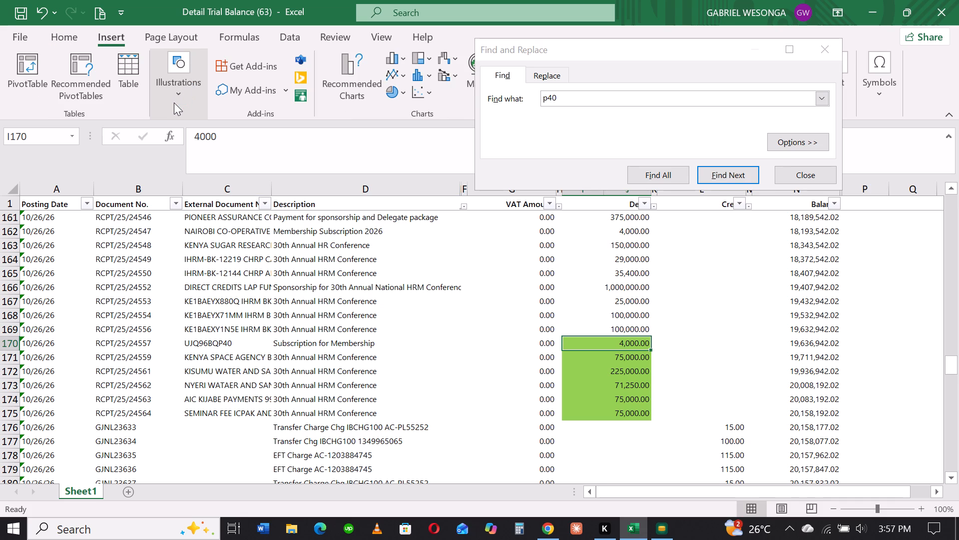
pyautogui.moveTo(563, 98); pyautogui.dragTo(470, 100)
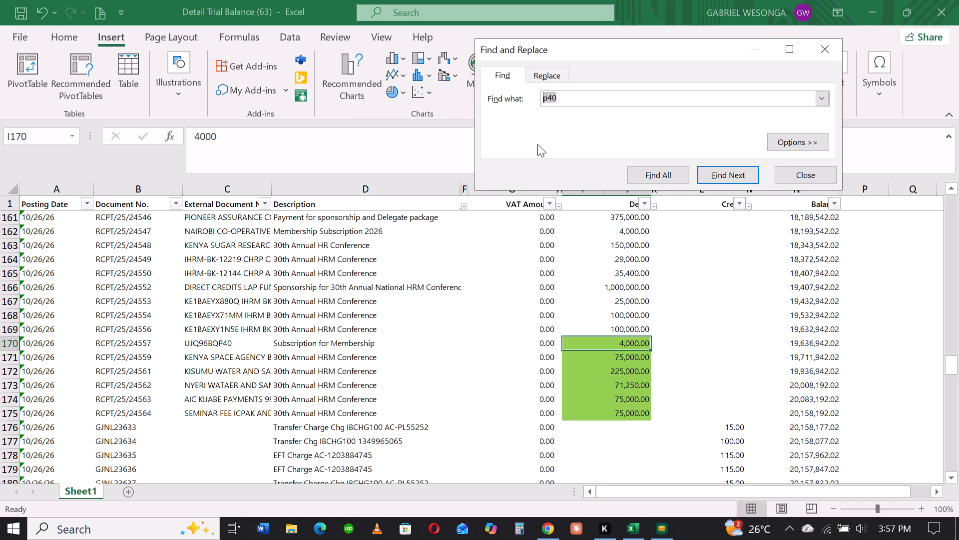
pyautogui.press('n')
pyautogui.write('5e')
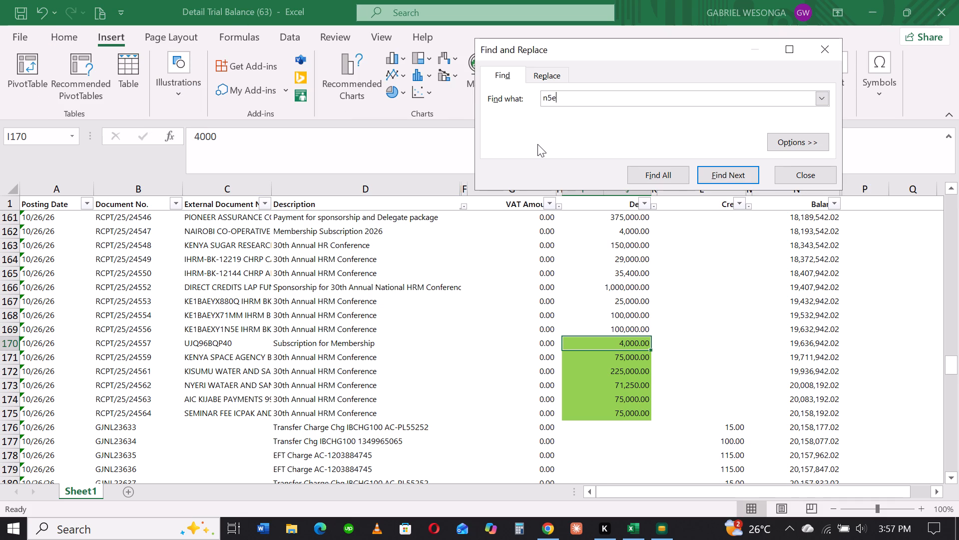
pyautogui.click(711, 176)
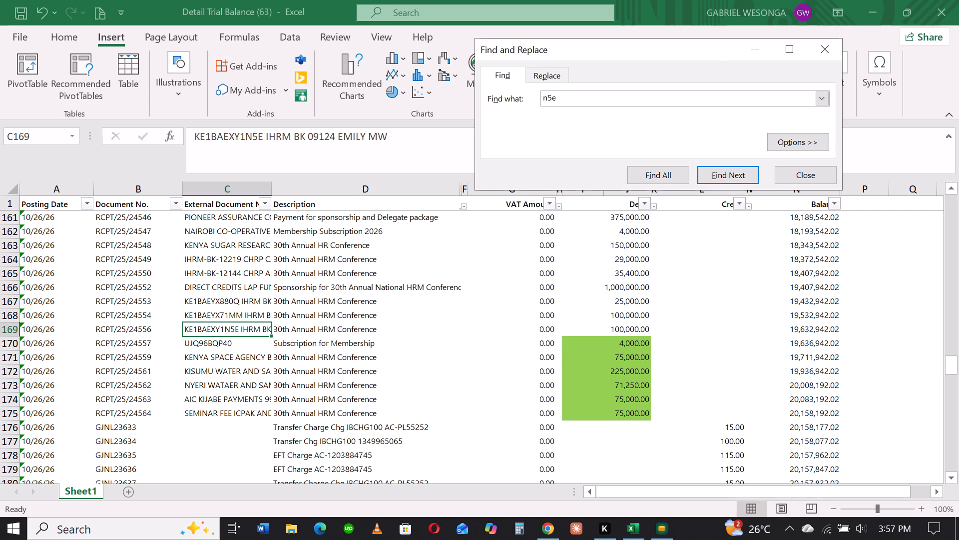
pyautogui.moveTo(641, 329); pyautogui.dragTo(639, 302)
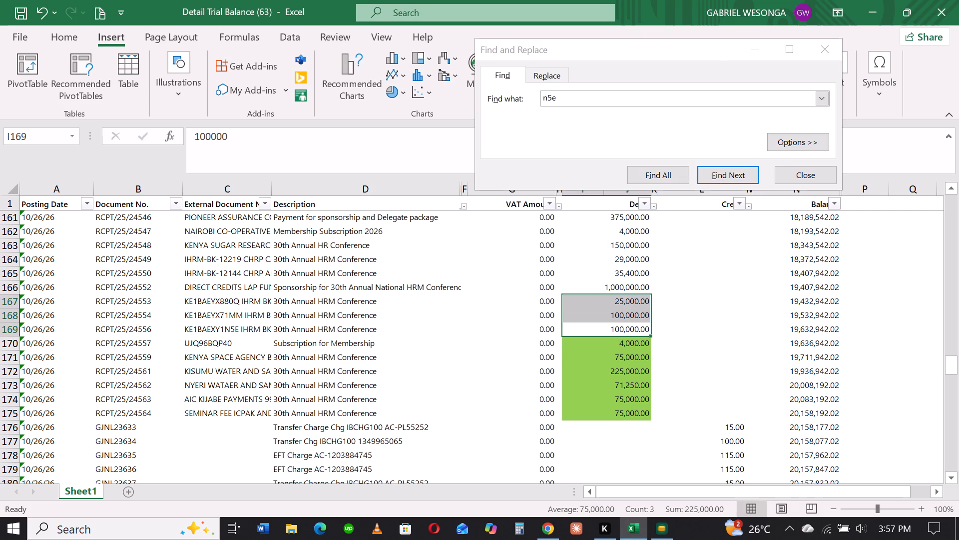
pyautogui.click(77, 36)
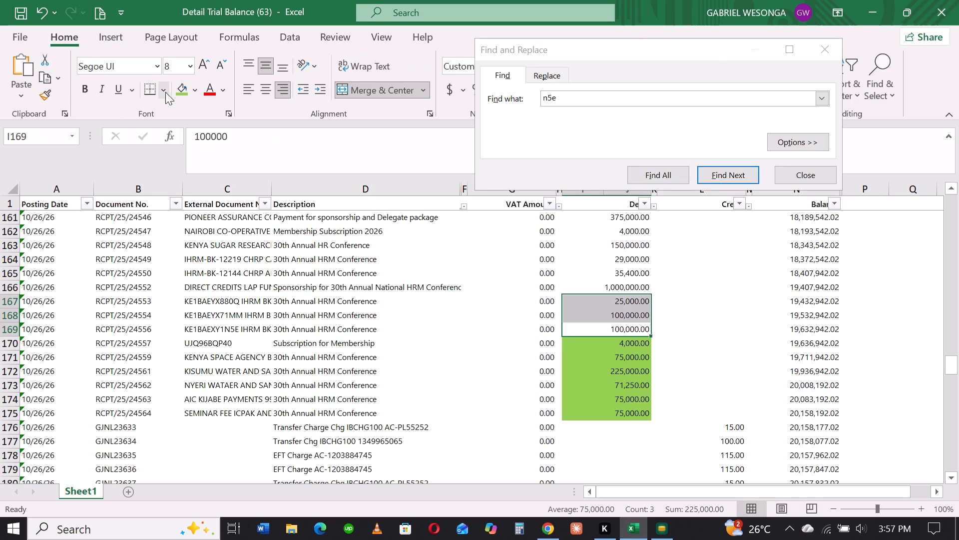
pyautogui.click(179, 91)
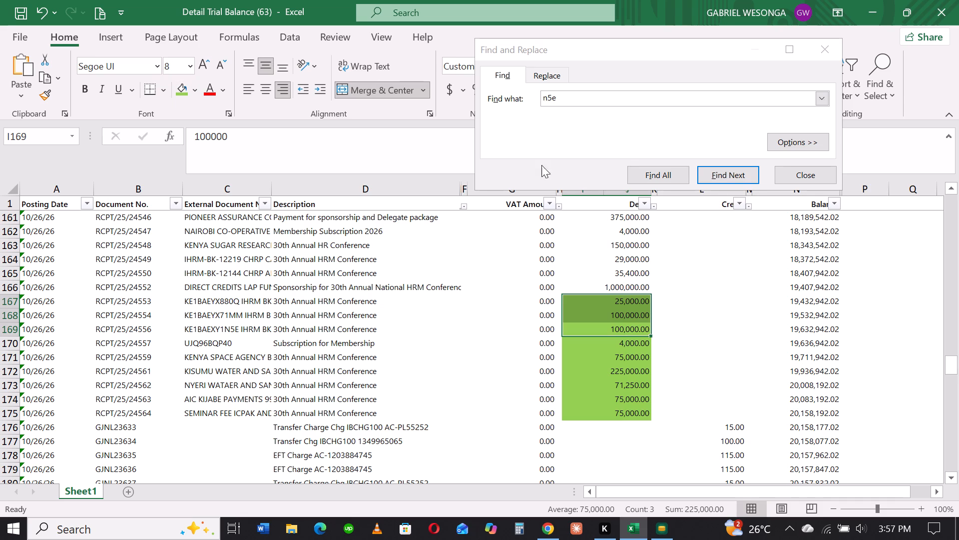
pyautogui.click(606, 375)
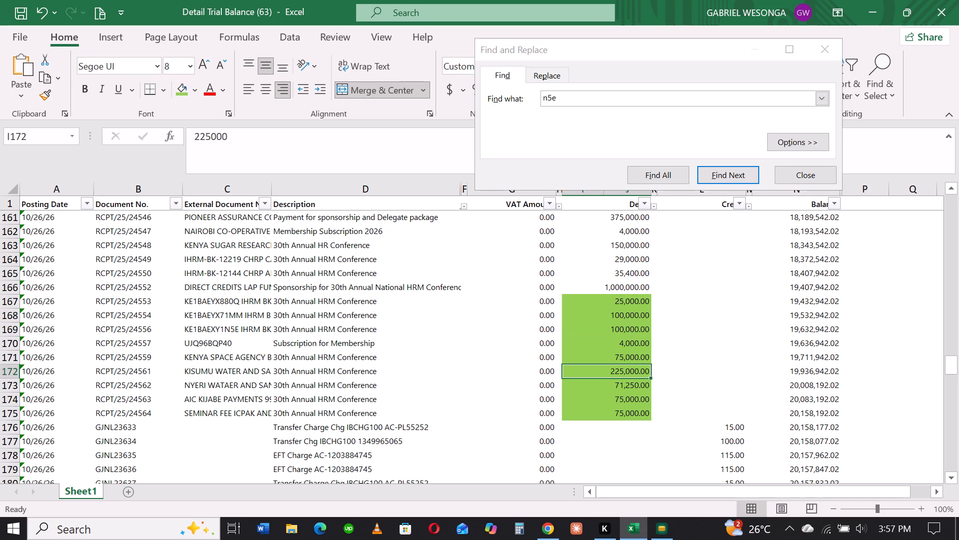
# Find "sig" in the worksheet and fill NAS Siginon Aviation Ltd's 79,000.00 Debit cell in row 139 green.
pyautogui.moveTo(561, 96); pyautogui.dragTo(519, 95)
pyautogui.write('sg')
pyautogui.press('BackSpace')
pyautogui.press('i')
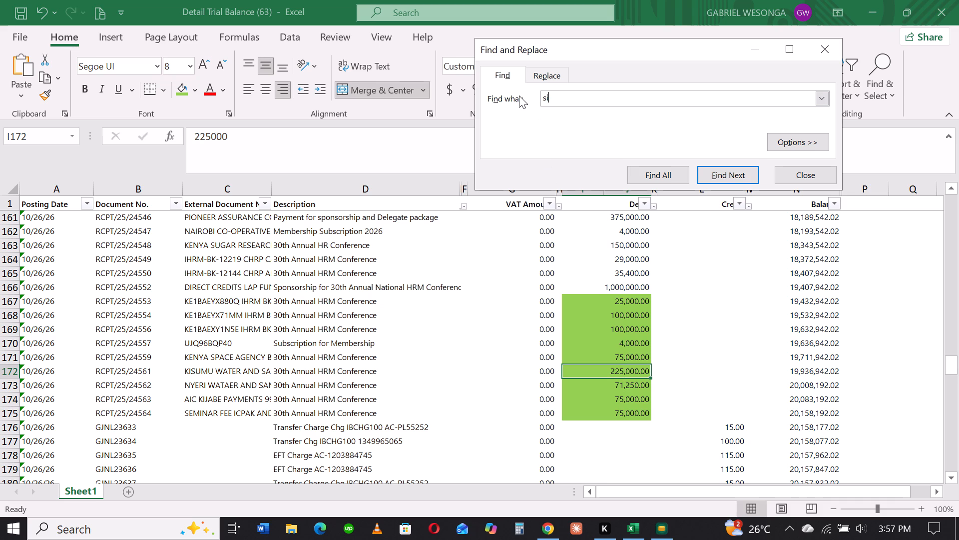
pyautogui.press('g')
pyautogui.click(707, 171)
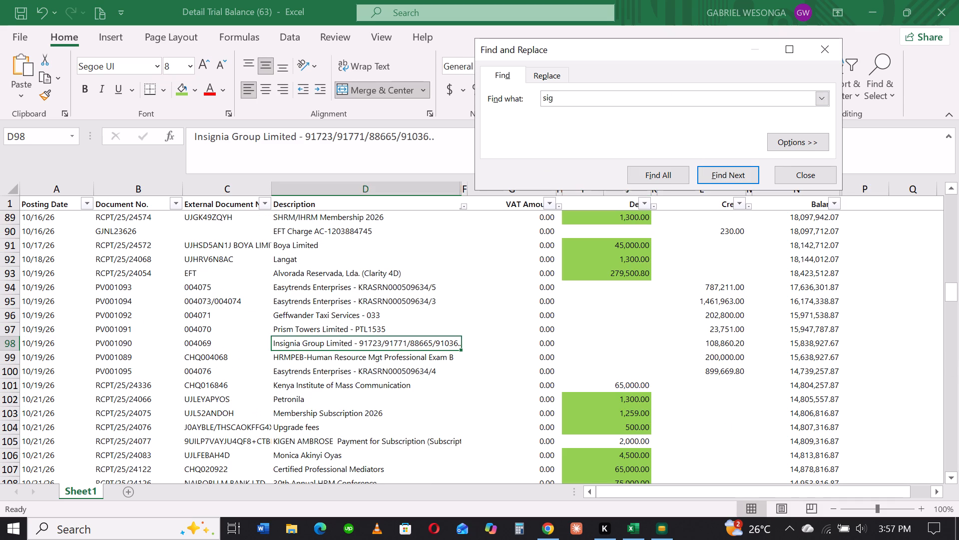
pyautogui.click(725, 180)
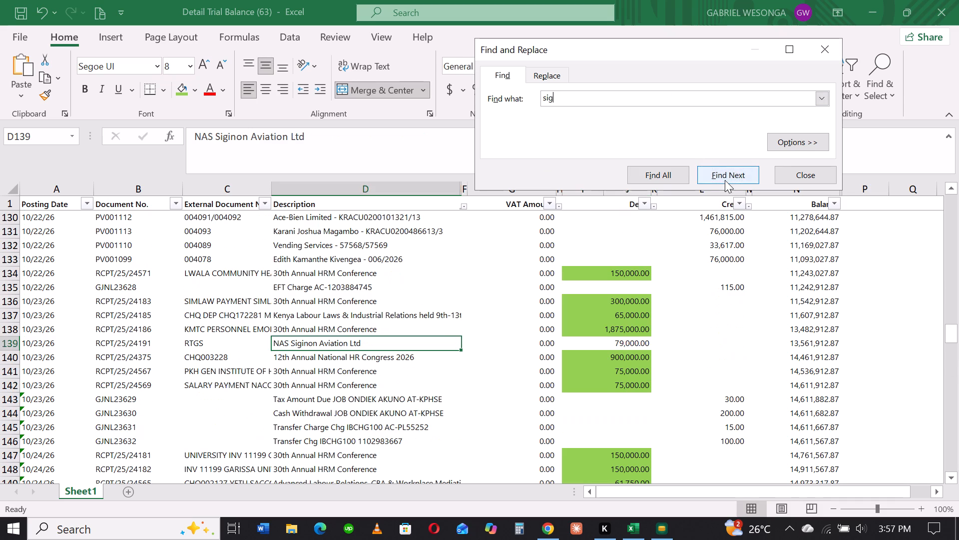
pyautogui.click(624, 342)
pyautogui.click(173, 90)
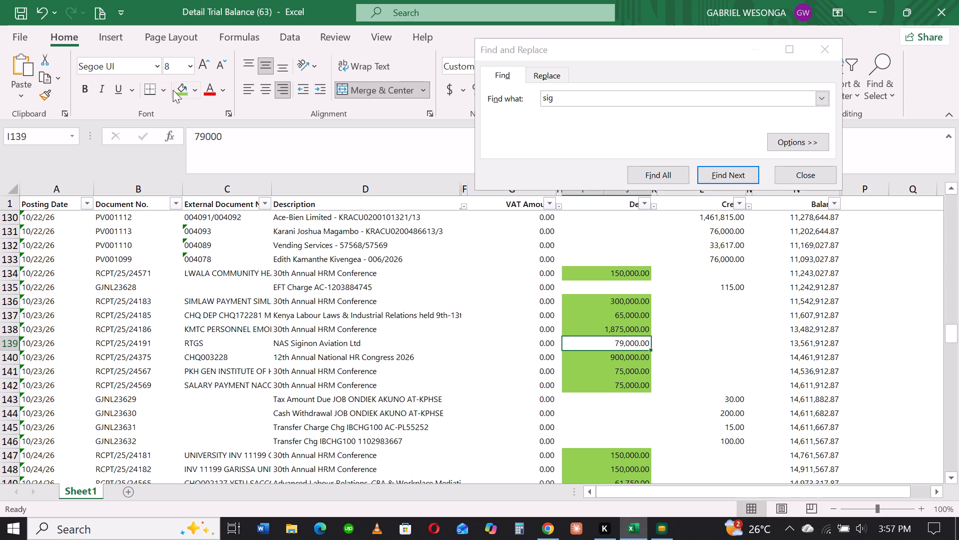
pyautogui.click(176, 87)
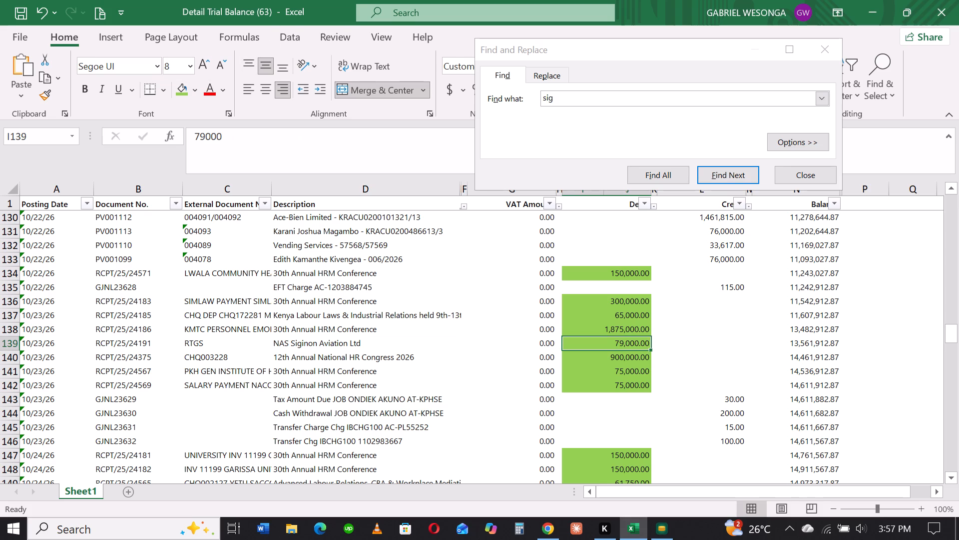
# Find "fund" in the worksheet and fill the LAP Fund sponsorship's 1,000,000.00 Debit cell in row 166 green.
pyautogui.moveTo(564, 97); pyautogui.dragTo(507, 91)
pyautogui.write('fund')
pyautogui.click(721, 174)
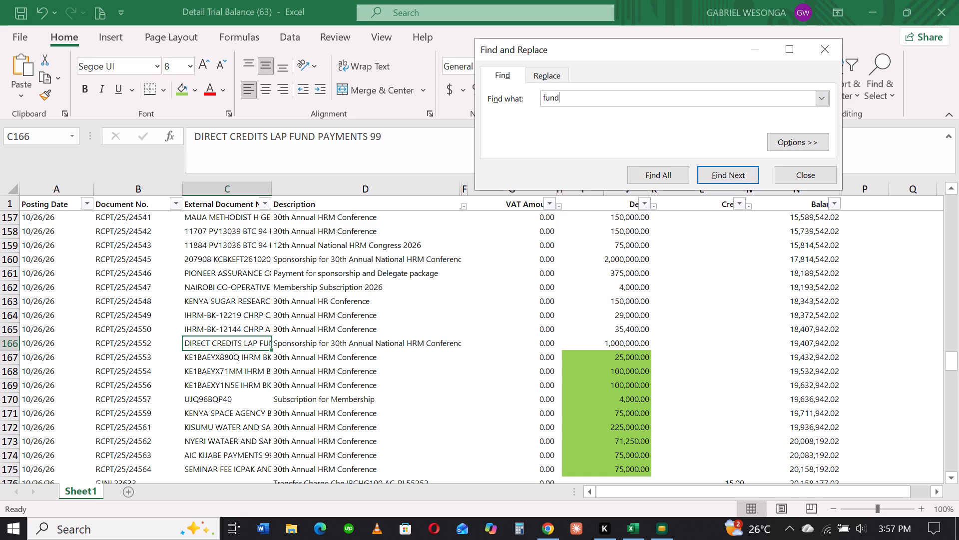
pyautogui.click(620, 338)
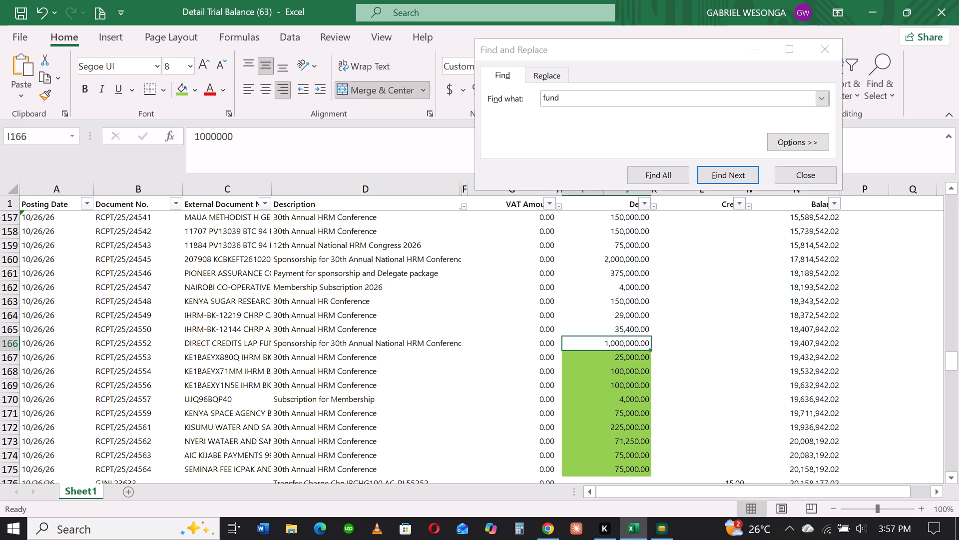
pyautogui.click(177, 88)
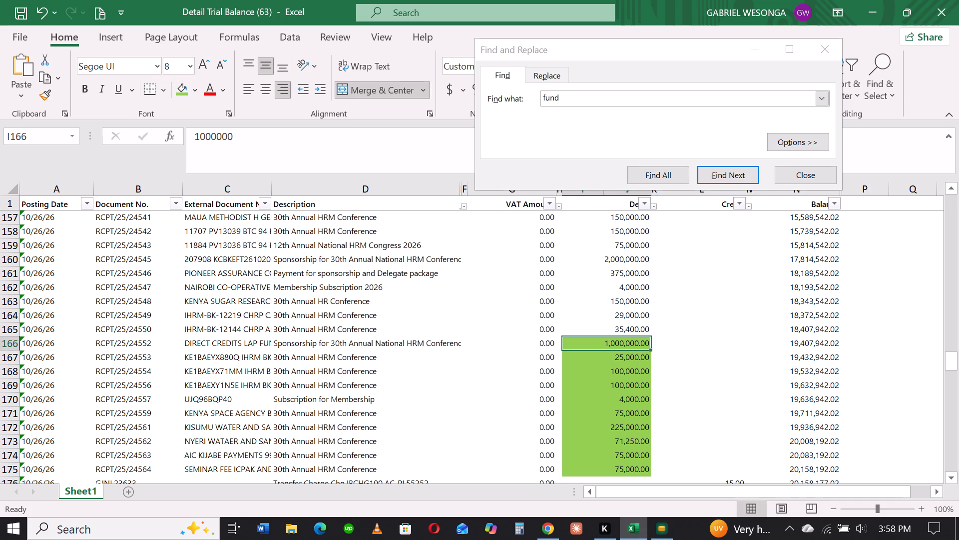
# Search the worksheet for "24708" and fill the 29,000.00 Debit cell in row 164 green.
pyautogui.moveTo(594, 96); pyautogui.dragTo(525, 108)
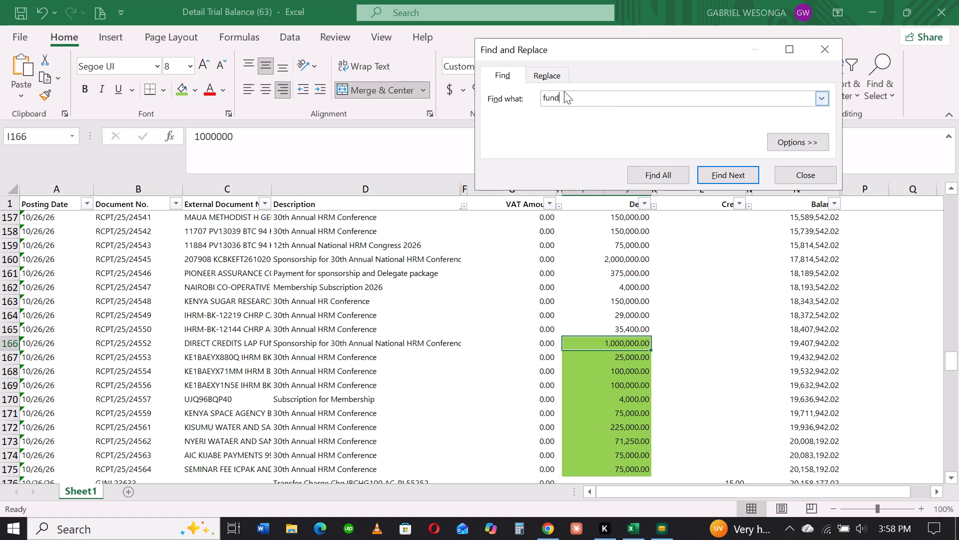
pyautogui.doubleClick(546, 92)
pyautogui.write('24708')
pyautogui.click(750, 175)
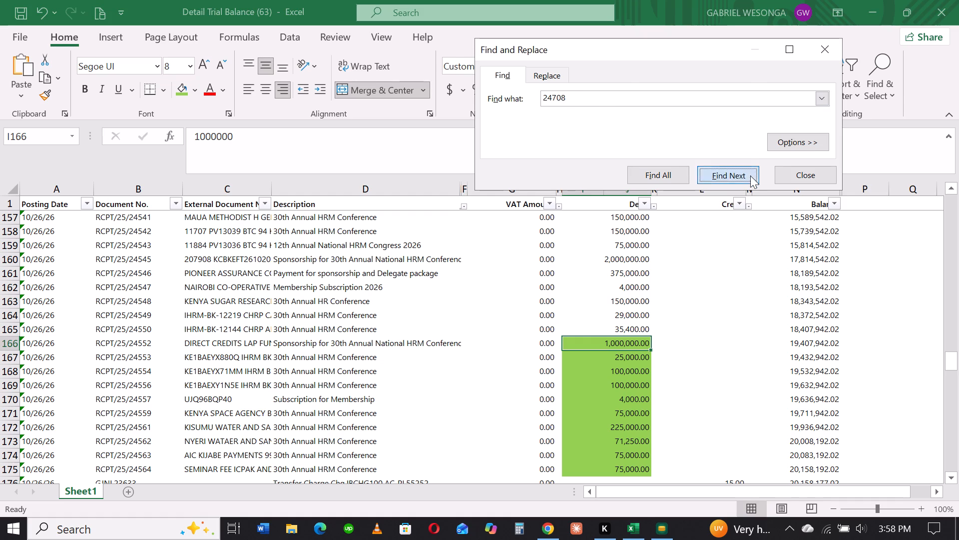
pyautogui.click(489, 298)
pyautogui.click(648, 307)
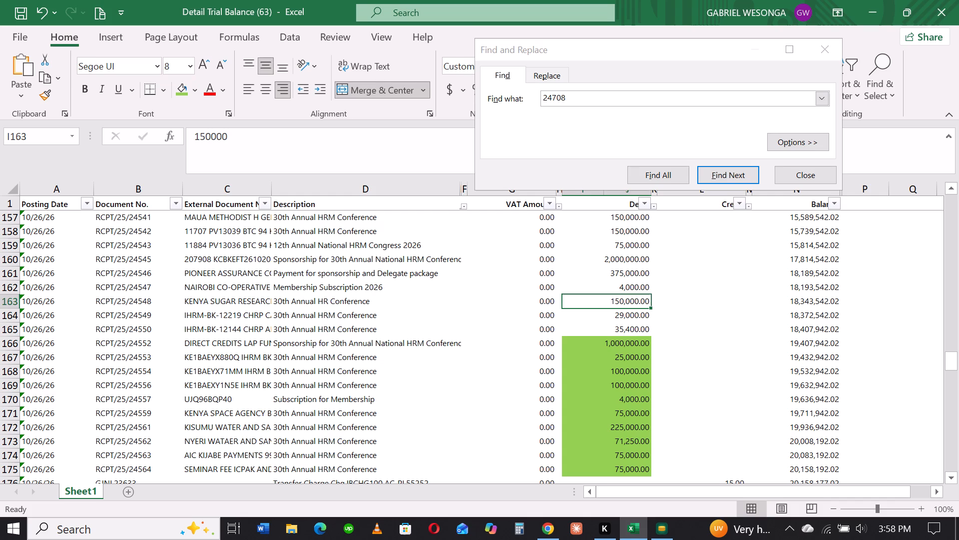
pyautogui.click(638, 316)
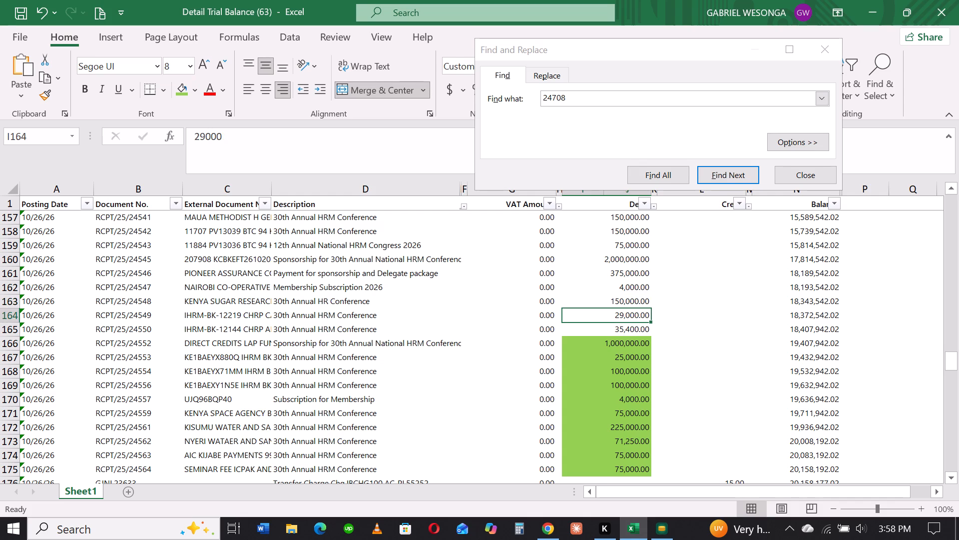
pyautogui.click(179, 85)
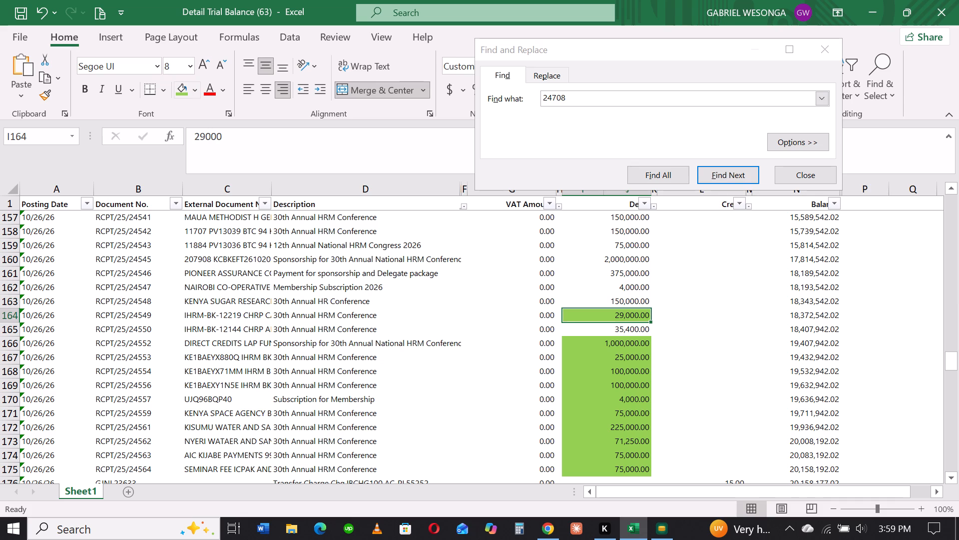
# Fill the 35,400.00 Debit cell in row 165 orange.
pyautogui.click(607, 327)
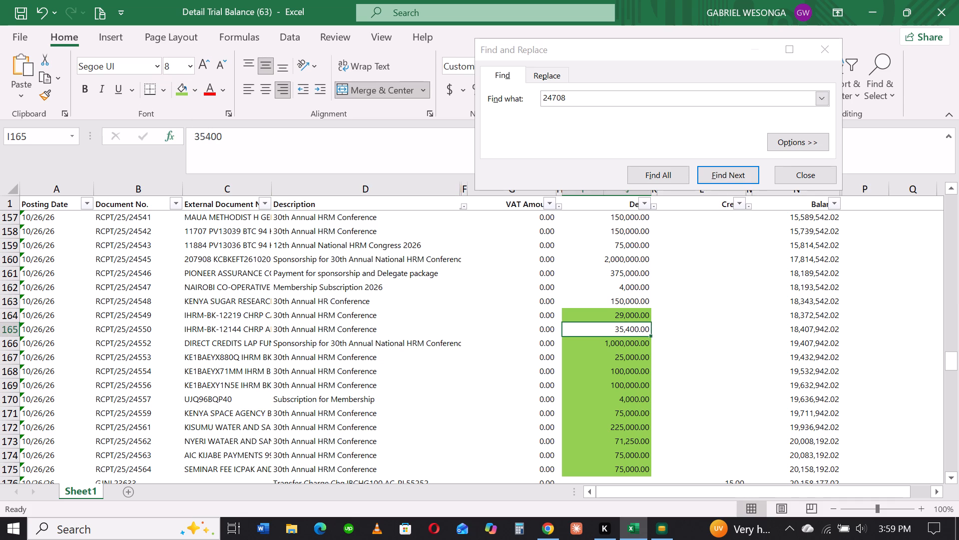
pyautogui.click(196, 91)
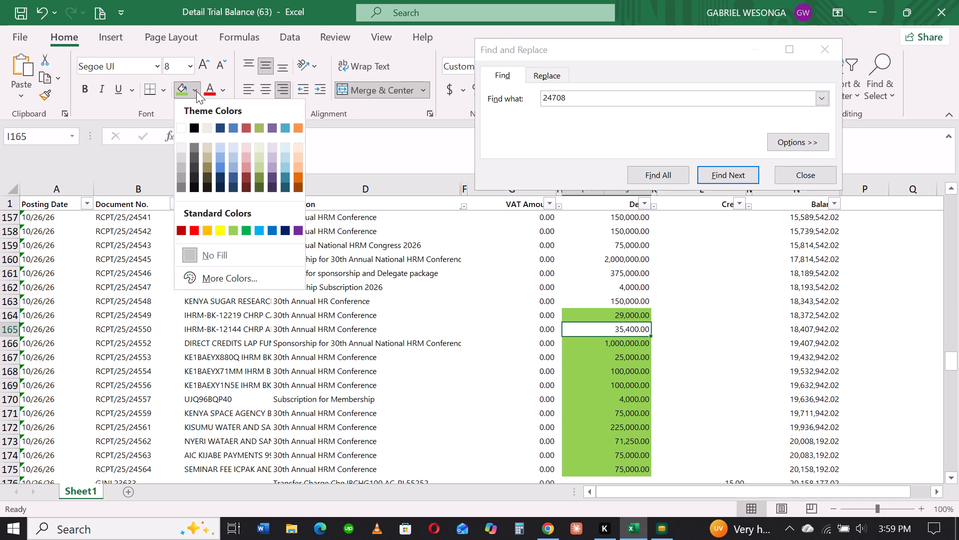
pyautogui.click(211, 229)
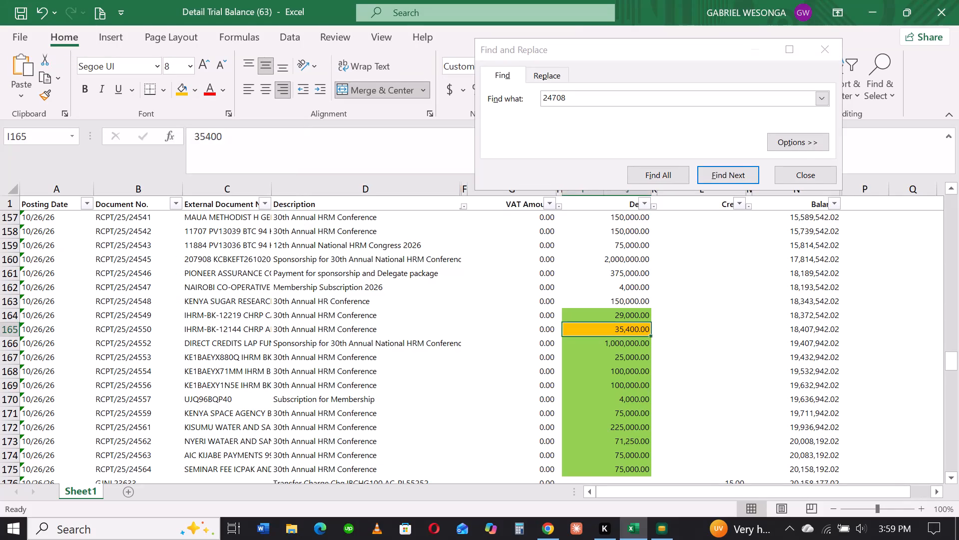
pyautogui.click(730, 330)
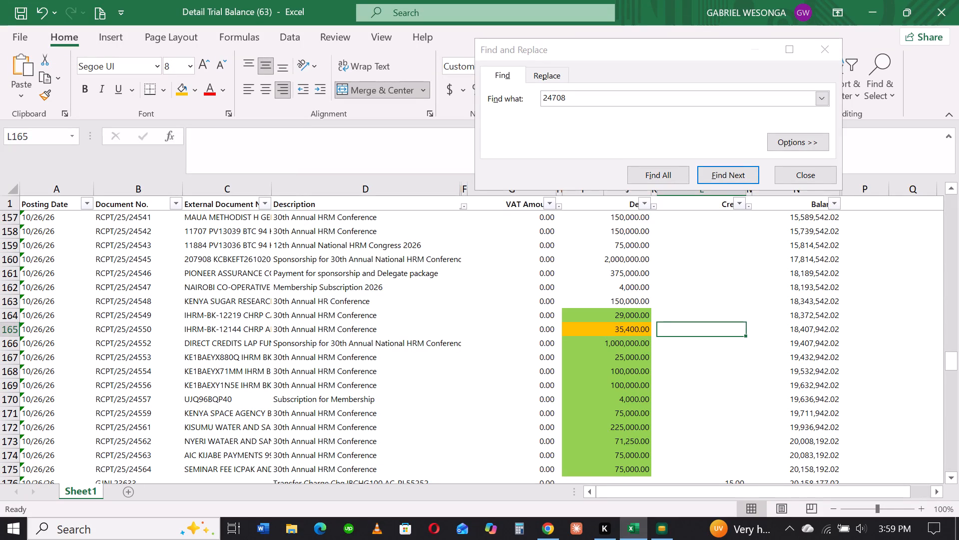
# Switch to Business Central in Chrome, search the customer list for the individual member by first and partial middle name, and open their ledger entries.
pyautogui.click(551, 520)
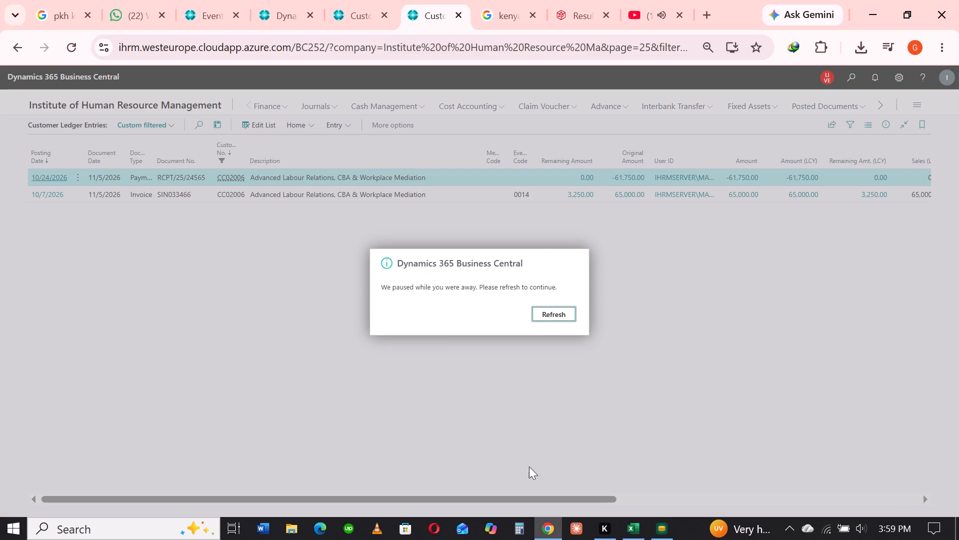
pyautogui.click(547, 315)
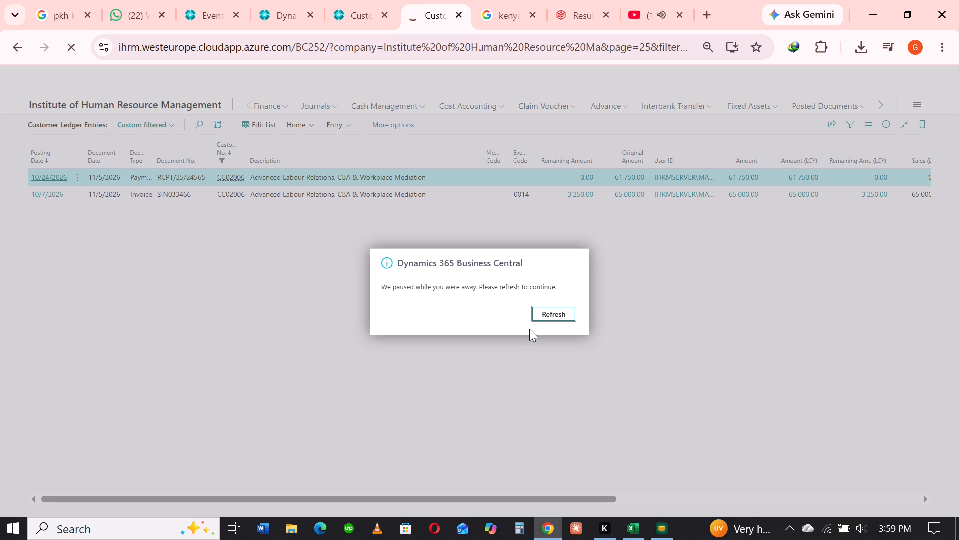
pyautogui.click(556, 314)
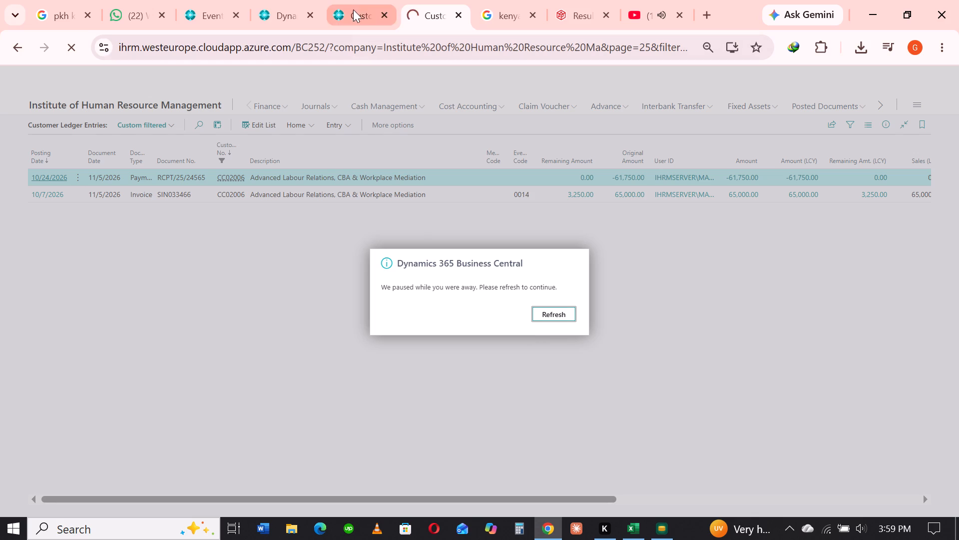
pyautogui.click(352, 7)
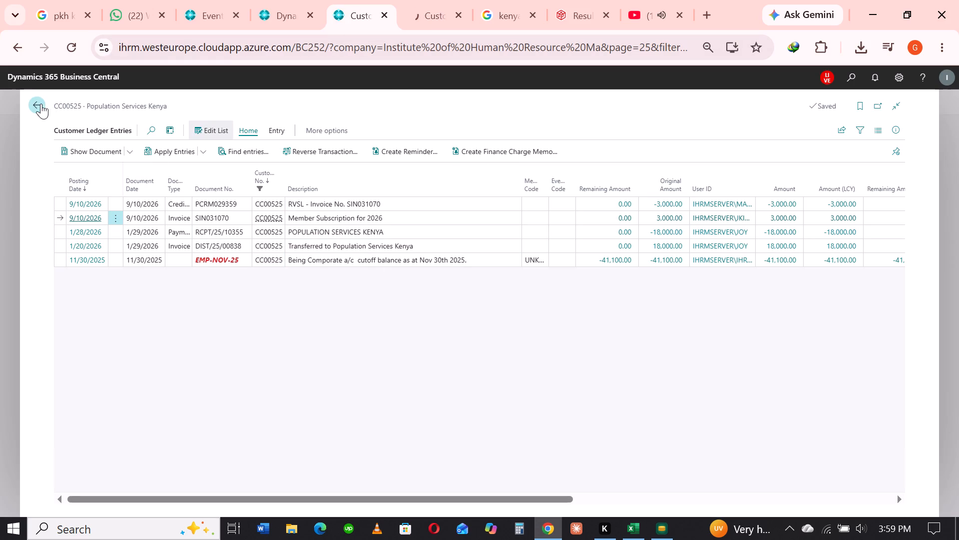
pyautogui.click(41, 103)
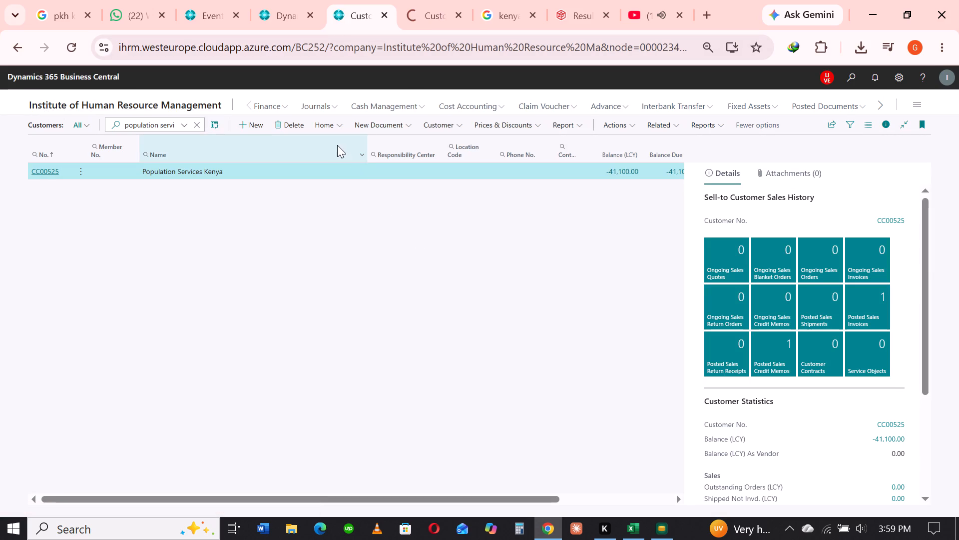
pyautogui.click(196, 125)
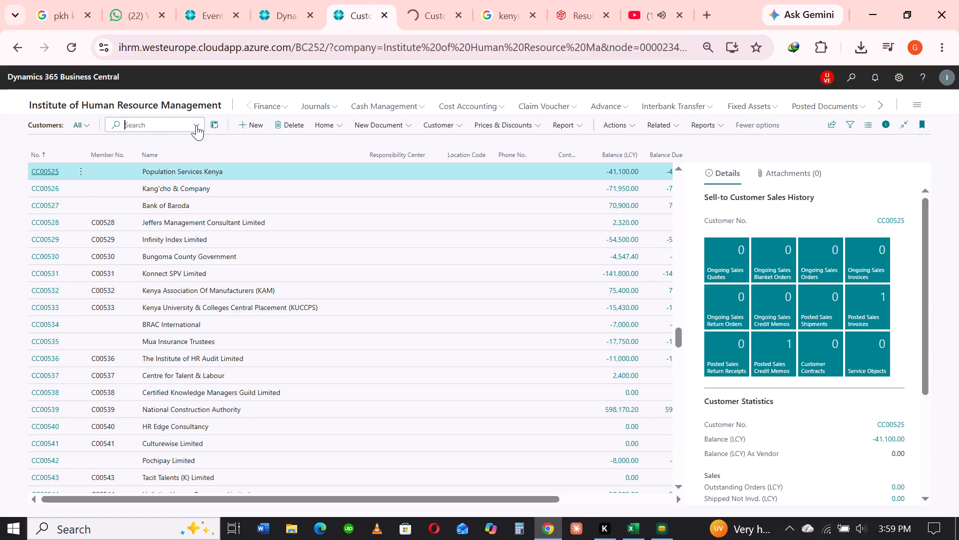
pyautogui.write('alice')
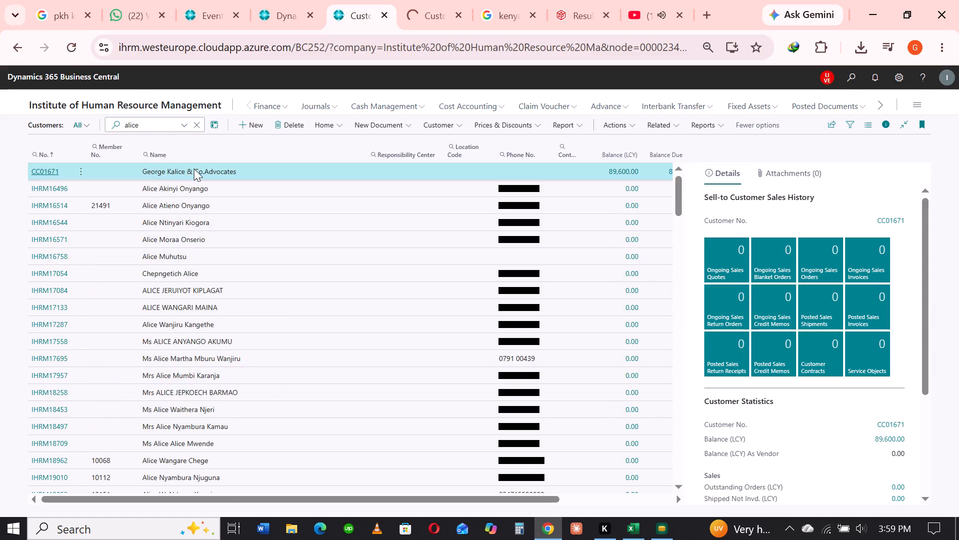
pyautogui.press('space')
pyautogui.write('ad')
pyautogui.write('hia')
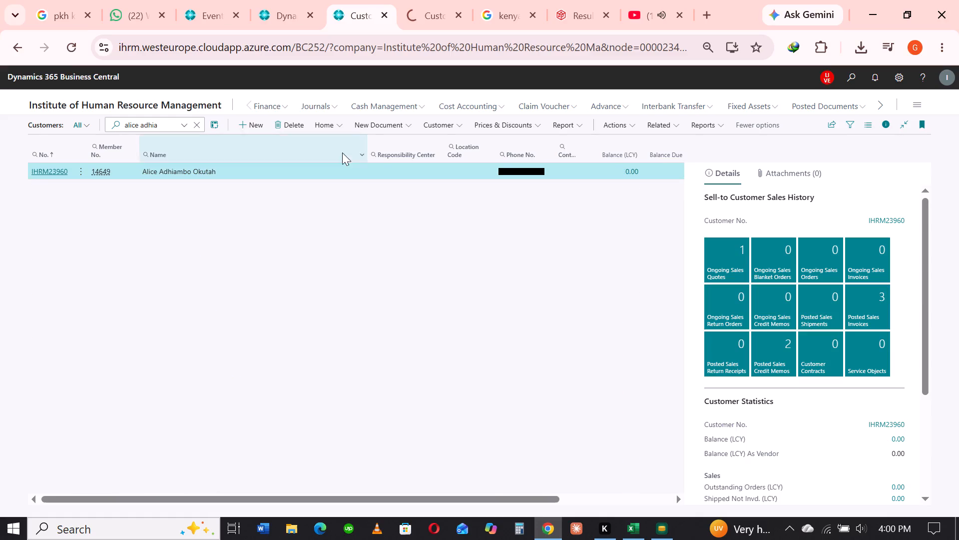
pyautogui.click(443, 126)
pyautogui.click(446, 144)
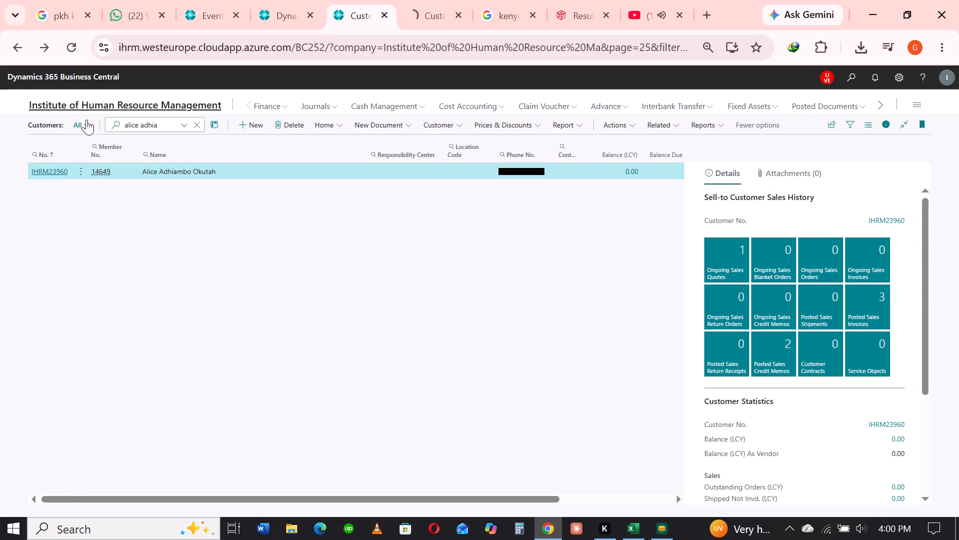
# Search the customer list for "samee" and open Sameer Africa Limited's customer ledger entries.
pyautogui.moveTo(166, 124); pyautogui.dragTo(117, 123)
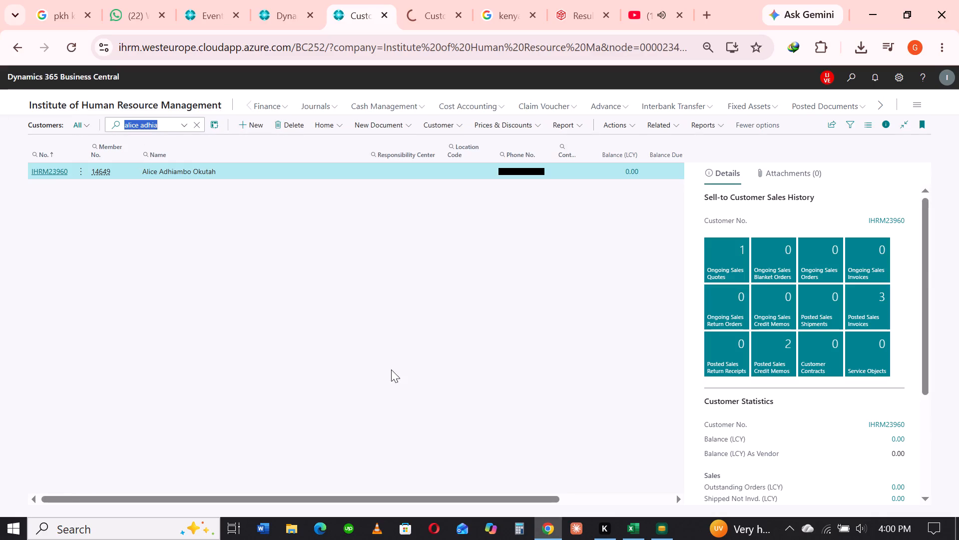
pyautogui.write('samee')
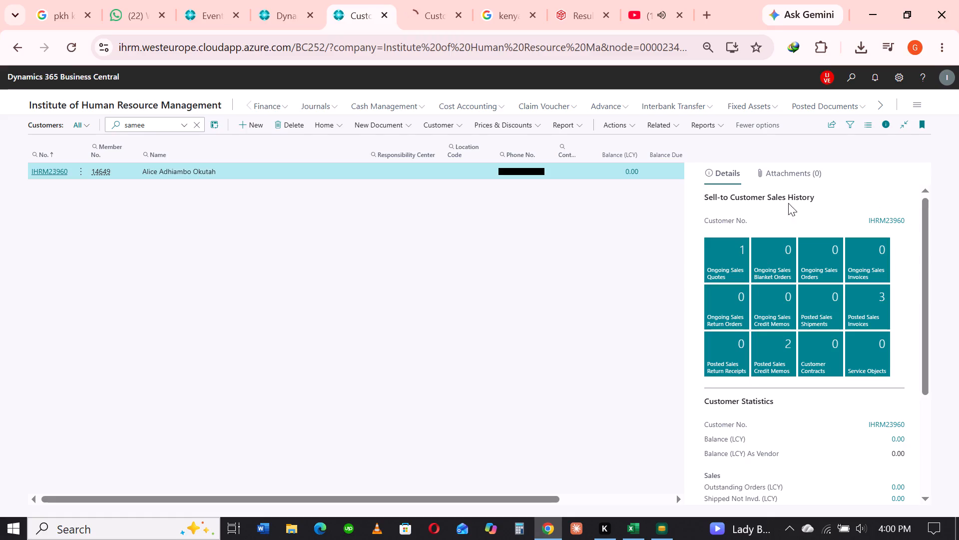
pyautogui.click(426, 125)
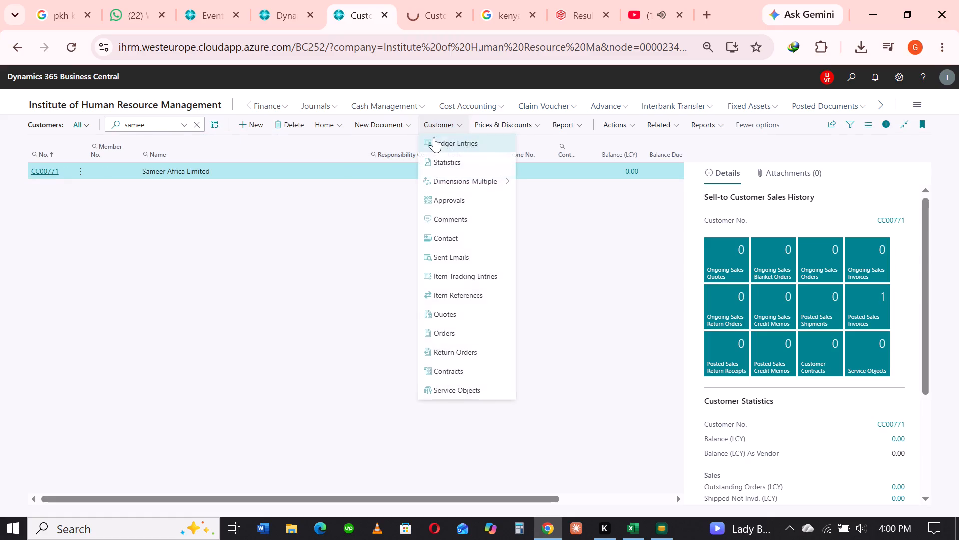
pyautogui.click(434, 137)
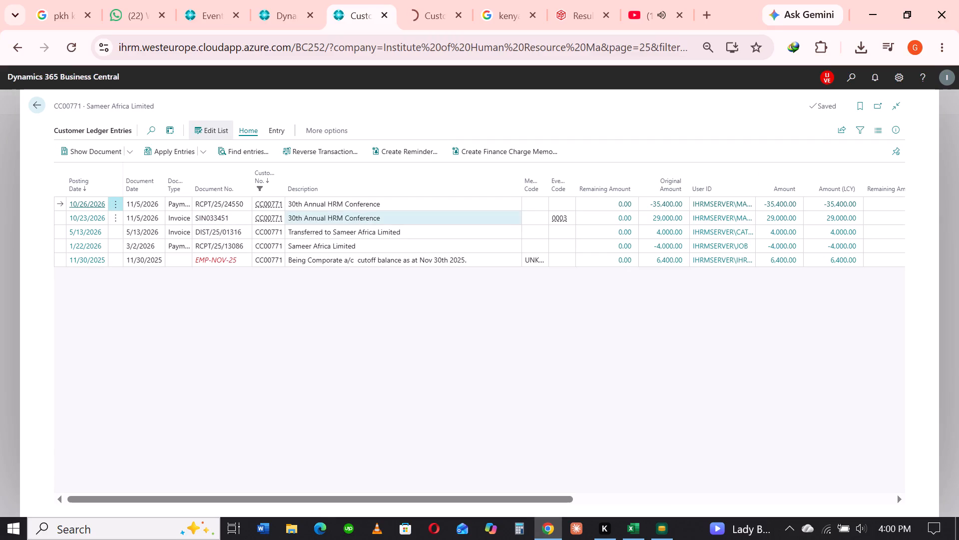
# Unapply the 29,000.00 application of payment RCPT/25/24550 to invoice SIN033451.
pyautogui.click(413, 200)
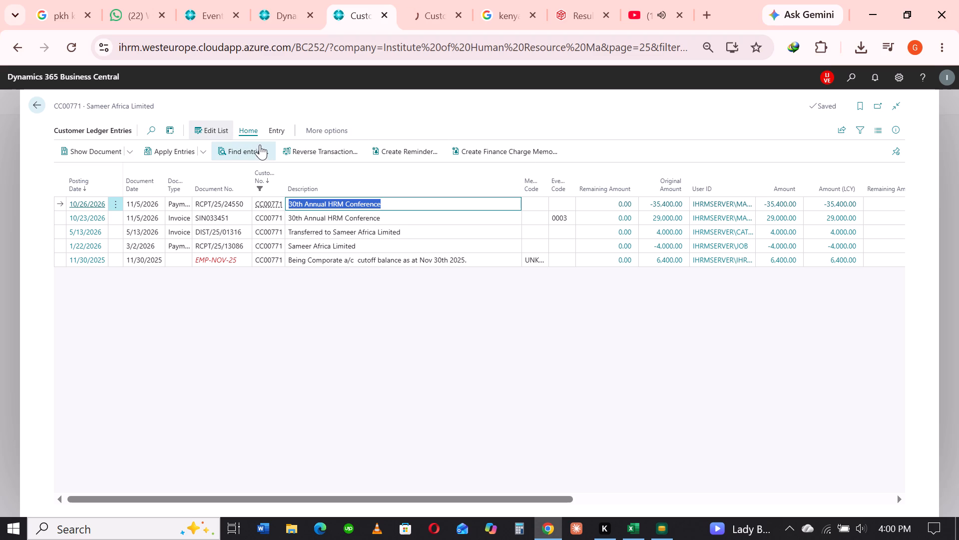
pyautogui.click(202, 153)
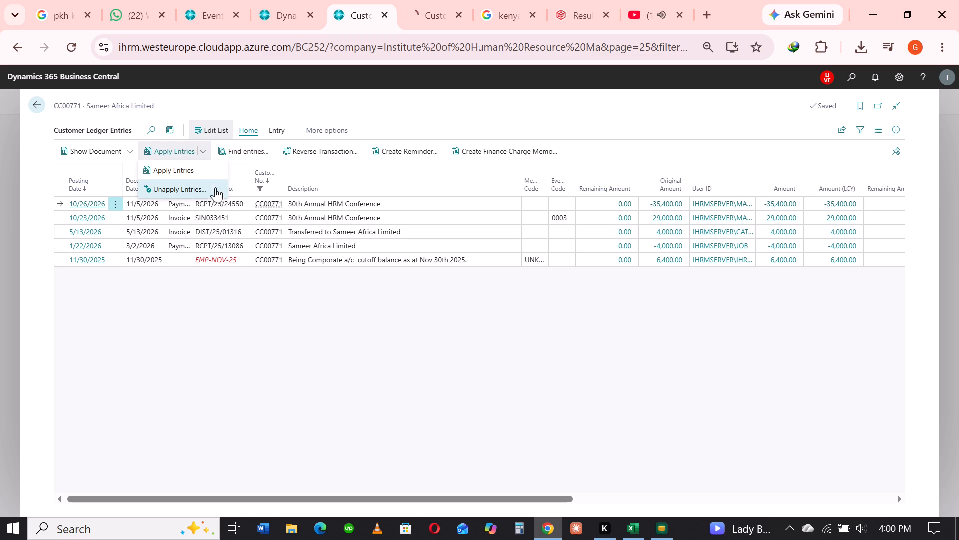
pyautogui.click(193, 188)
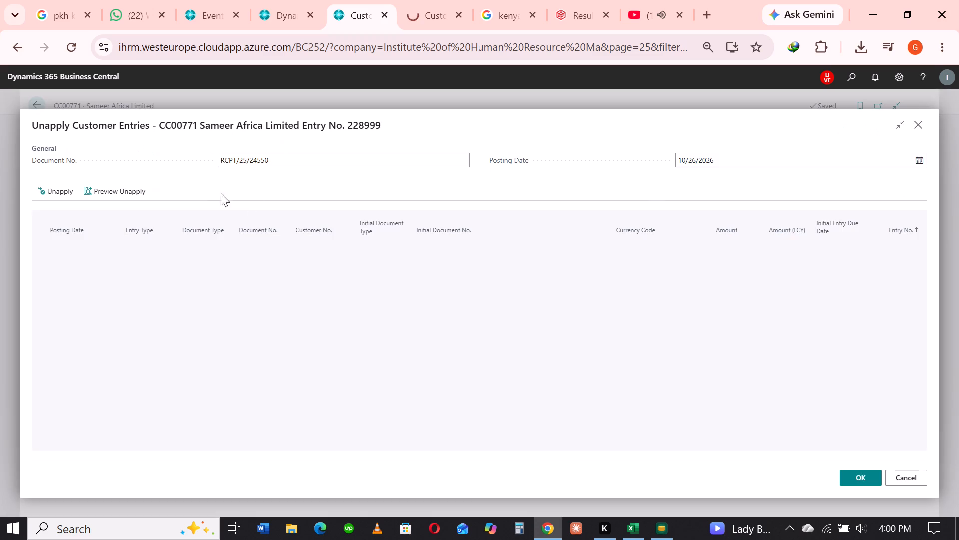
pyautogui.click(68, 192)
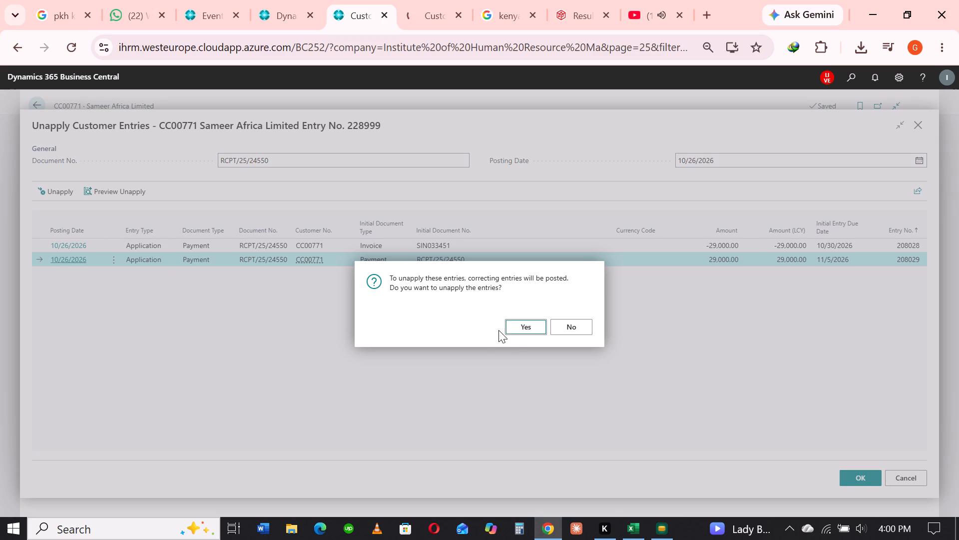
pyautogui.click(514, 331)
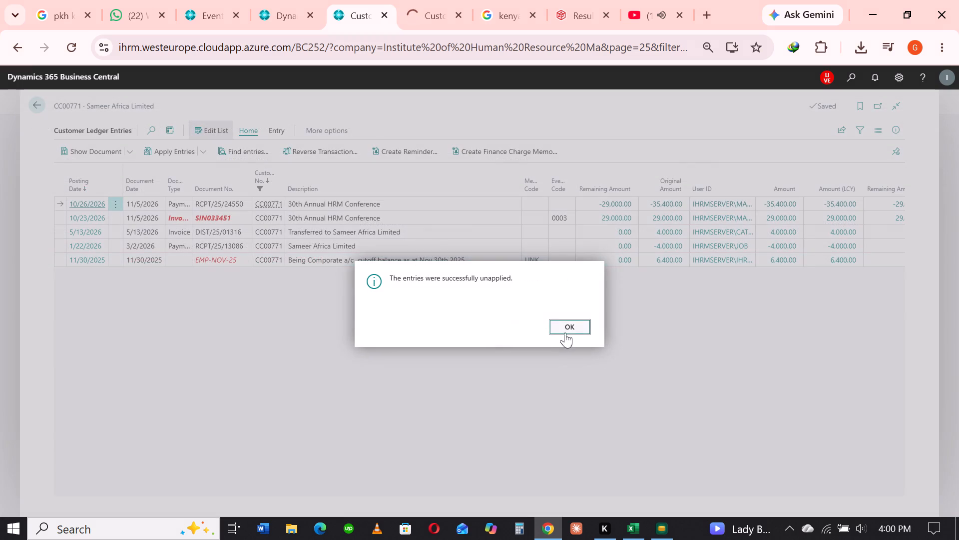
pyautogui.click(568, 330)
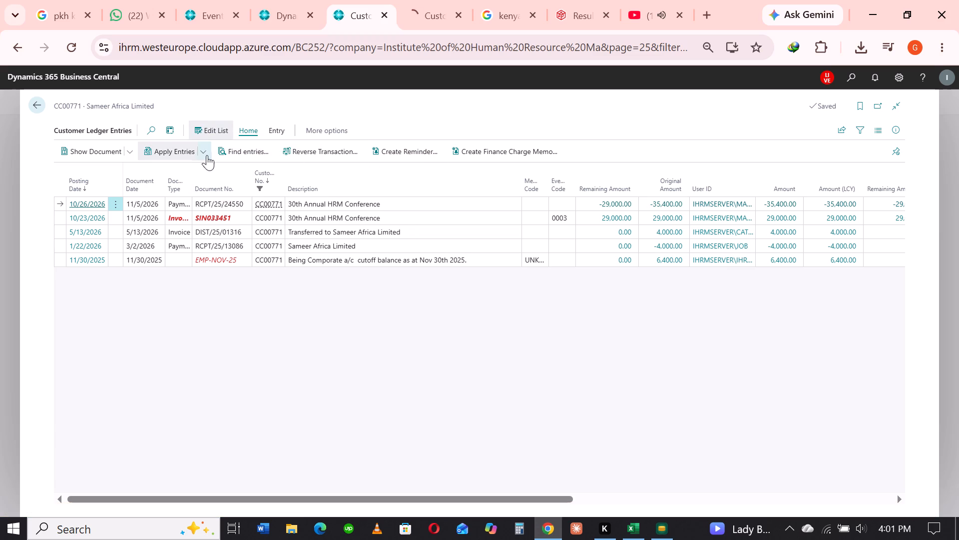
pyautogui.click(202, 153)
pyautogui.click(201, 180)
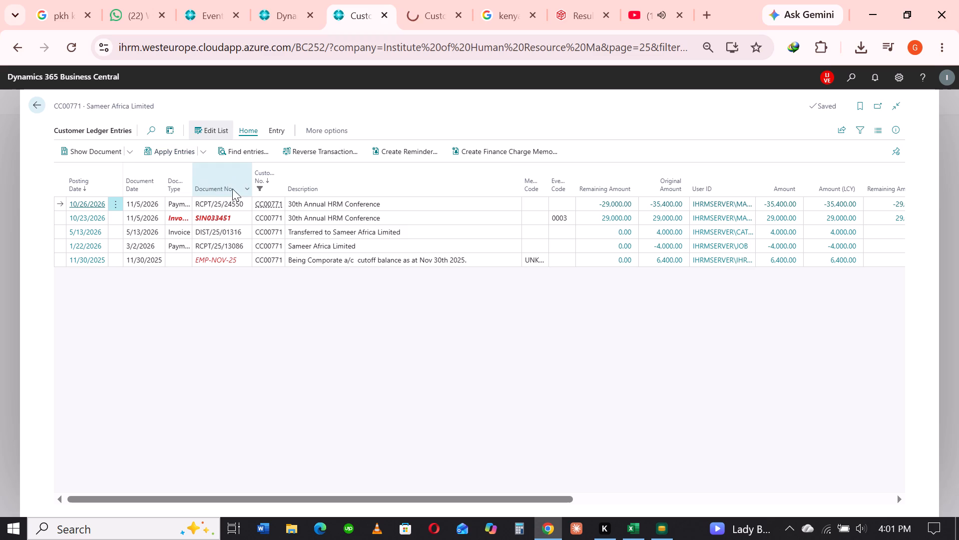
pyautogui.click(65, 195)
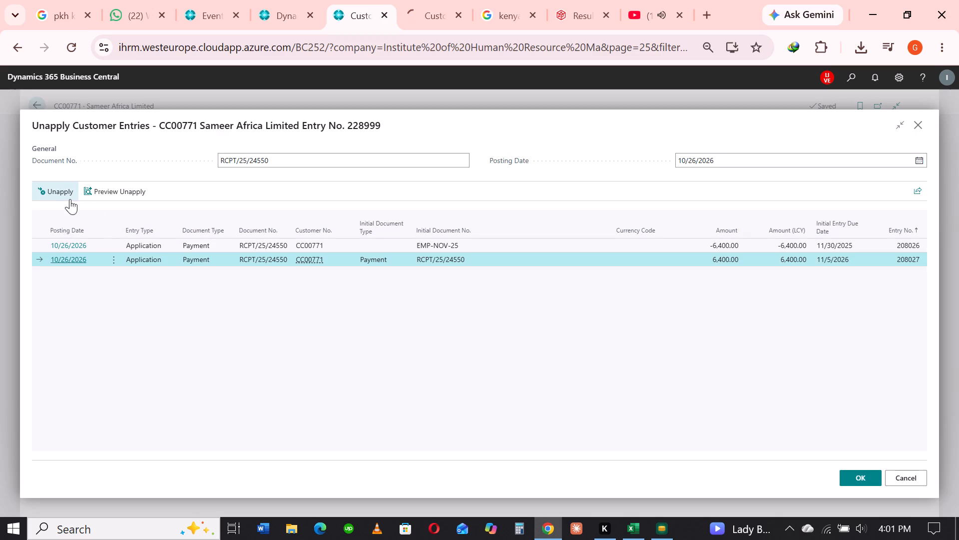
pyautogui.click(518, 330)
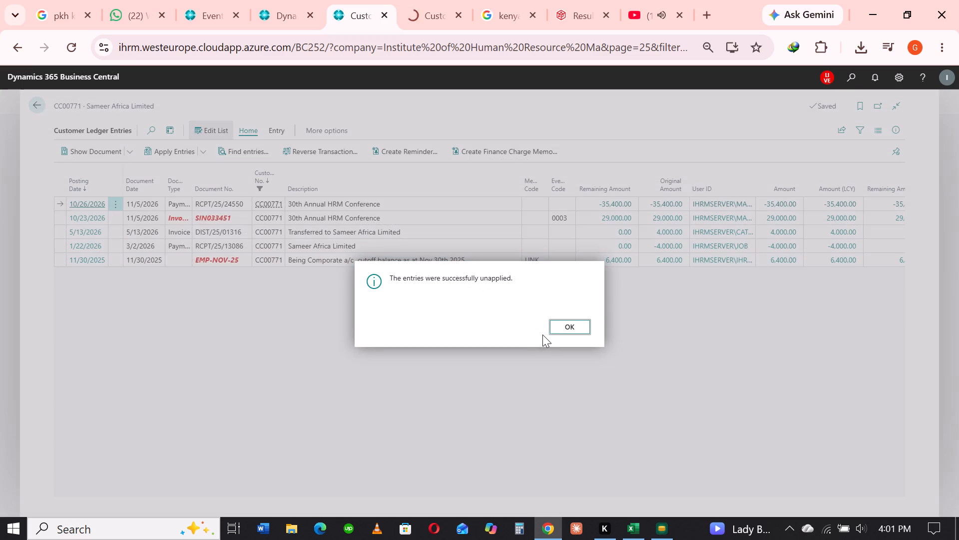
pyautogui.click(559, 326)
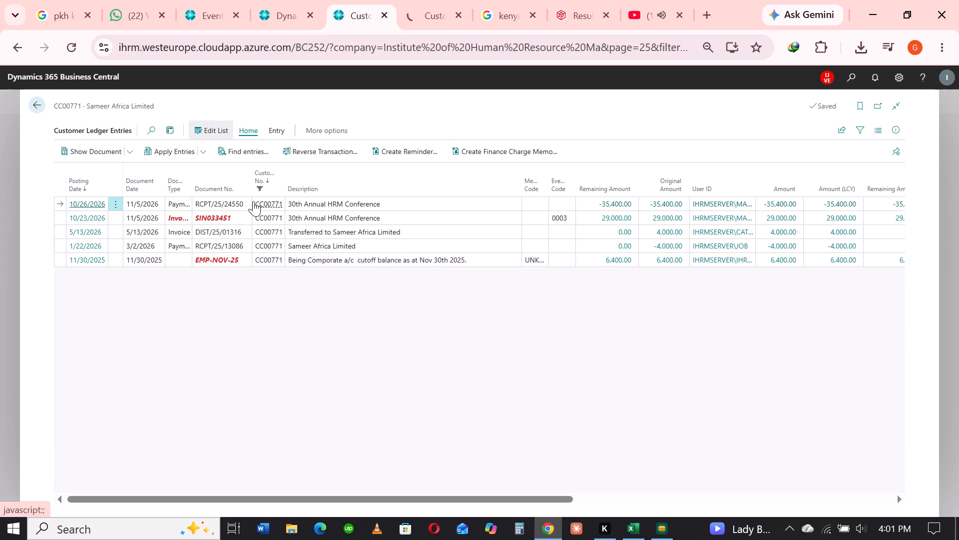
# Reverse the 35,400.00 payment transaction RCPT/25/24550, posting the correcting entries.
pyautogui.click(299, 150)
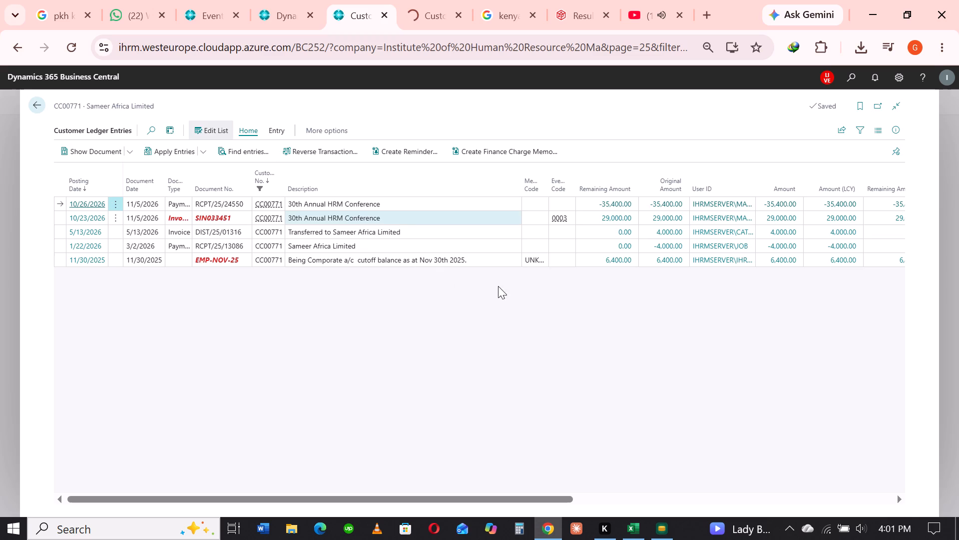
pyautogui.click(363, 153)
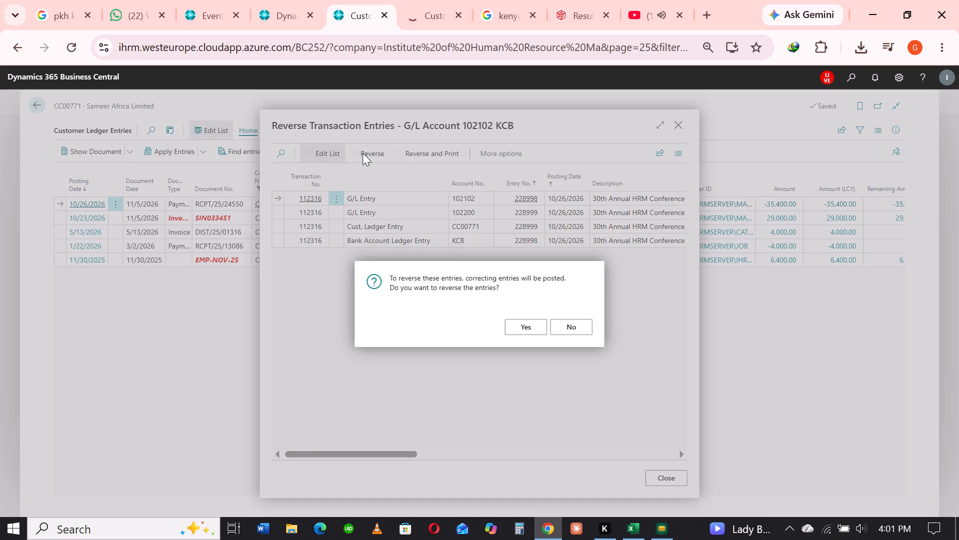
pyautogui.click(520, 321)
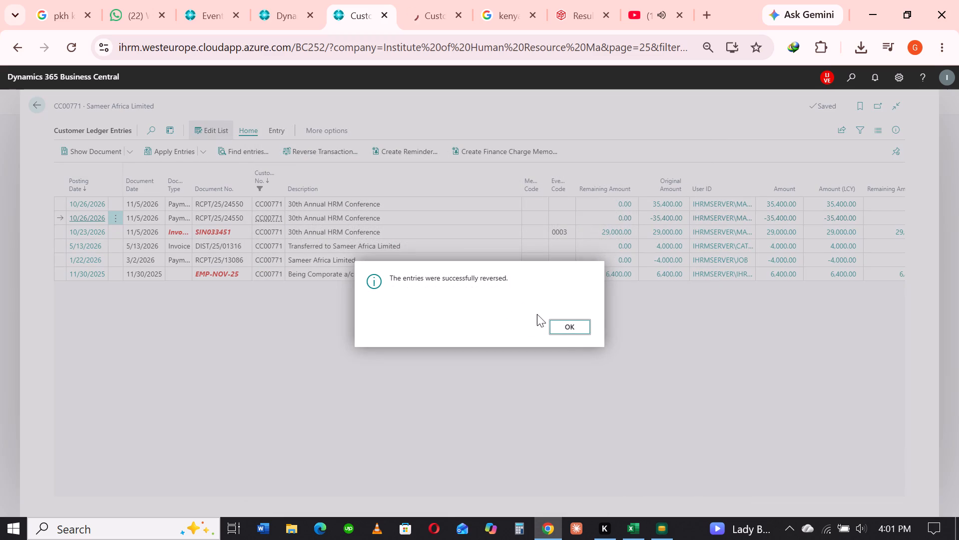
pyautogui.click(562, 330)
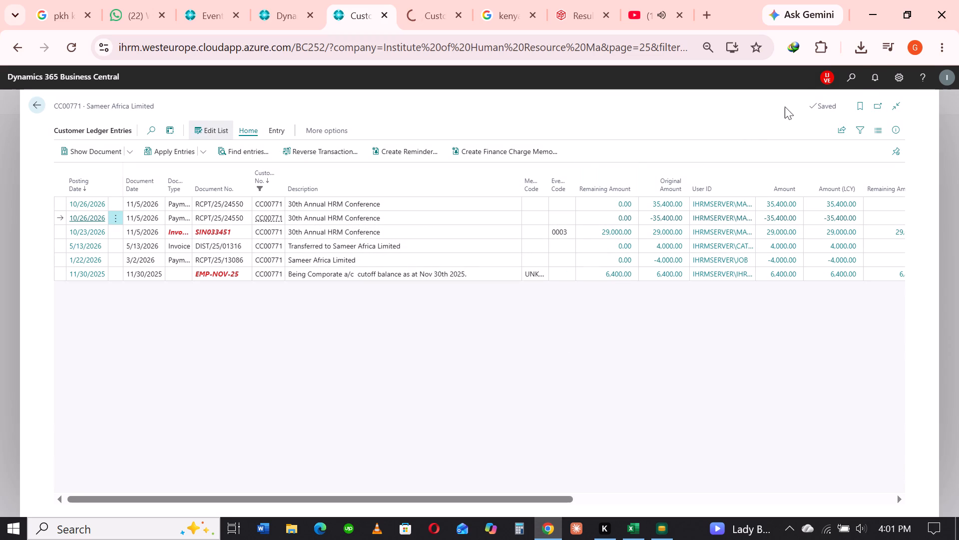
# Search for "receipt", open the Receipt List, and create a new cash receipt with posting date 10/26/2026.
pyautogui.click(855, 77)
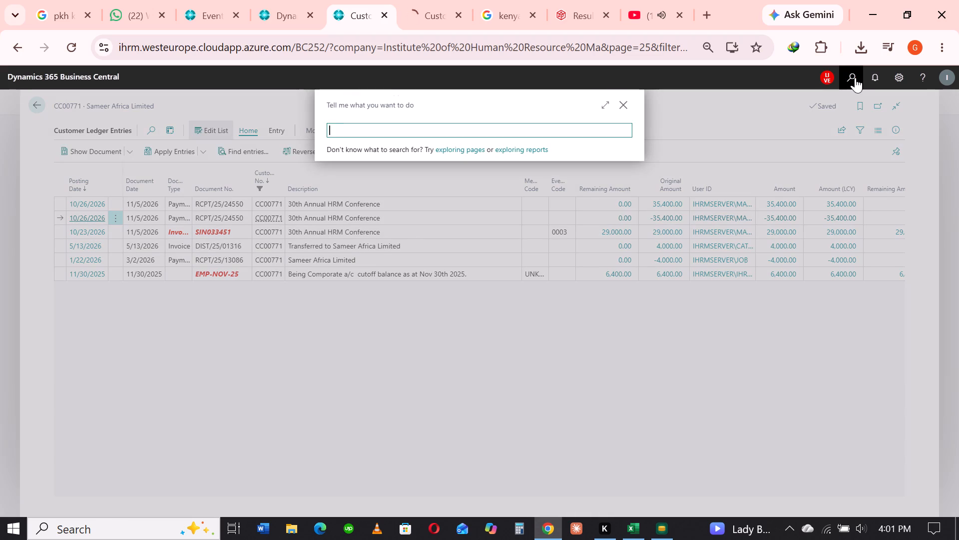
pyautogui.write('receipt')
pyautogui.click(442, 169)
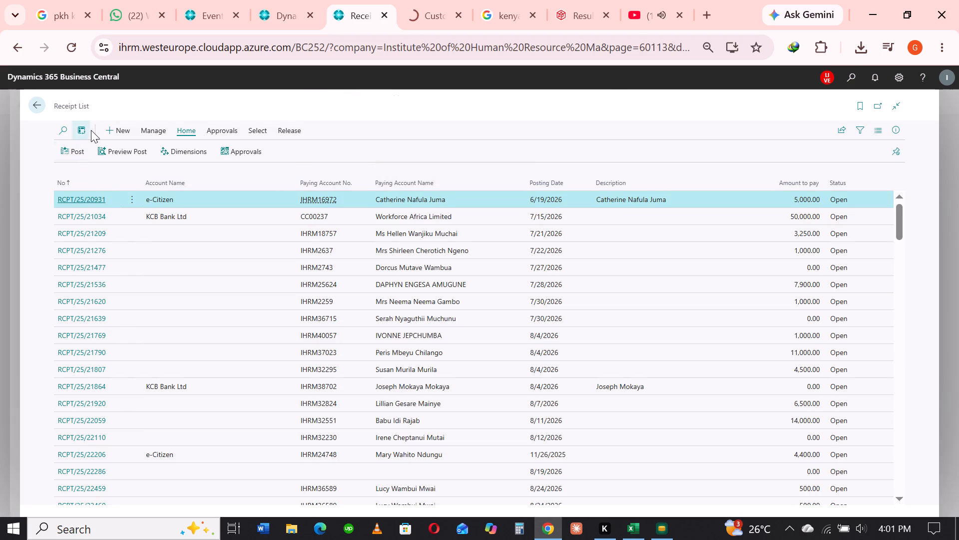
pyautogui.click(120, 127)
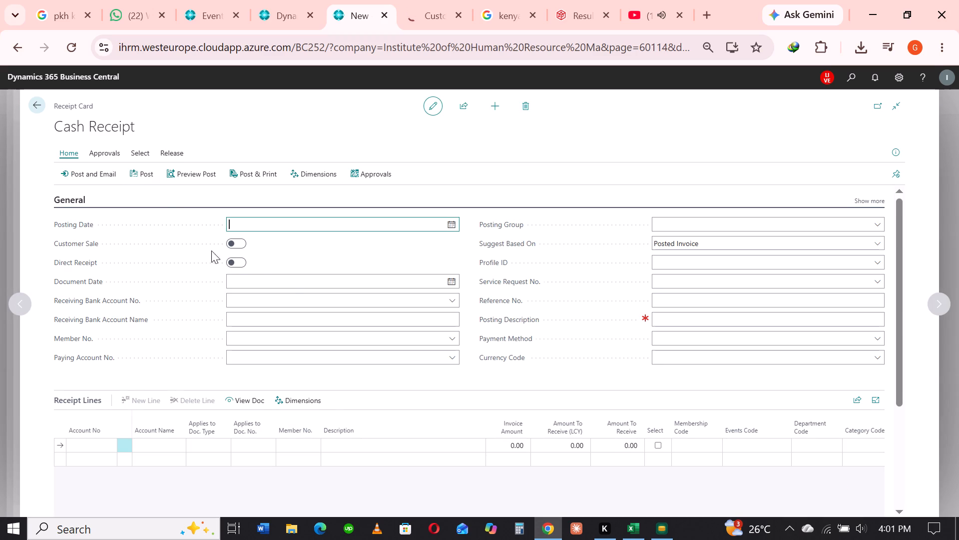
pyautogui.click(294, 281)
pyautogui.click(567, 161)
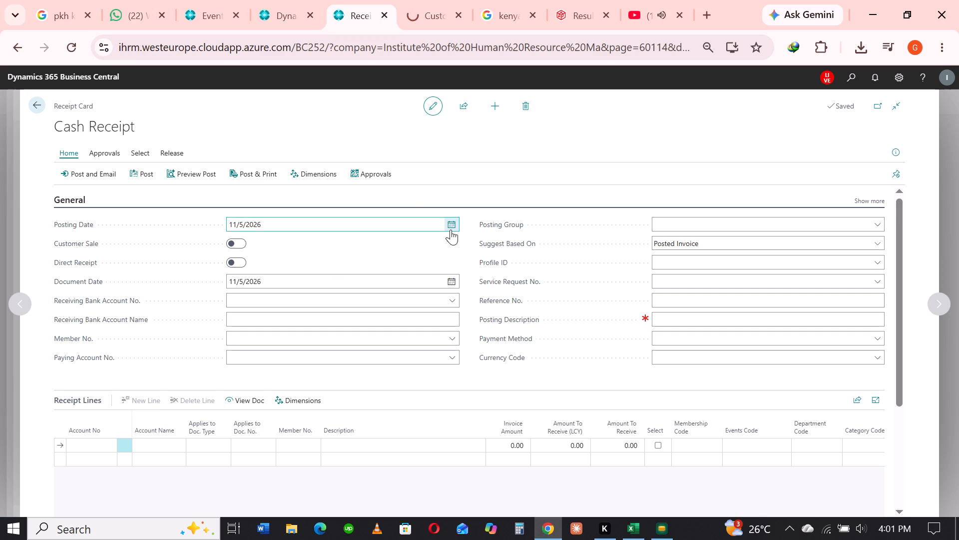
pyautogui.click(454, 225)
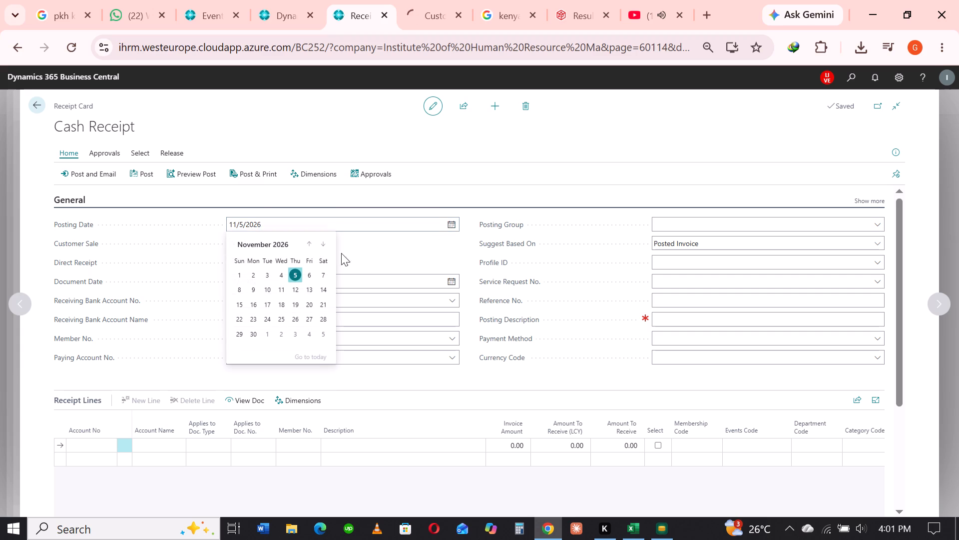
pyautogui.click(308, 245)
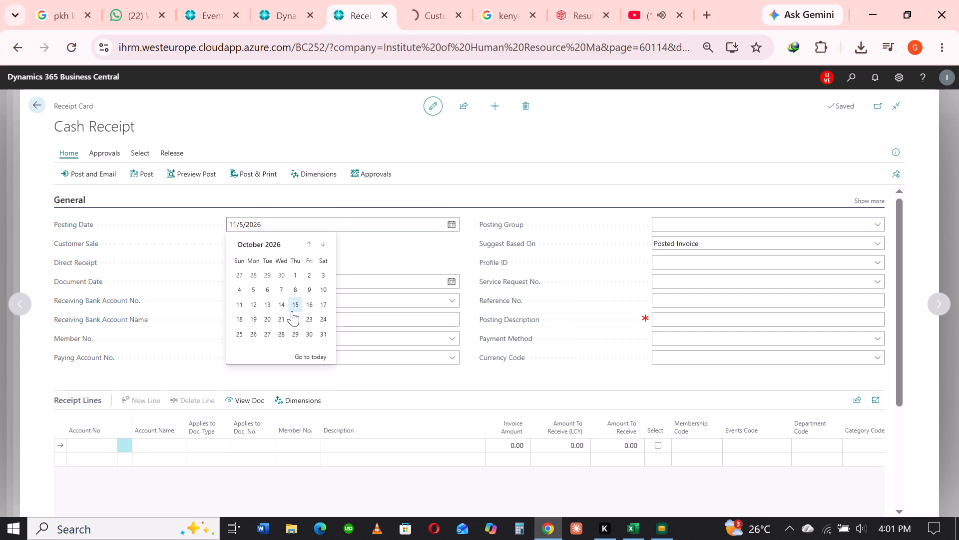
pyautogui.click(247, 334)
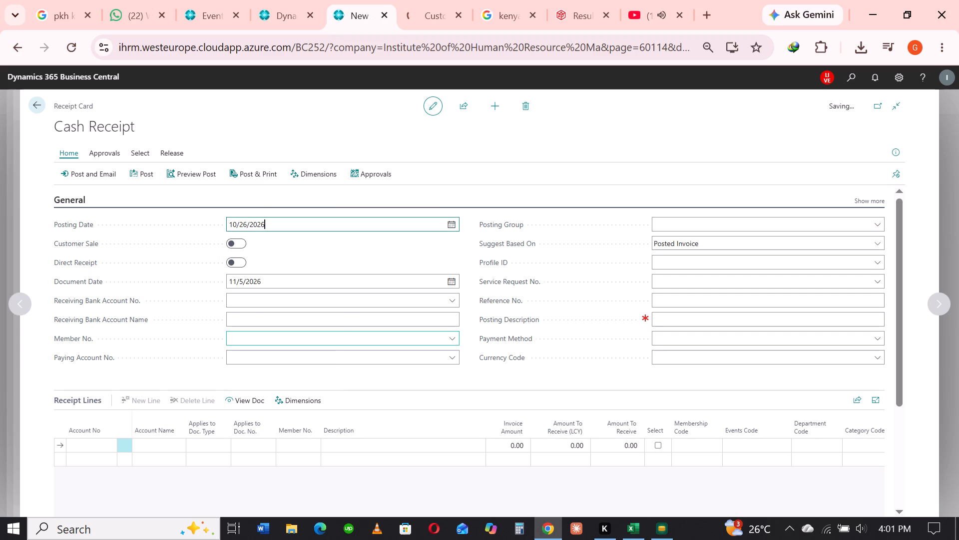
# Set the receipt's receiving bank account to KCB and its paying account to Sameer Africa Limited (CC00771).
pyautogui.click(280, 296)
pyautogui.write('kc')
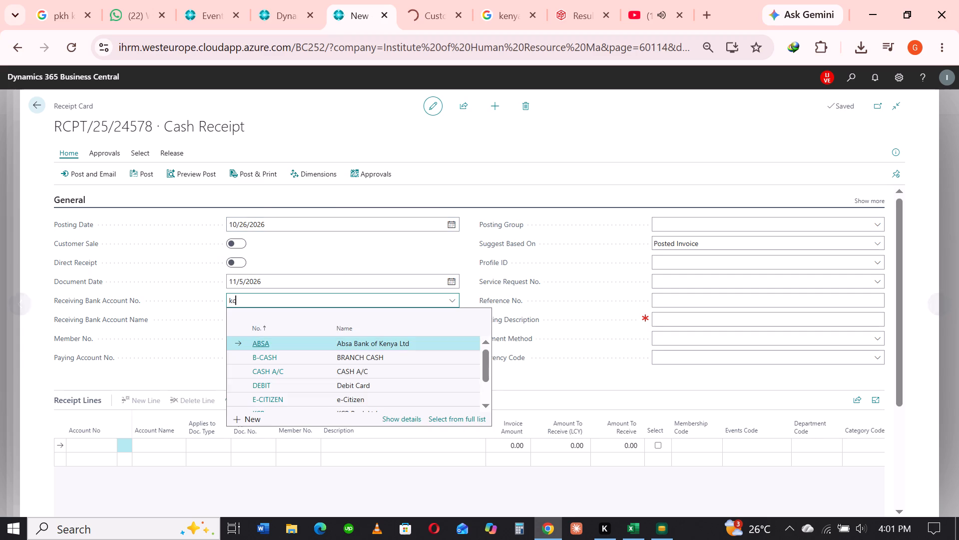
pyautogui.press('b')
pyautogui.click(448, 183)
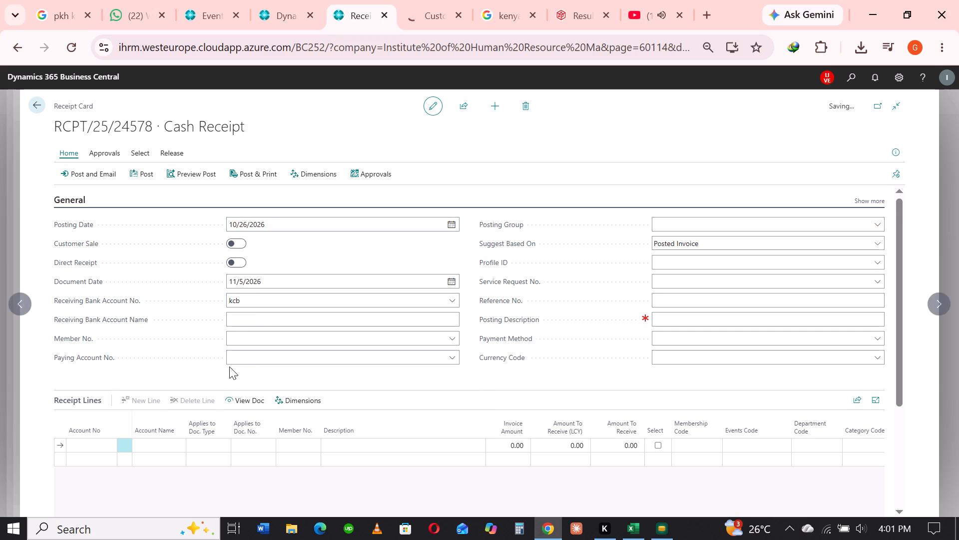
pyautogui.click(240, 358)
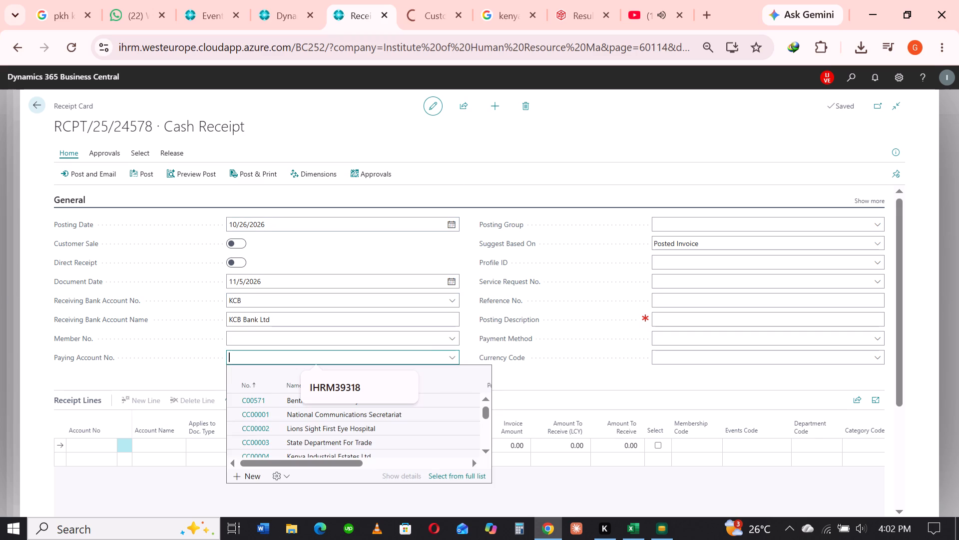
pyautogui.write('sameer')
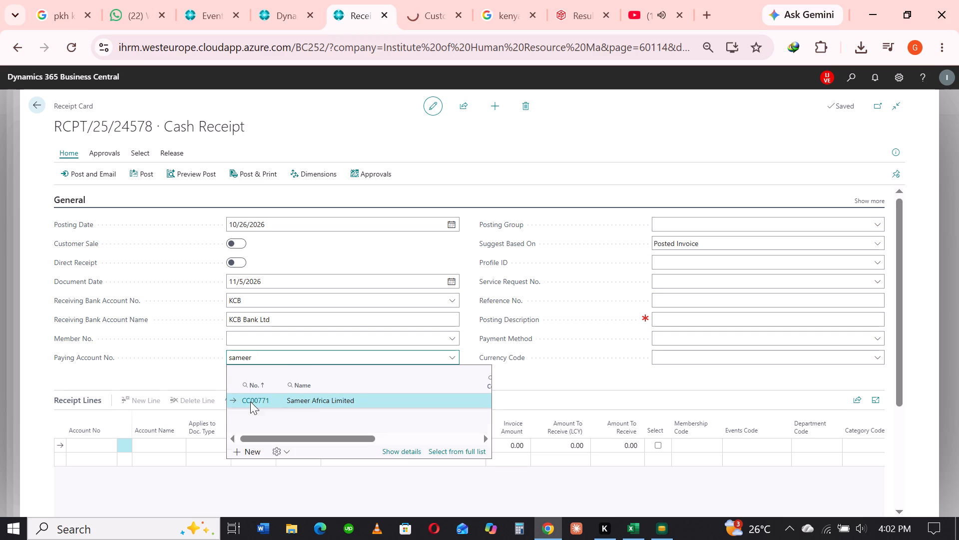
pyautogui.click(313, 396)
# Suggest the receipt lines, unselect them all, and select only the SIN033451 invoice line for 29,000.00.
pyautogui.click(147, 152)
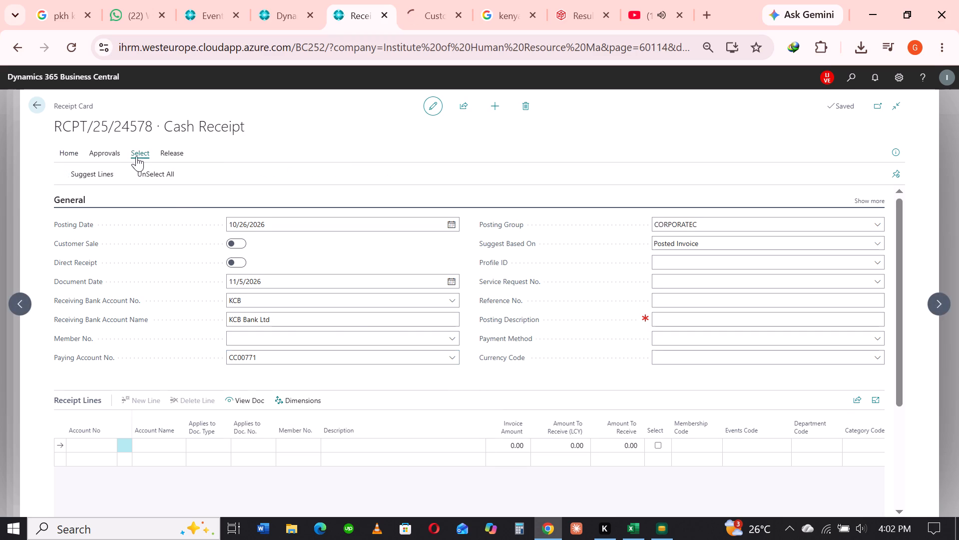
pyautogui.click(101, 168)
pyautogui.click(531, 327)
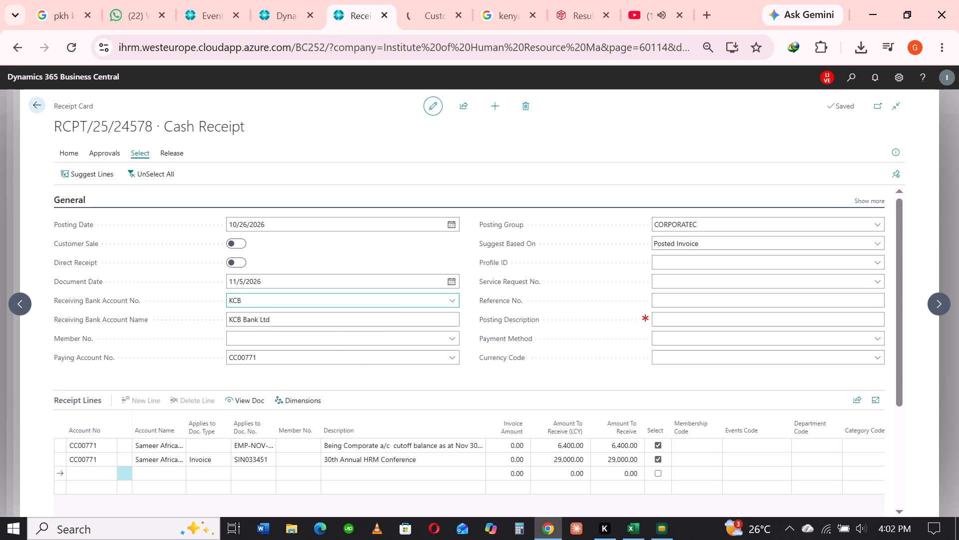
pyautogui.click(149, 177)
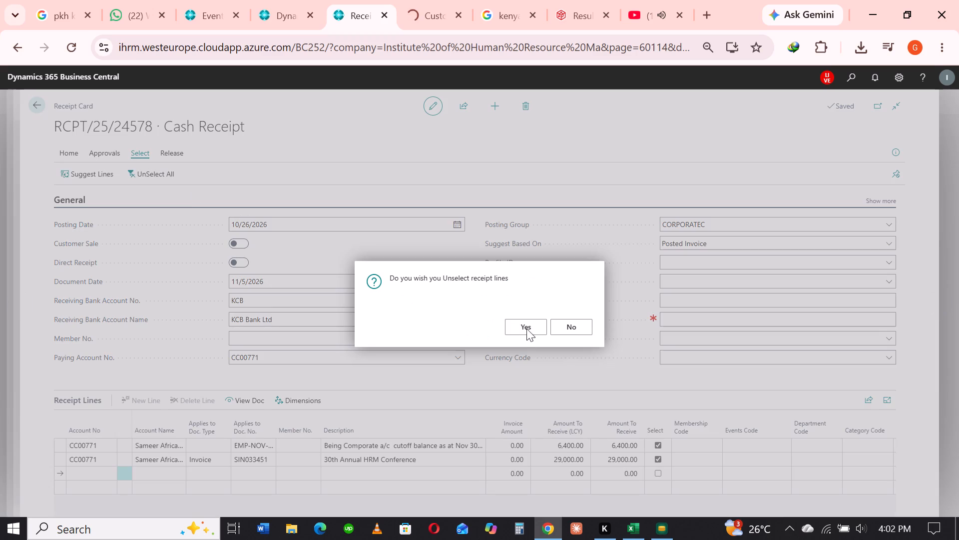
pyautogui.click(526, 328)
pyautogui.click(651, 460)
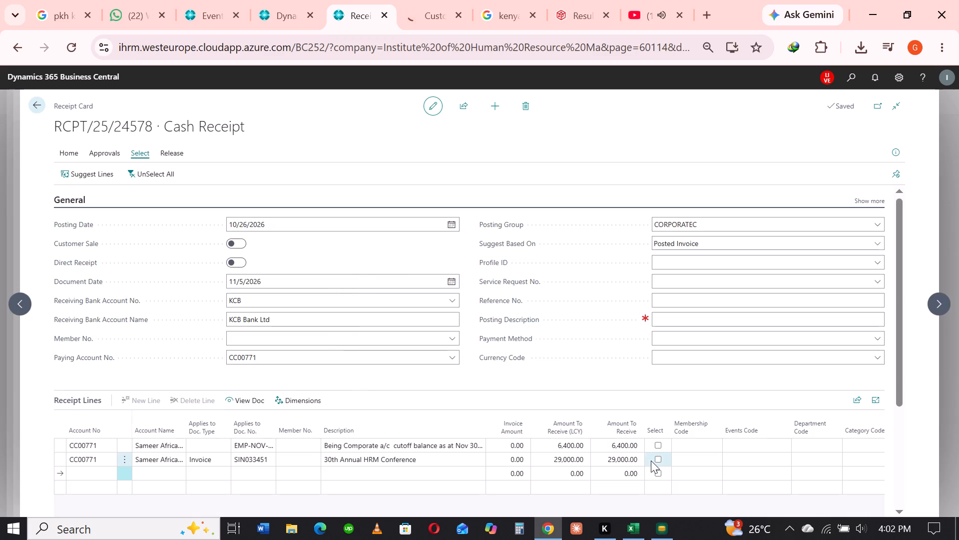
pyautogui.click(659, 461)
# Set the SIN033451 receipt line's membership code to UNKNOWN, events code to 0003 (30th Annual HRM Conference), and department code to MT.
pyautogui.click(678, 462)
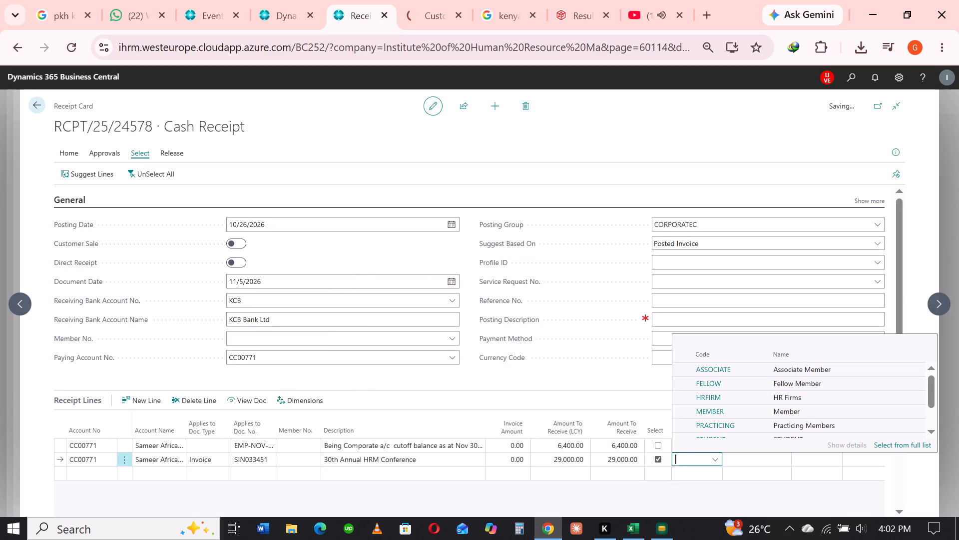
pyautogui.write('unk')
pyautogui.click(751, 461)
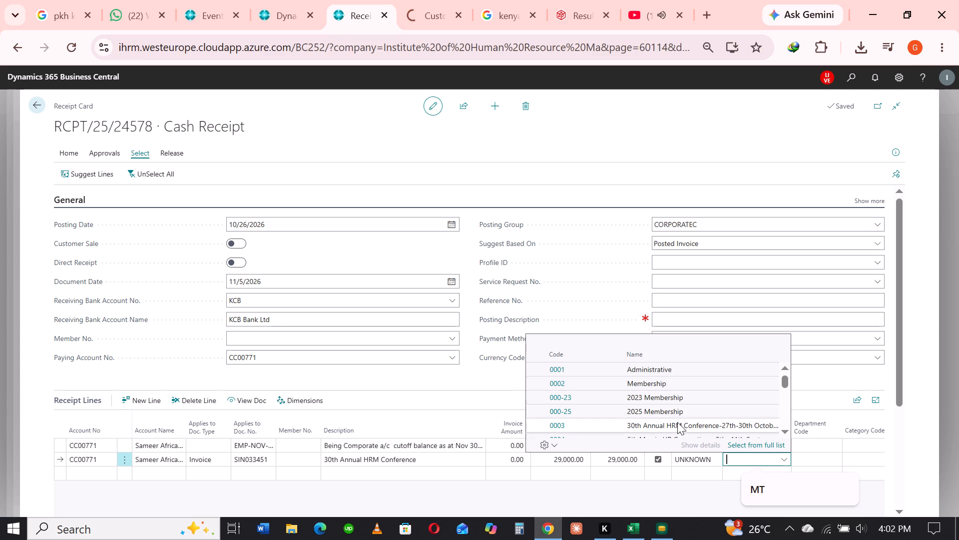
pyautogui.click(677, 422)
pyautogui.click(821, 456)
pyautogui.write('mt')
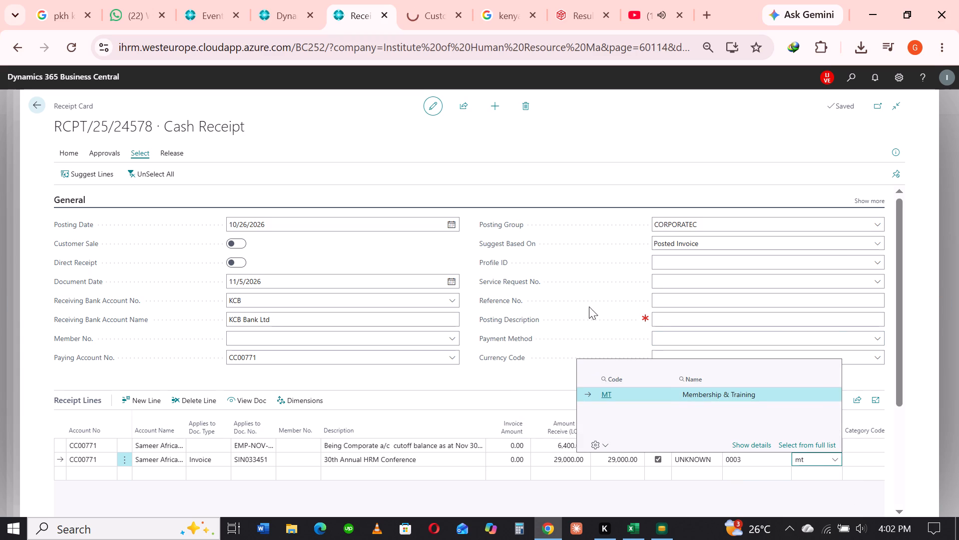
pyautogui.click(593, 311)
# Copy the SIN033451 line's description, "30th Annual HRM Conference", into the receipt's posting description.
pyautogui.click(365, 452)
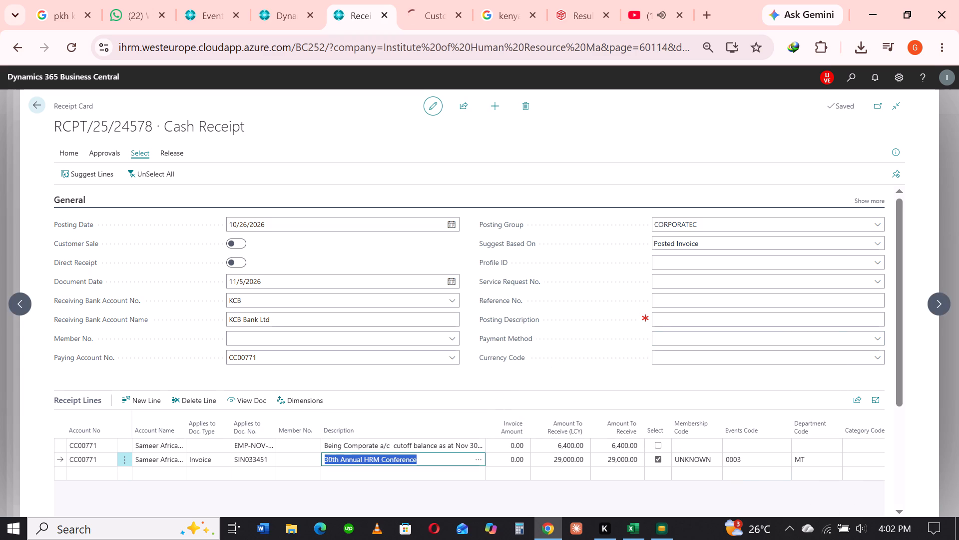
pyautogui.hotkey('ctrl', 'c')
pyautogui.click(681, 322)
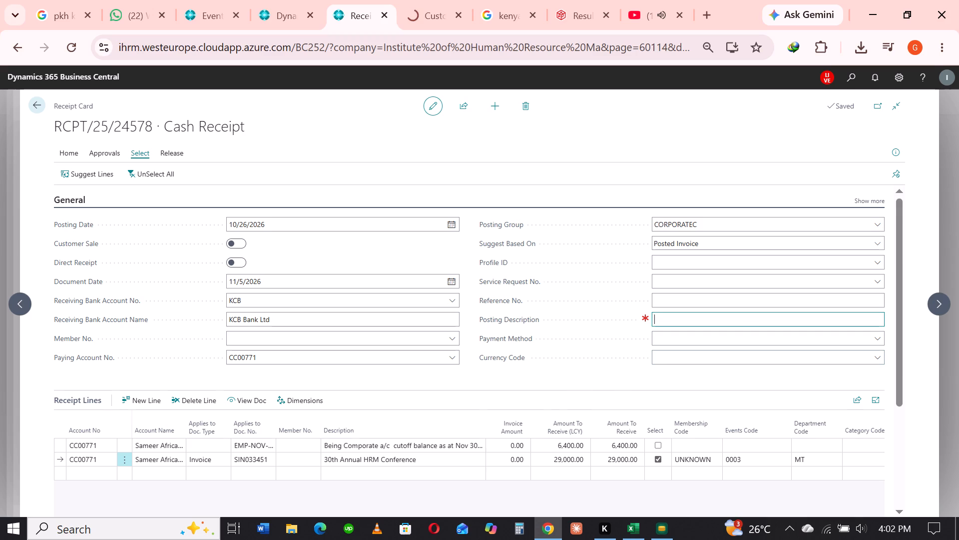
pyautogui.hotkey('ctrl', 'v')
# Change the SIN033451 line's description to "Payment for the 30th Annual HRM Conference".
pyautogui.click(376, 463)
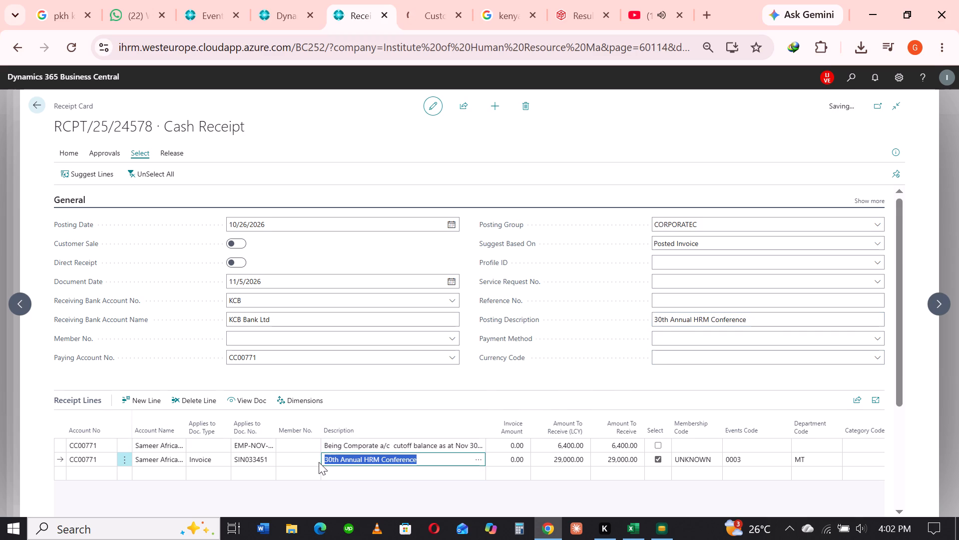
pyautogui.click(323, 458)
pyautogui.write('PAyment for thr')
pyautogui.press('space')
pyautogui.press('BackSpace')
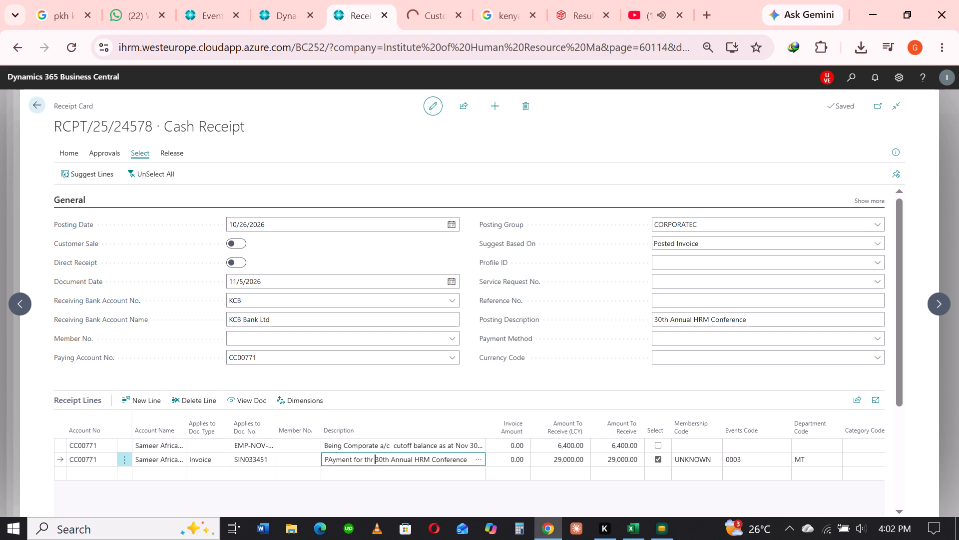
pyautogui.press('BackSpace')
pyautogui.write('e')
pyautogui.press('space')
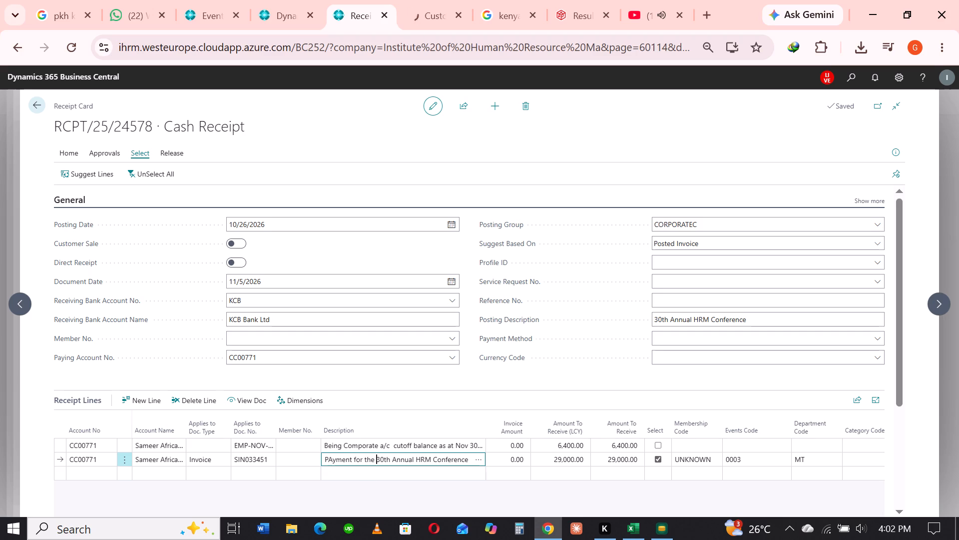
pyautogui.click(331, 457)
pyautogui.press('BackSpace')
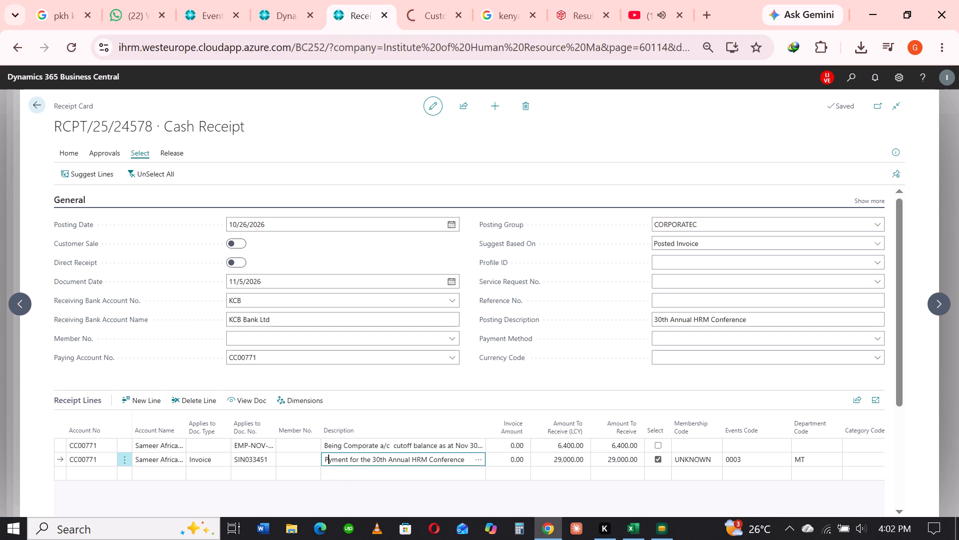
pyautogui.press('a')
pyautogui.click(673, 305)
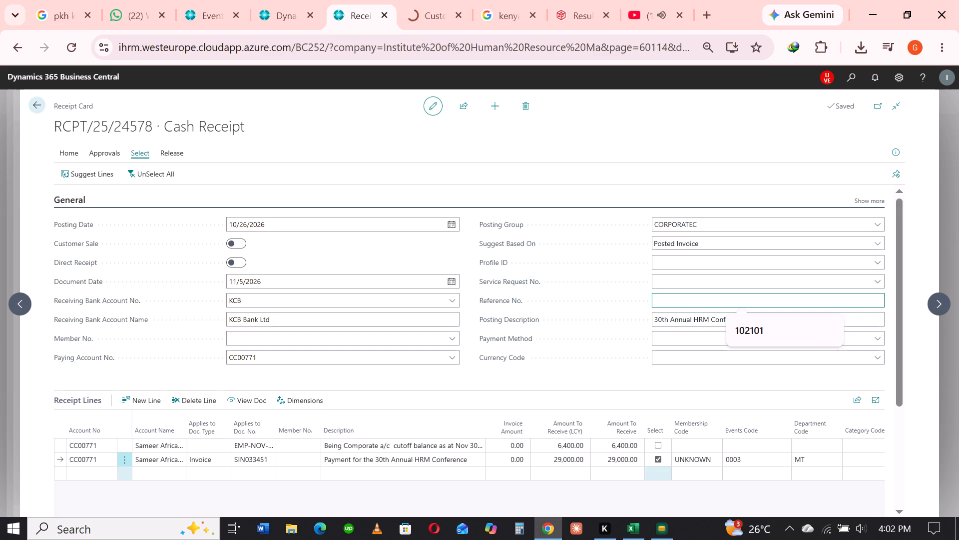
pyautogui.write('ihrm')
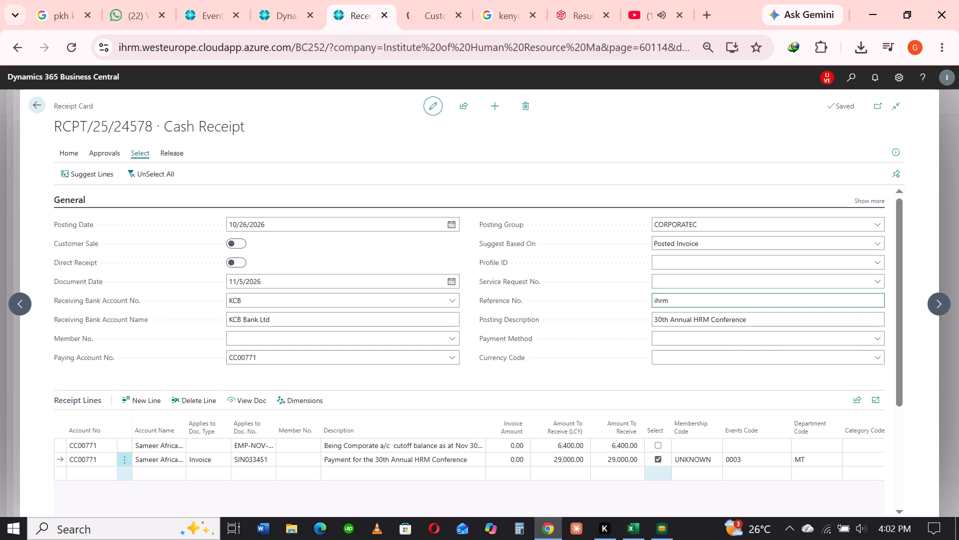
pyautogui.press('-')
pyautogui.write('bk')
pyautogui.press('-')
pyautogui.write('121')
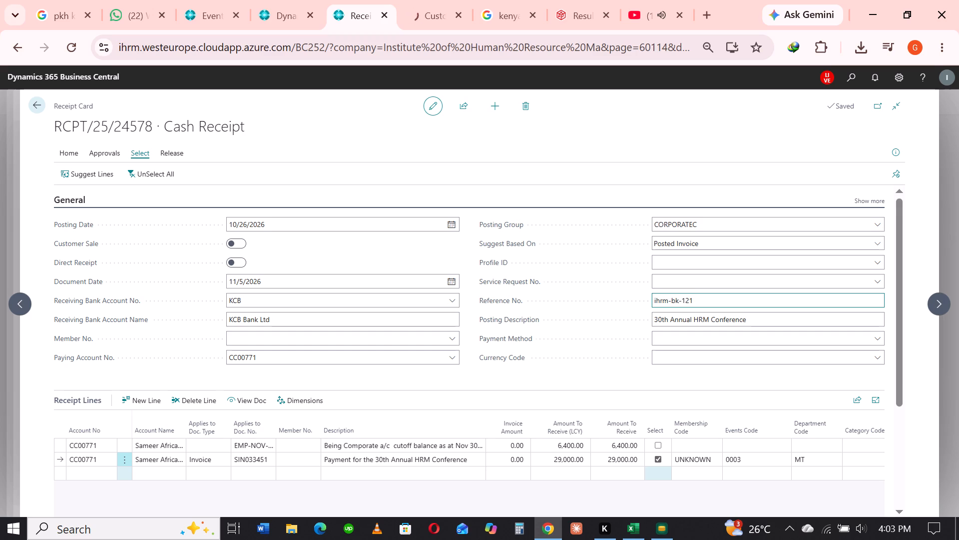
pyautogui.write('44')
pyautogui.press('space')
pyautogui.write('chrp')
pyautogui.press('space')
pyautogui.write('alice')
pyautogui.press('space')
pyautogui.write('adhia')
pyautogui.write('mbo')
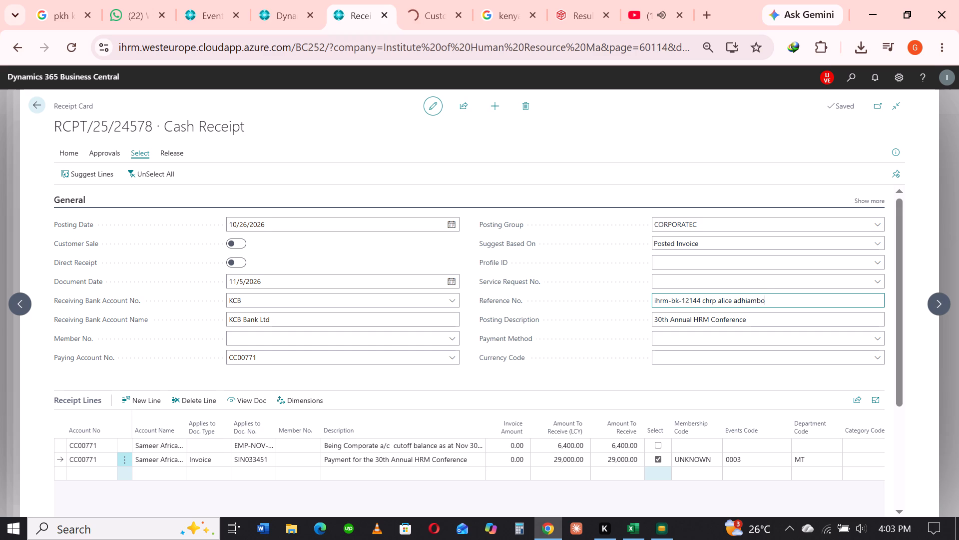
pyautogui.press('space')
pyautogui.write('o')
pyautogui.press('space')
pyautogui.click(677, 388)
# Set the receipt's payment method to KCB.
pyautogui.click(695, 346)
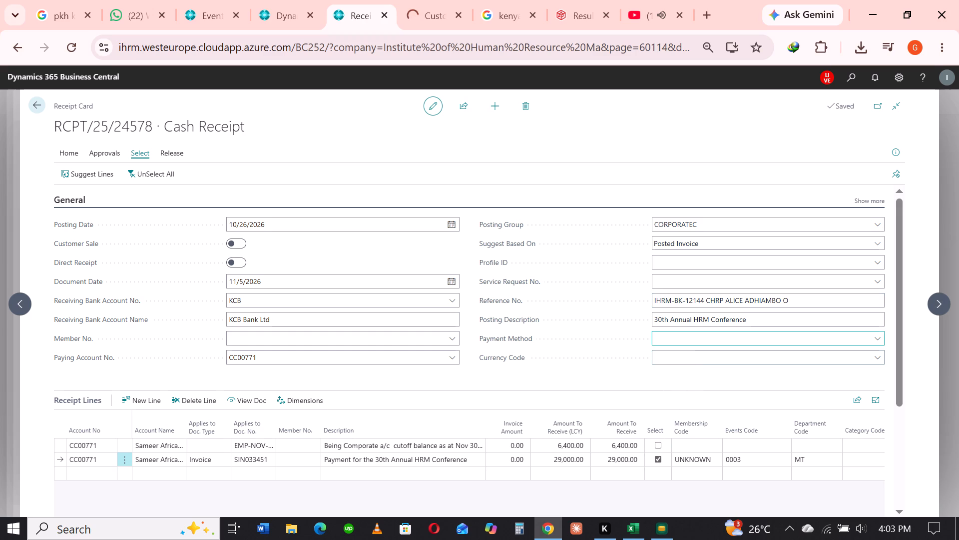
pyautogui.click(696, 343)
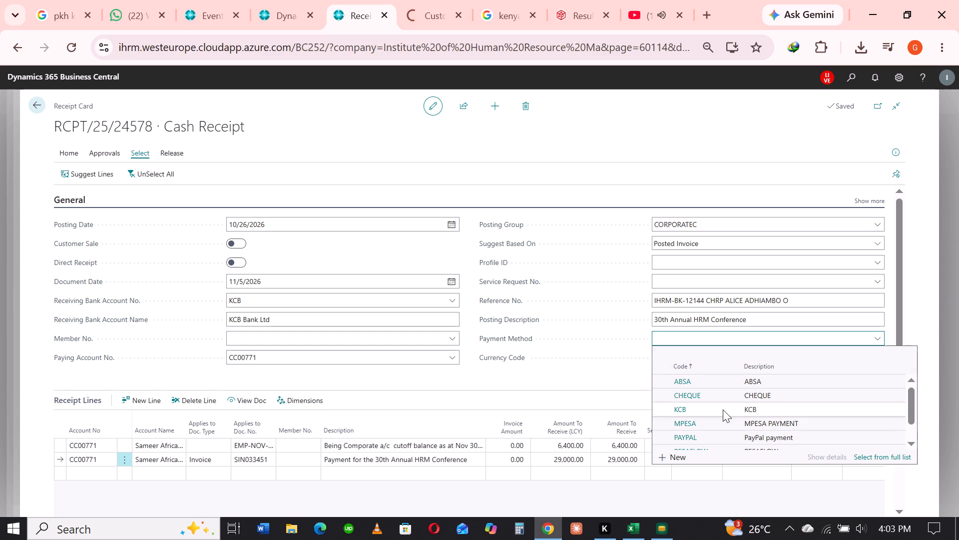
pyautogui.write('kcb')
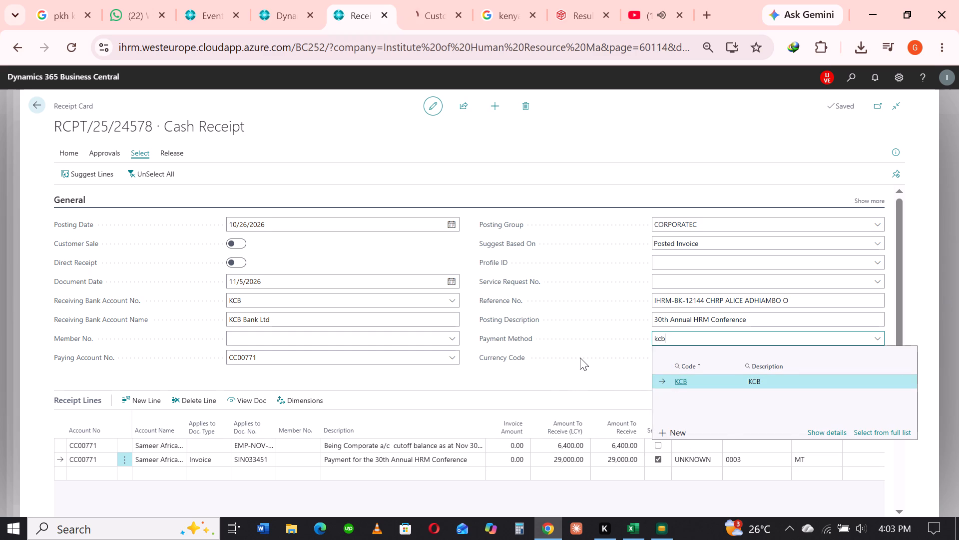
pyautogui.click(581, 357)
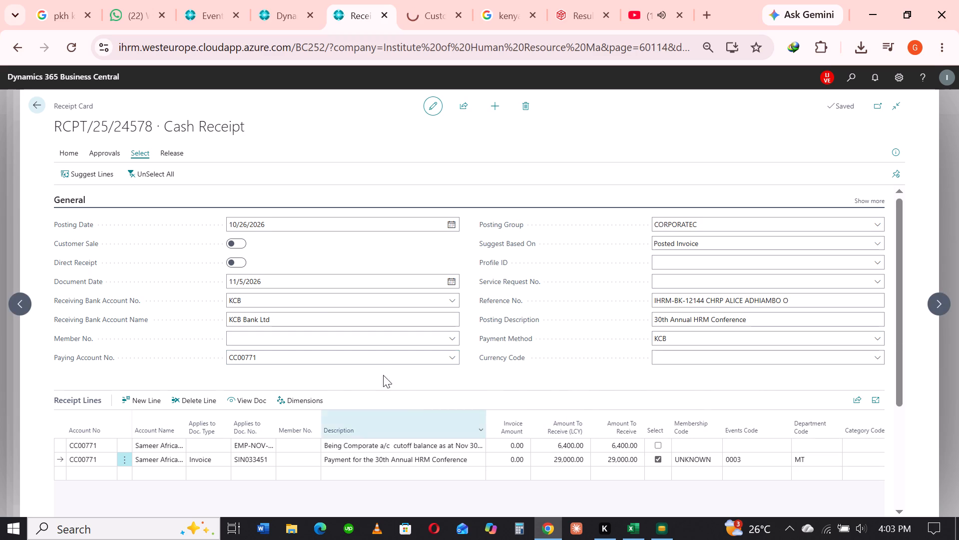
# Send the approval request for the Sameer Africa cash receipt.
pyautogui.click(114, 151)
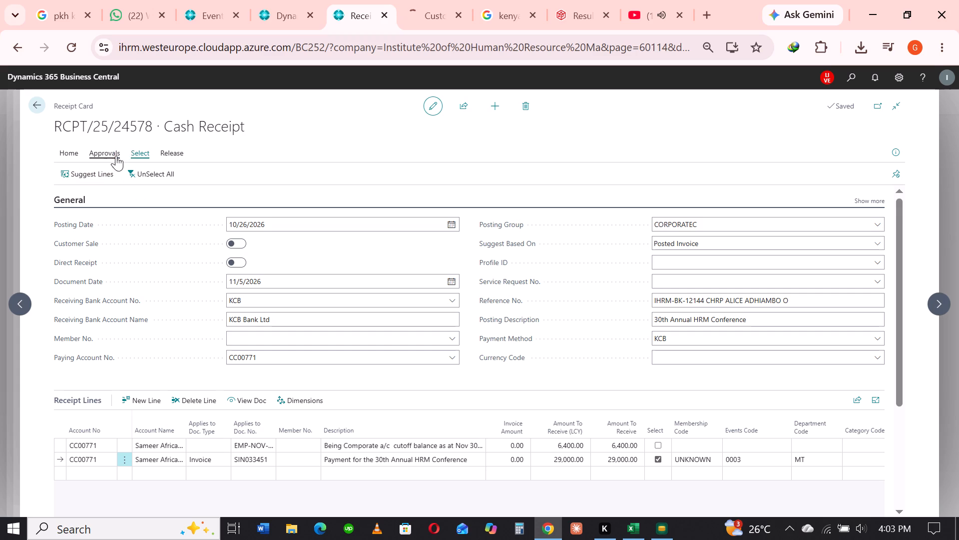
pyautogui.click(138, 173)
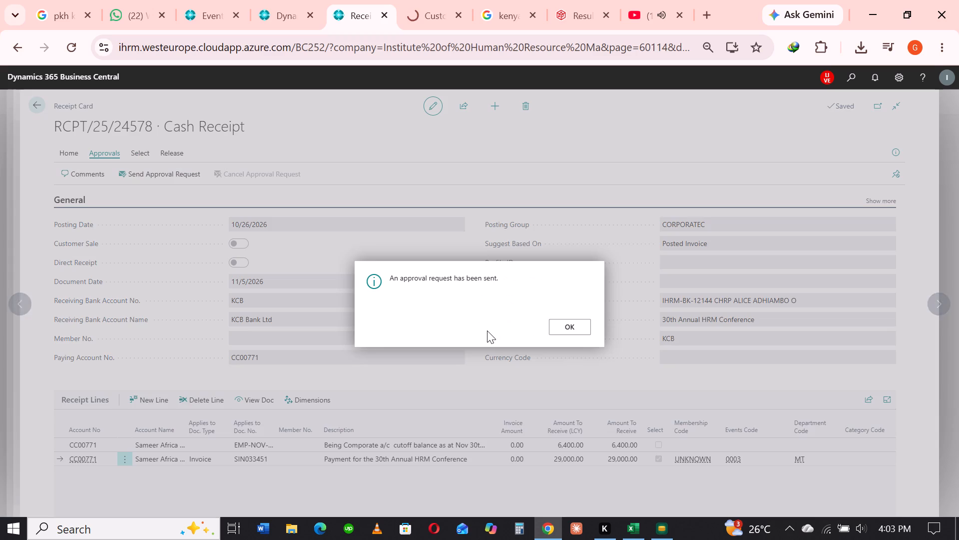
pyautogui.click(563, 327)
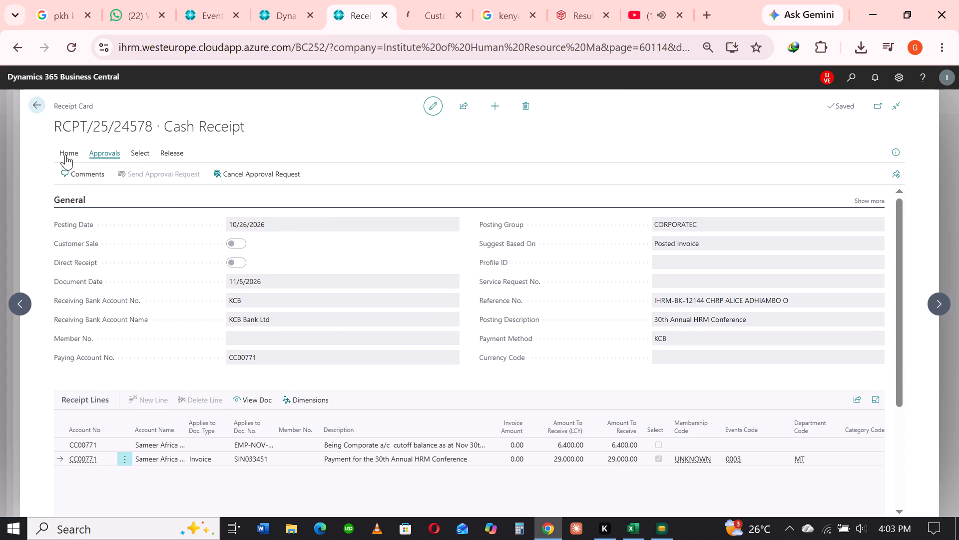
# Post the Sameer Africa cash receipt.
pyautogui.click(78, 151)
pyautogui.click(137, 173)
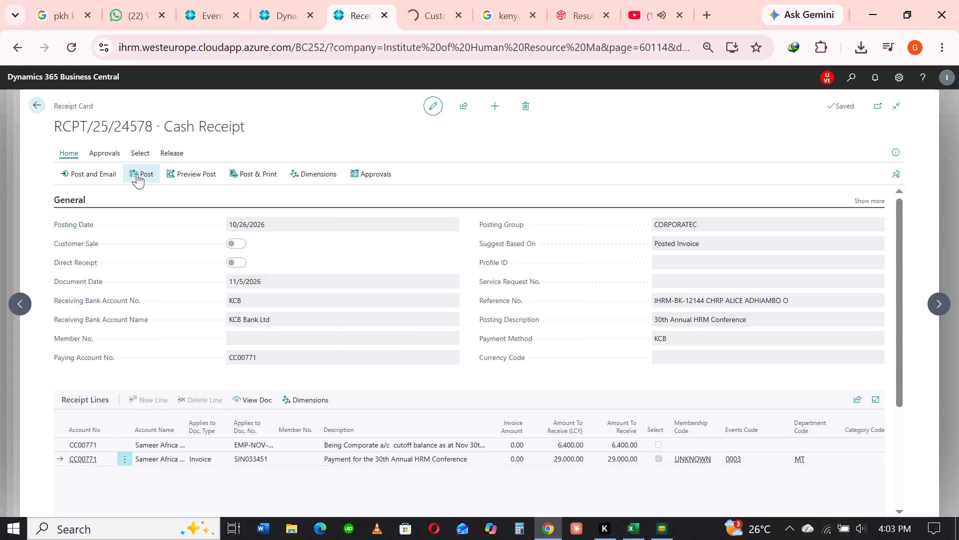
pyautogui.click(525, 323)
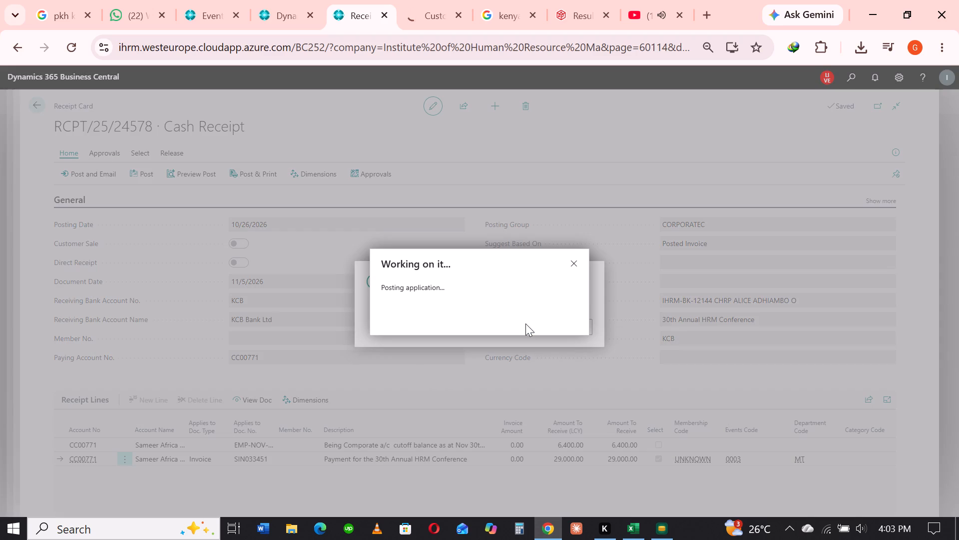
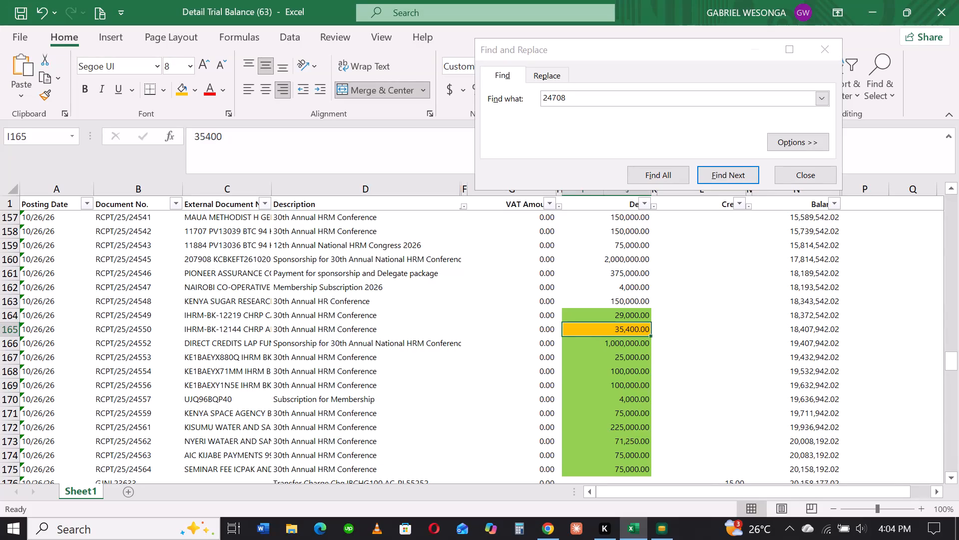
# Fill the green 29,000.00 debit of RCPT/25/24549 into the RCPT/25/24550 row below as copied cells.
pyautogui.click(623, 316)
pyautogui.moveTo(651, 322); pyautogui.dragTo(651, 332)
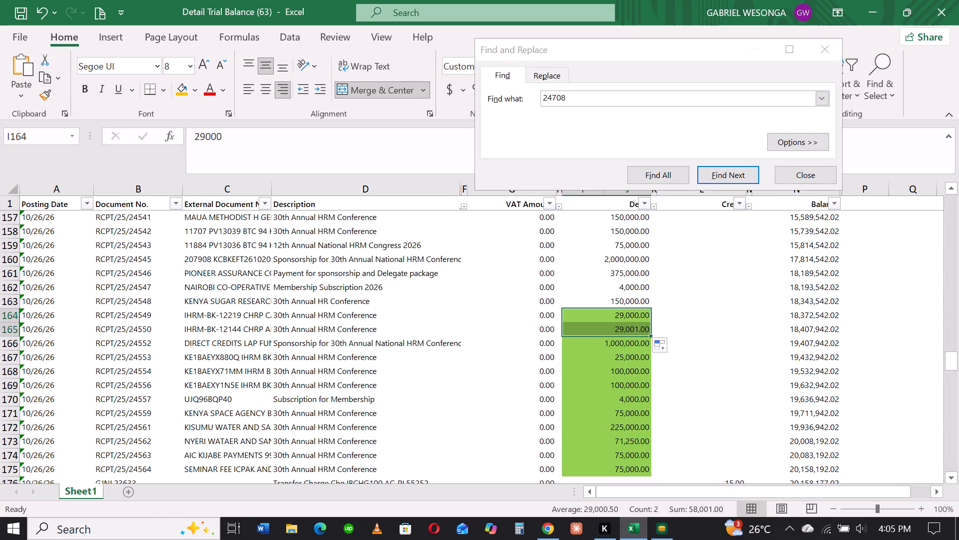
pyautogui.click(620, 329)
pyautogui.click(688, 323)
pyautogui.click(632, 329)
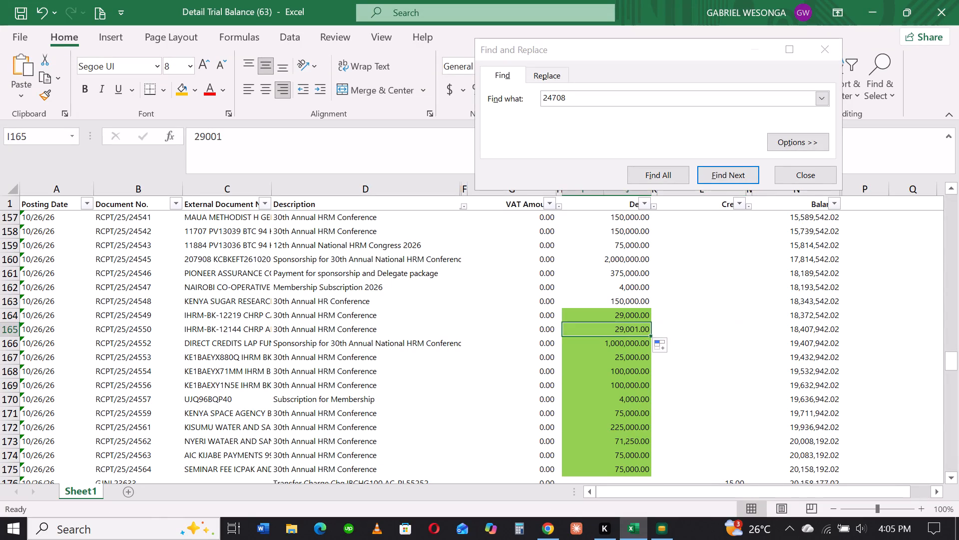
pyautogui.click(667, 348)
pyautogui.click(660, 341)
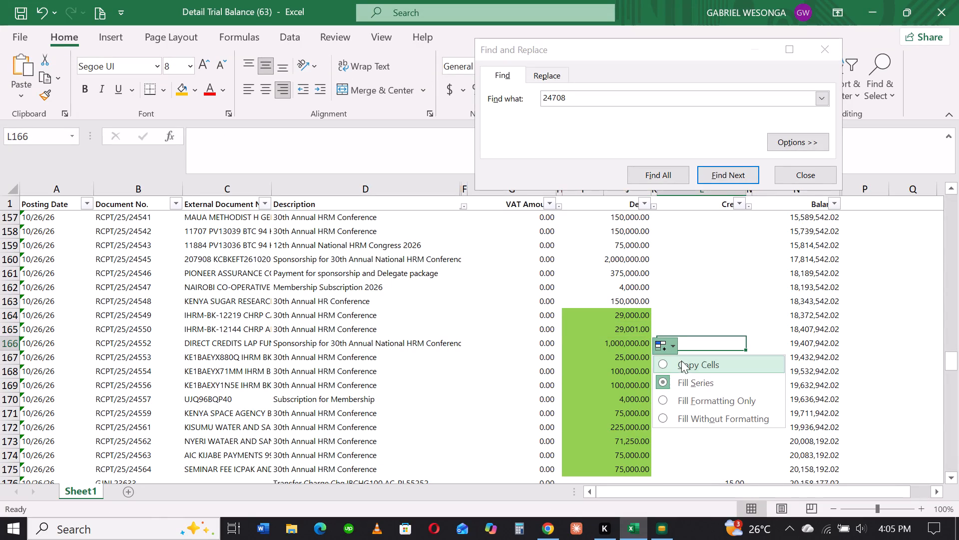
pyautogui.click(682, 361)
pyautogui.click(693, 311)
# Search the detail trial balance sheet for "adar".
pyautogui.click(563, 533)
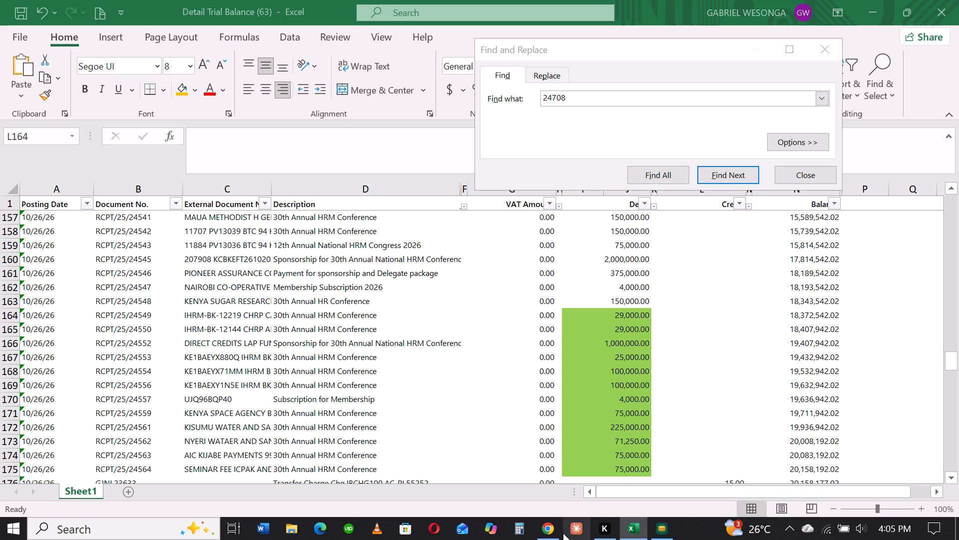
pyautogui.click(549, 526)
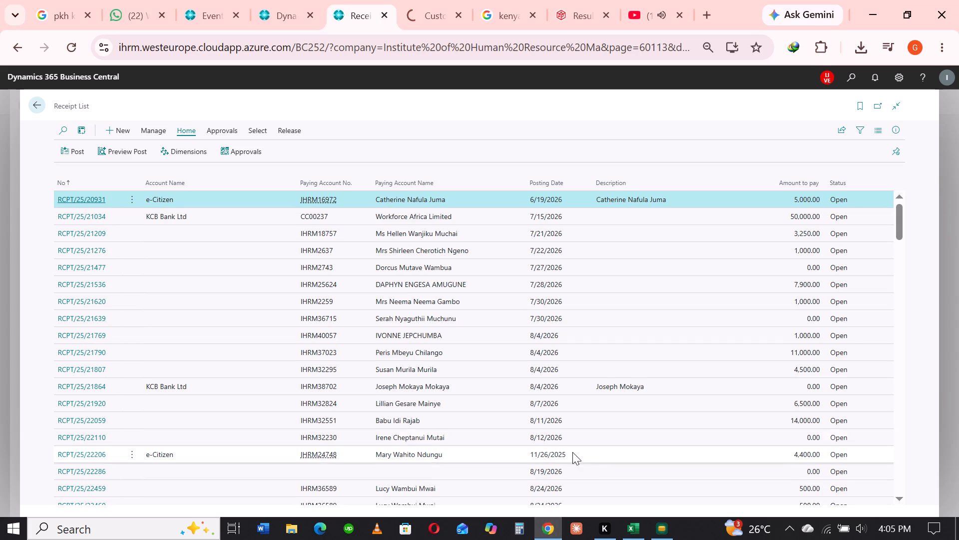
pyautogui.click(631, 531)
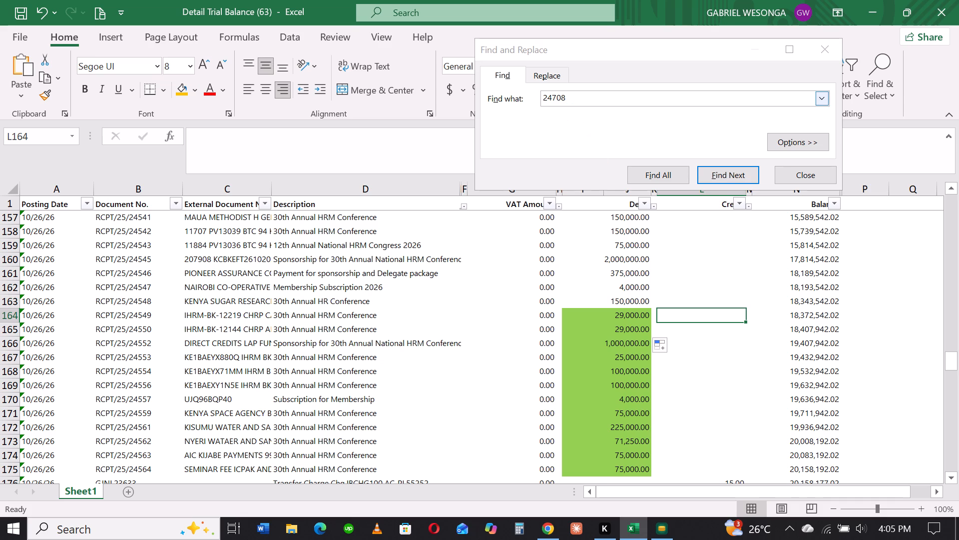
pyautogui.moveTo(572, 94); pyautogui.dragTo(511, 94)
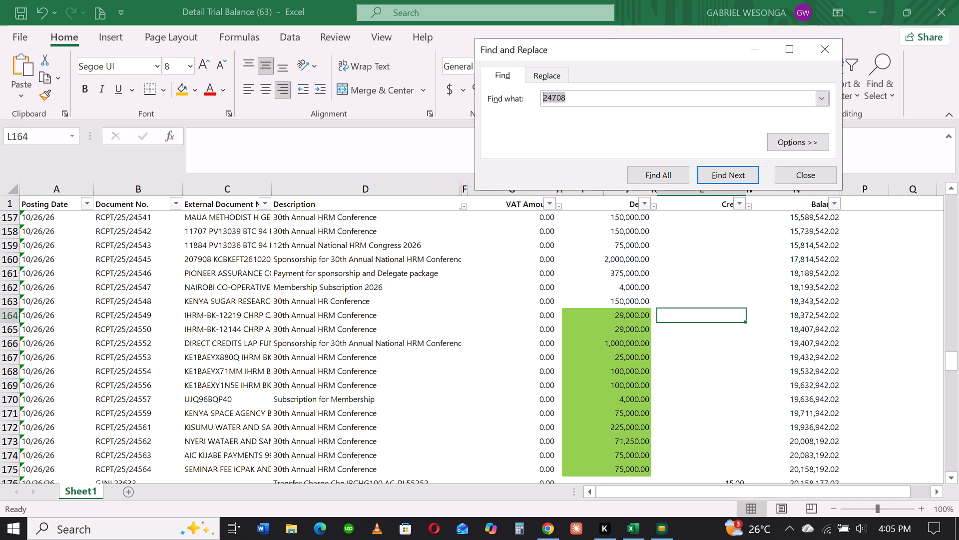
pyautogui.write('adar')
pyautogui.click(726, 178)
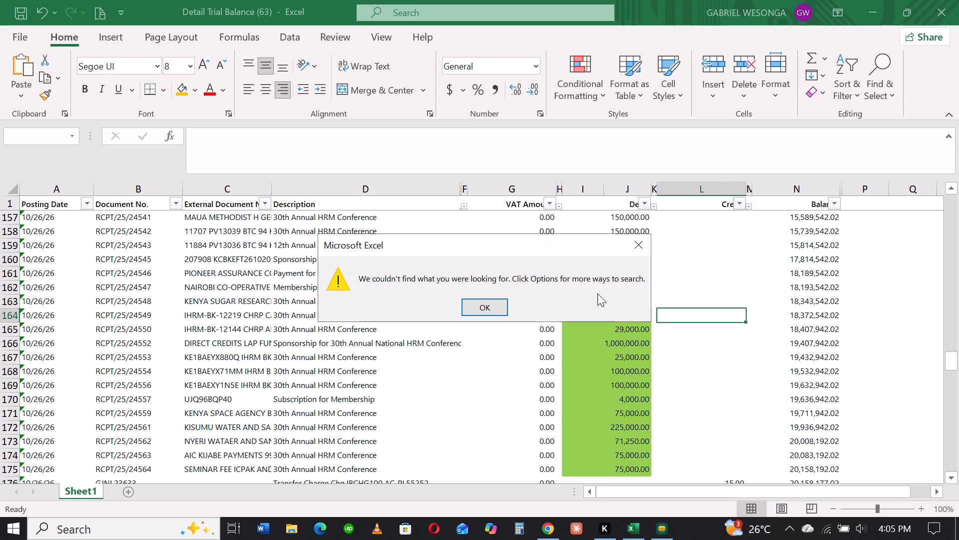
pyautogui.click(480, 307)
pyautogui.click(586, 353)
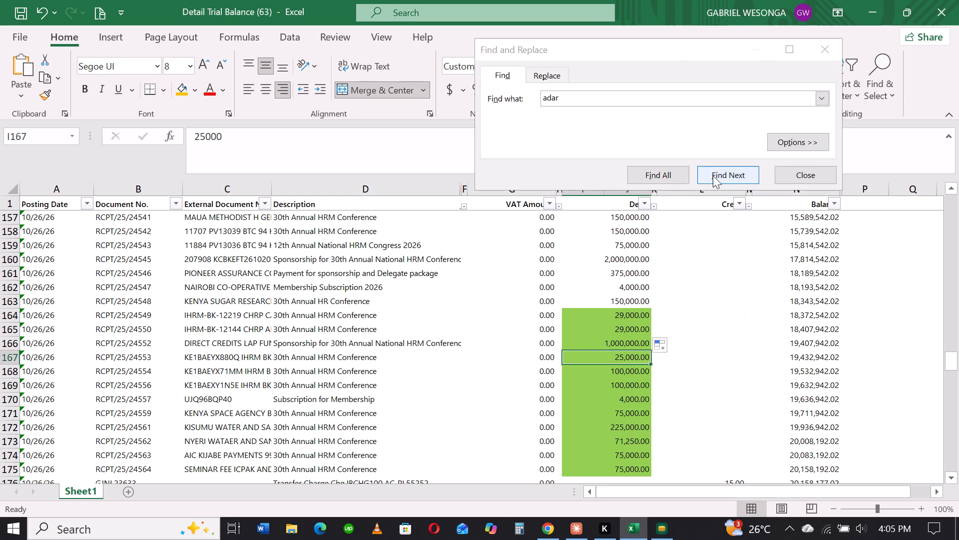
pyautogui.click(713, 175)
pyautogui.click(479, 308)
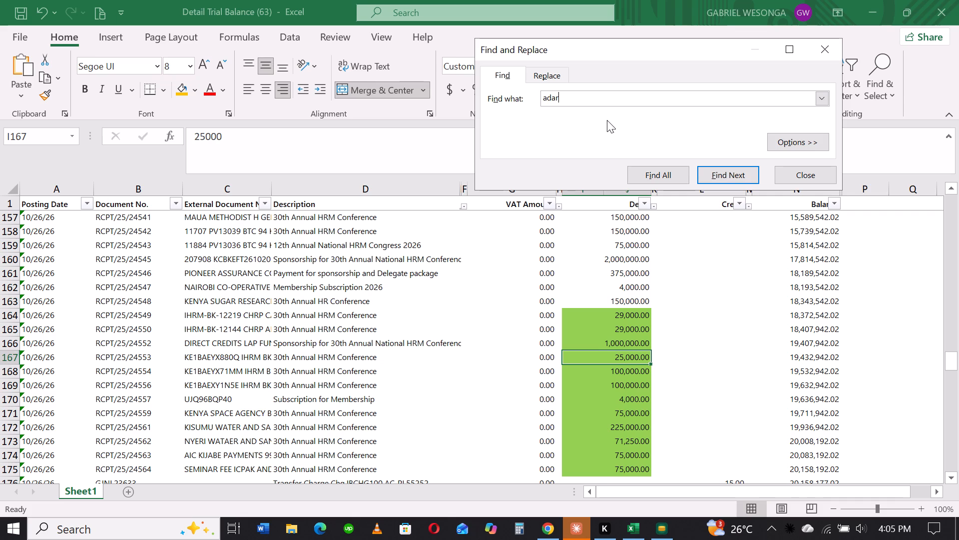
# Find the Kenya Sugar Research entry by searching for "suga" and fill its 150,000.00 debit cell light green.
pyautogui.moveTo(576, 99); pyautogui.dragTo(542, 96)
pyautogui.write('kn')
pyautogui.press('BackSpace')
pyautogui.press('BackSpace')
pyautogui.write('suga')
pyautogui.click(721, 167)
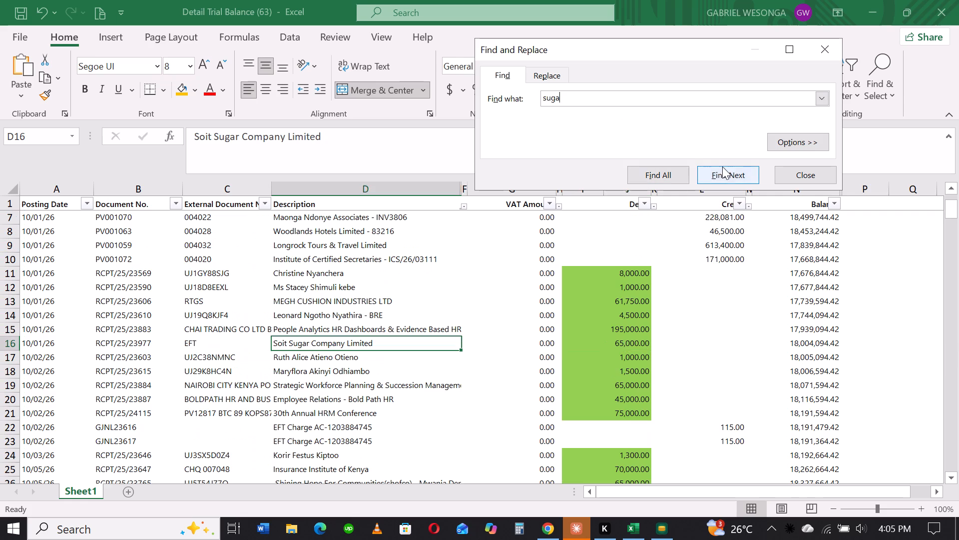
pyautogui.click(716, 168)
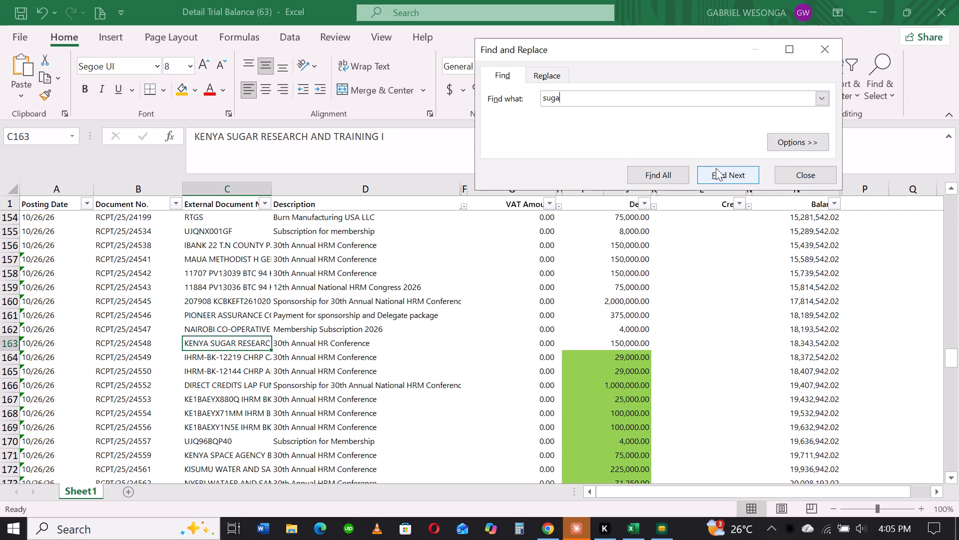
pyautogui.click(601, 338)
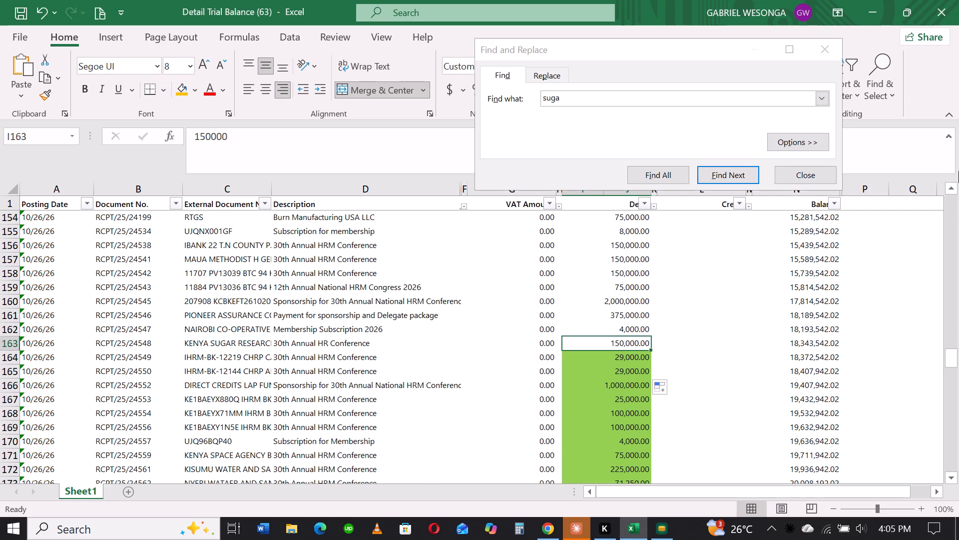
pyautogui.click(196, 88)
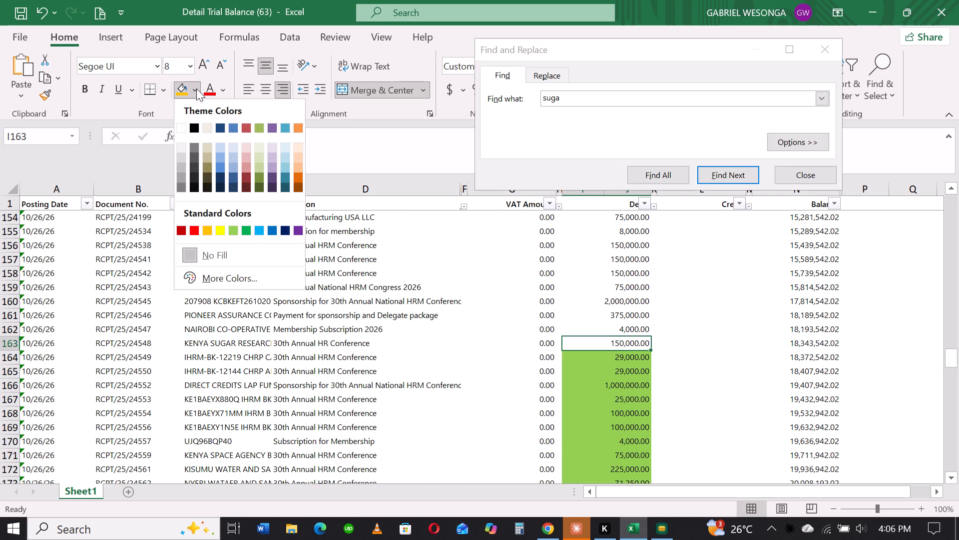
pyautogui.click(227, 227)
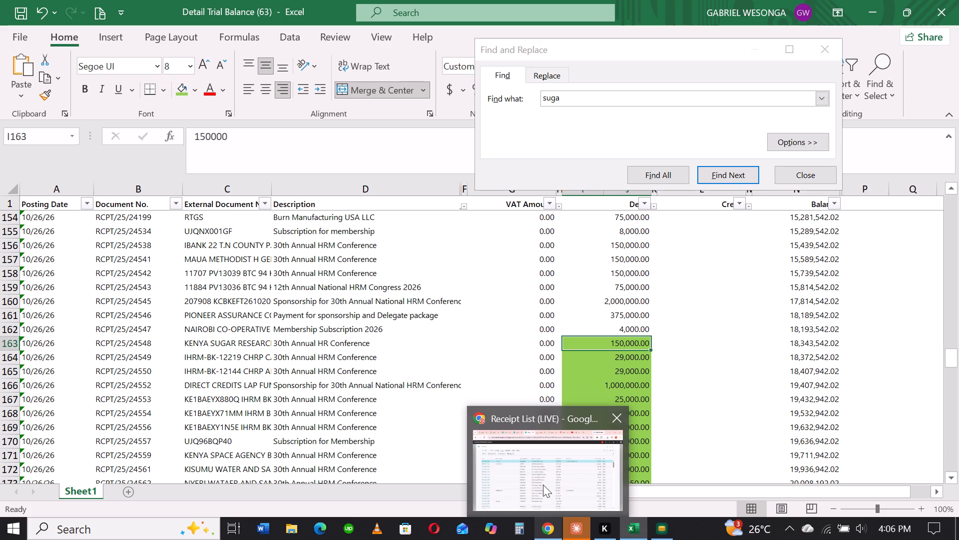
# Switch to Business Central and open the delegate list of the active event 30th Annual HRM Conference.
pyautogui.click(475, 355)
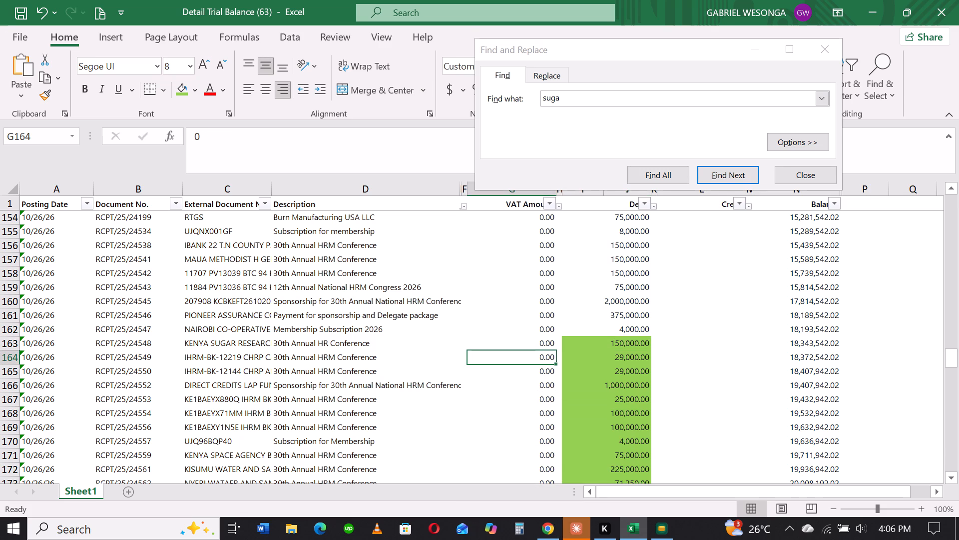
pyautogui.click(555, 523)
pyautogui.click(219, 4)
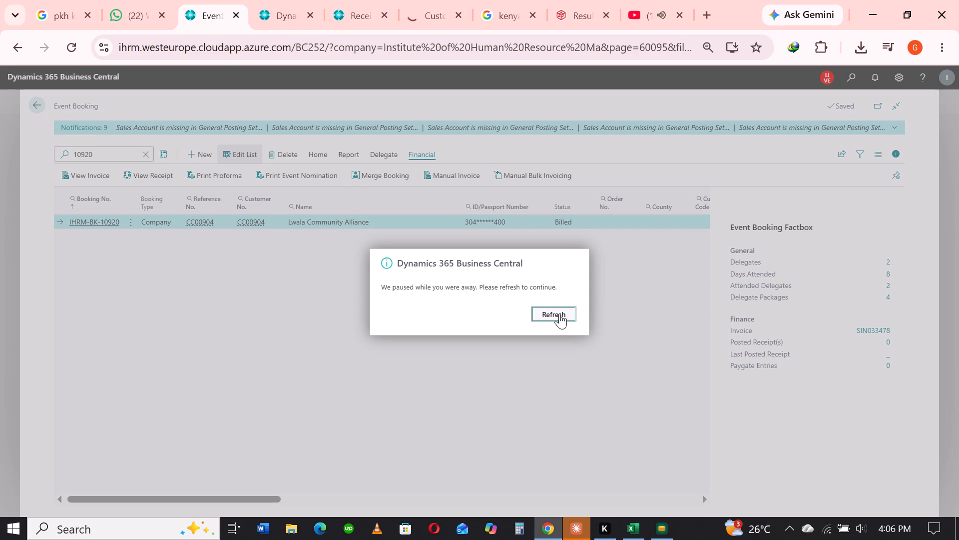
pyautogui.click(558, 312)
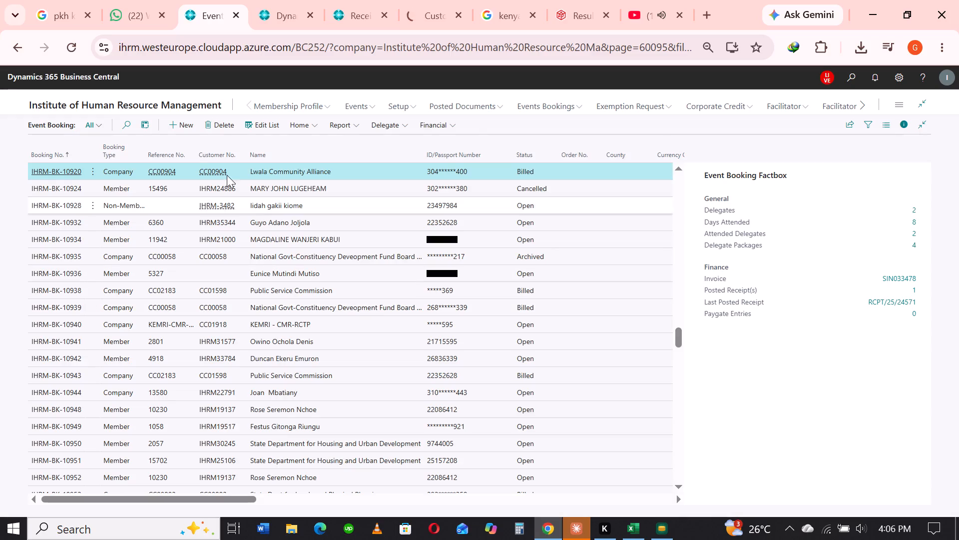
pyautogui.click(119, 128)
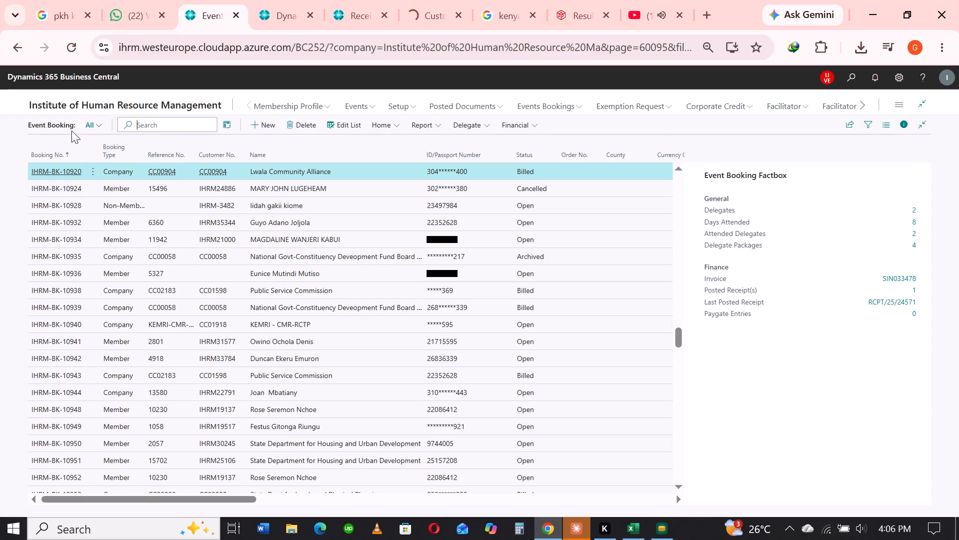
pyautogui.click(68, 106)
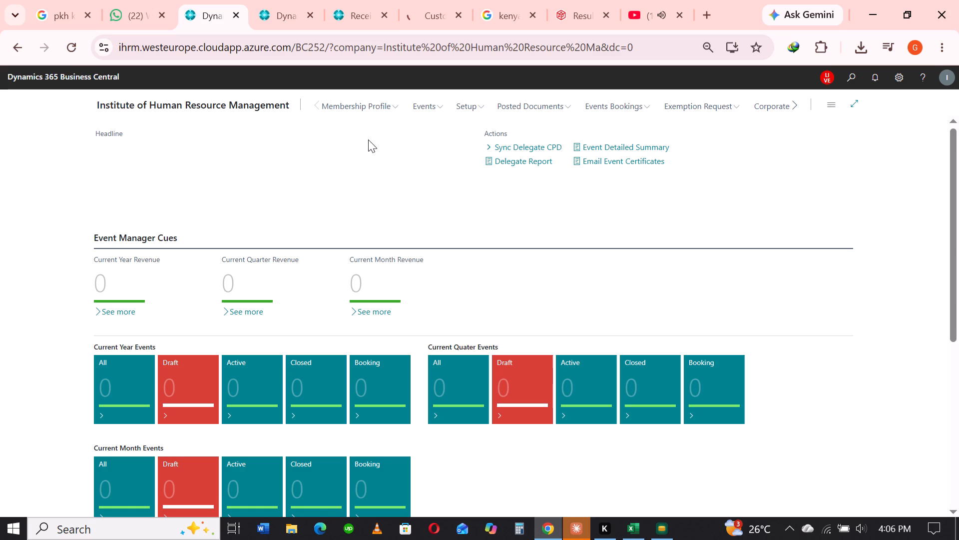
pyautogui.click(427, 109)
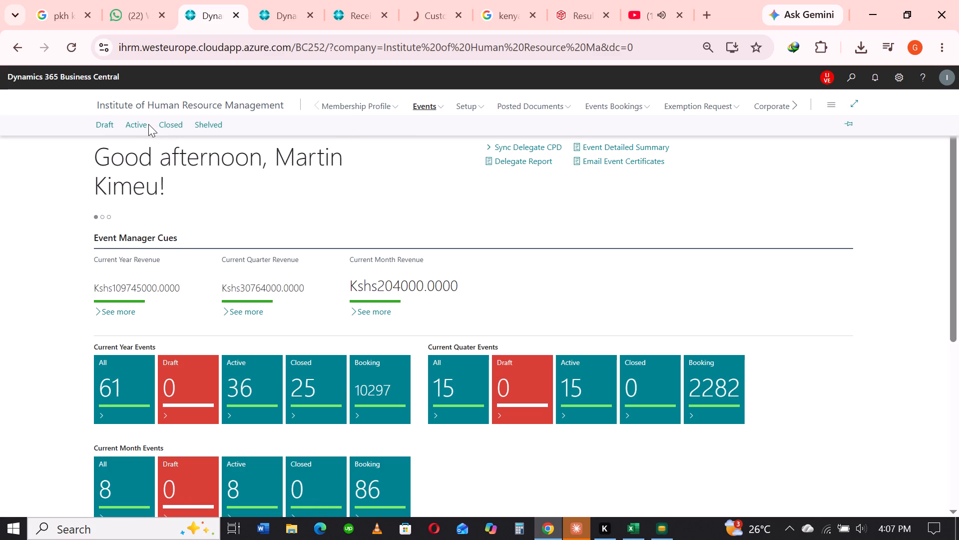
pyautogui.click(148, 124)
pyautogui.click(144, 124)
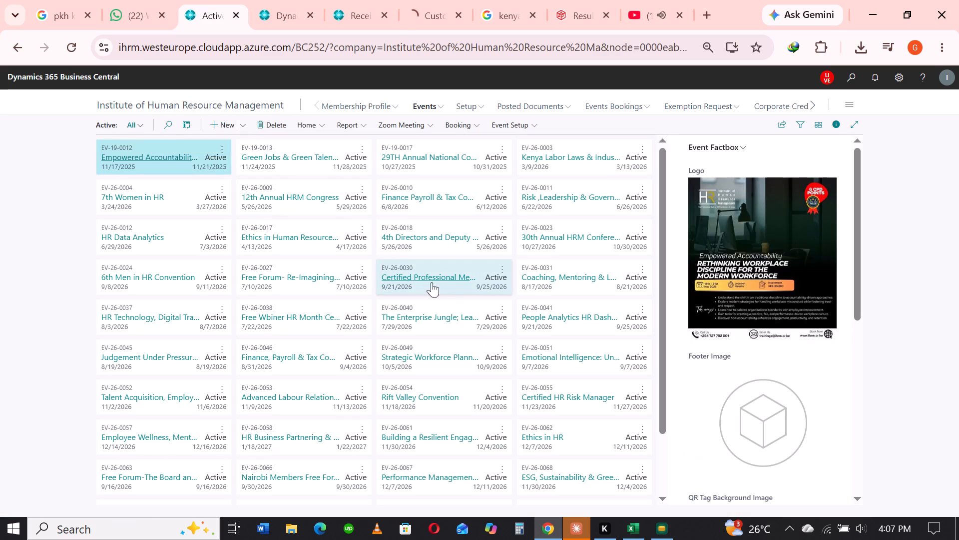
pyautogui.click(579, 246)
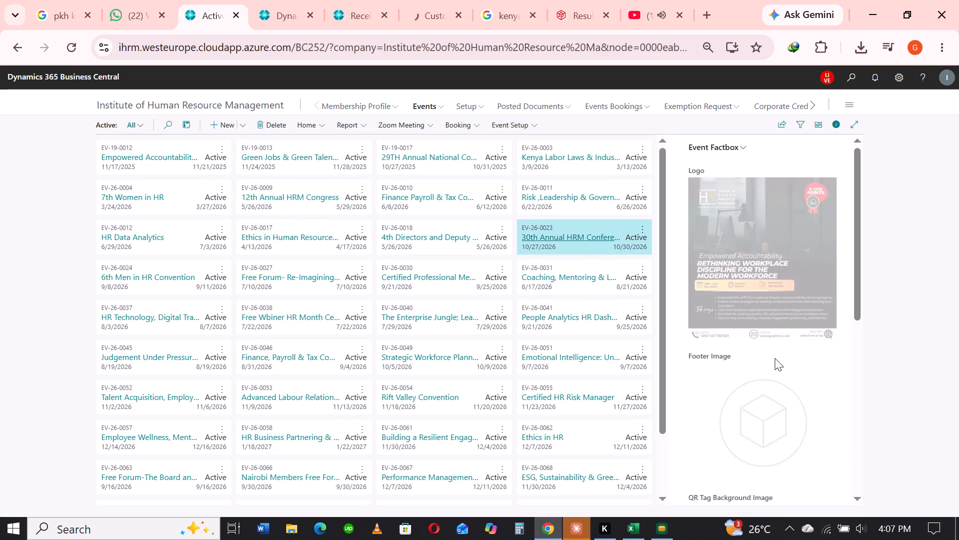
pyautogui.moveTo(858, 272); pyautogui.dragTo(857, 499)
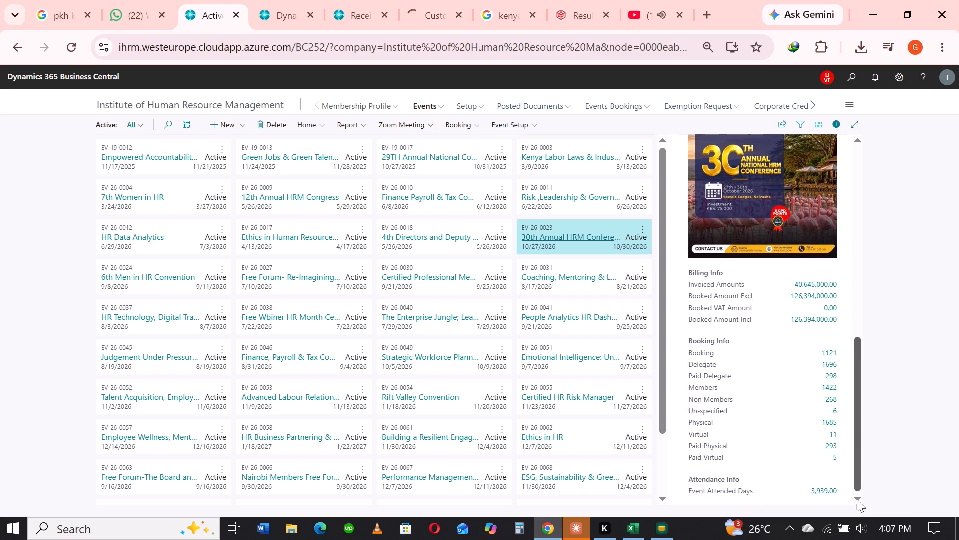
pyautogui.moveTo(857, 499); pyautogui.dragTo(857, 501)
pyautogui.click(824, 365)
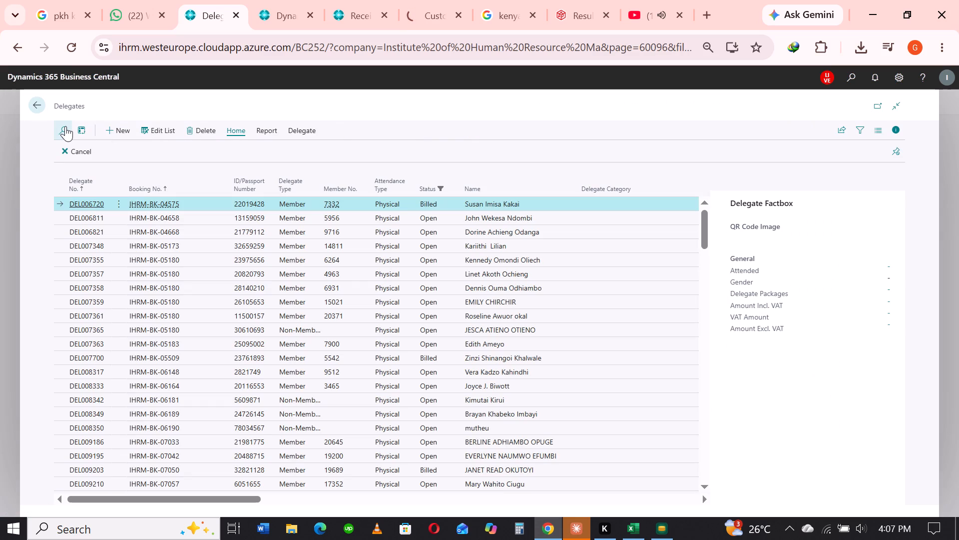
pyautogui.click(65, 126)
pyautogui.write('ada')
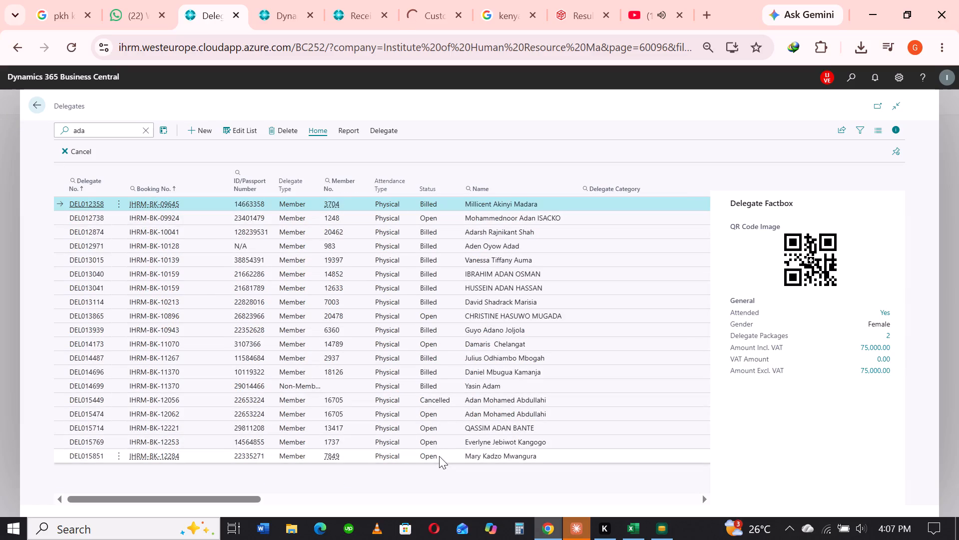
pyautogui.click(549, 232)
pyautogui.moveTo(244, 501); pyautogui.dragTo(651, 498)
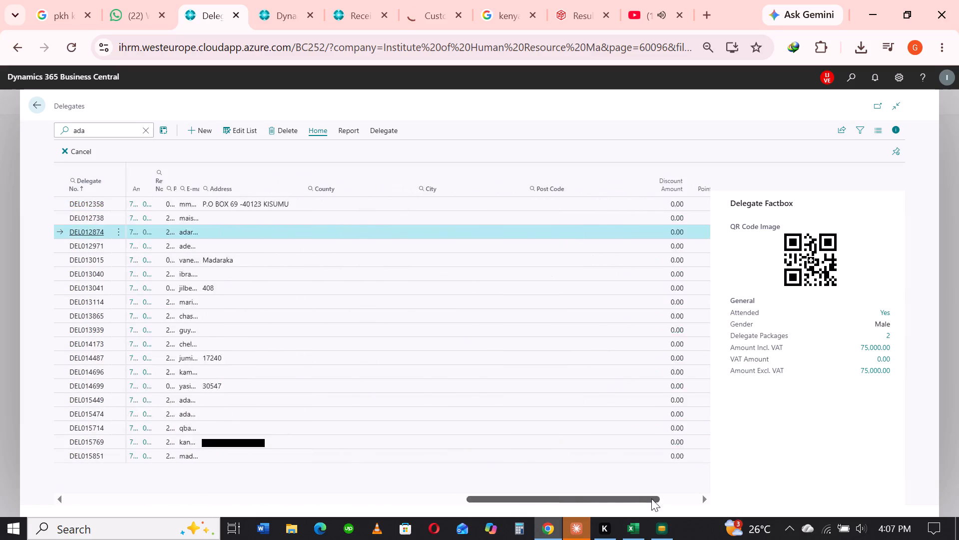
pyautogui.moveTo(651, 498); pyautogui.dragTo(724, 496)
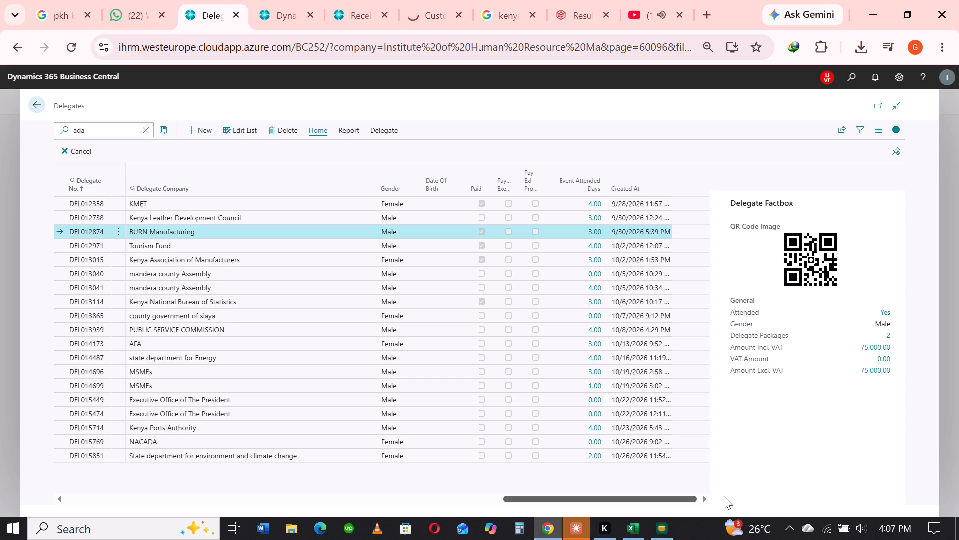
pyautogui.moveTo(724, 496); pyautogui.dragTo(490, 499)
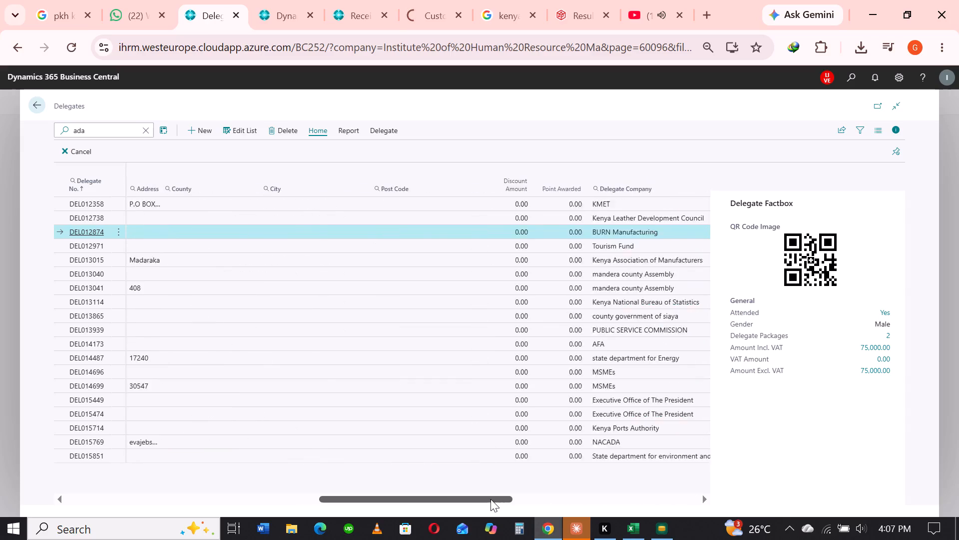
pyautogui.moveTo(490, 499); pyautogui.dragTo(478, 499)
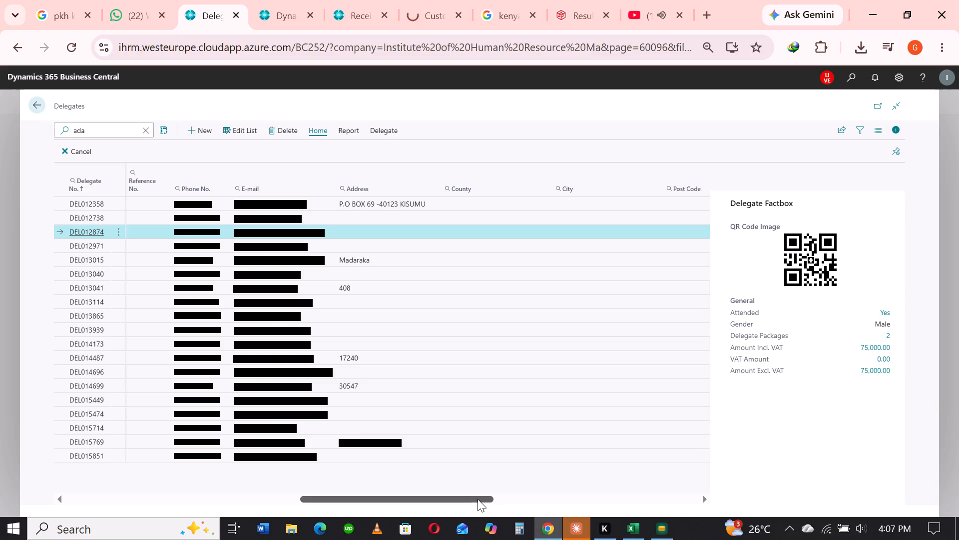
pyautogui.moveTo(478, 499); pyautogui.dragTo(0, 452)
pyautogui.click(280, 14)
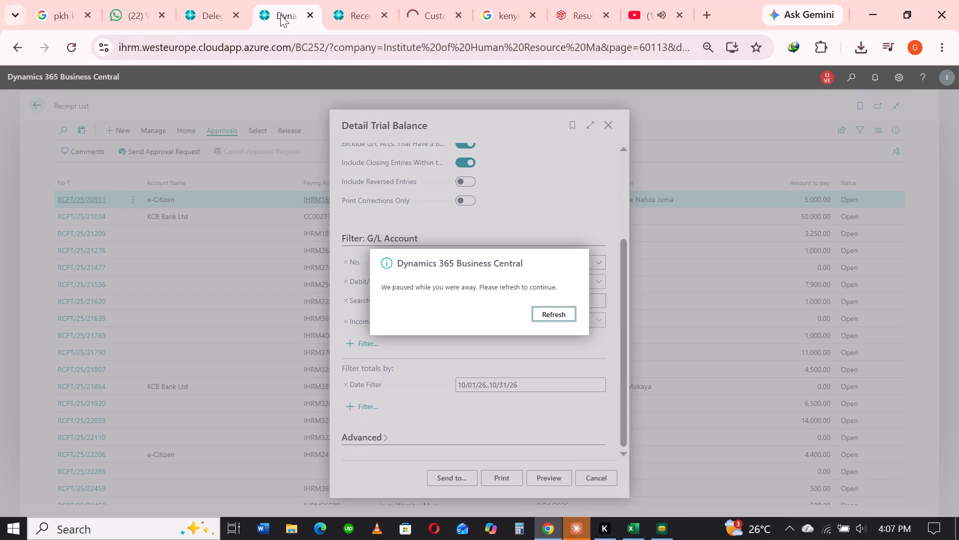
pyautogui.click(218, 0)
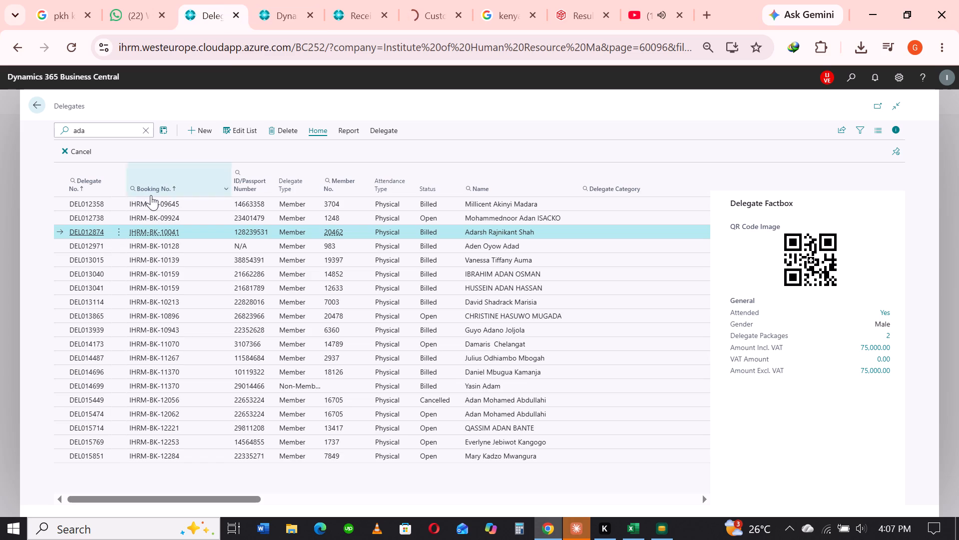
# Open the 30th Annual HRM Conference's bookings, search for "burn", and examine the last posted receipt of the Burn Manufacturing booking.
pyautogui.click(44, 102)
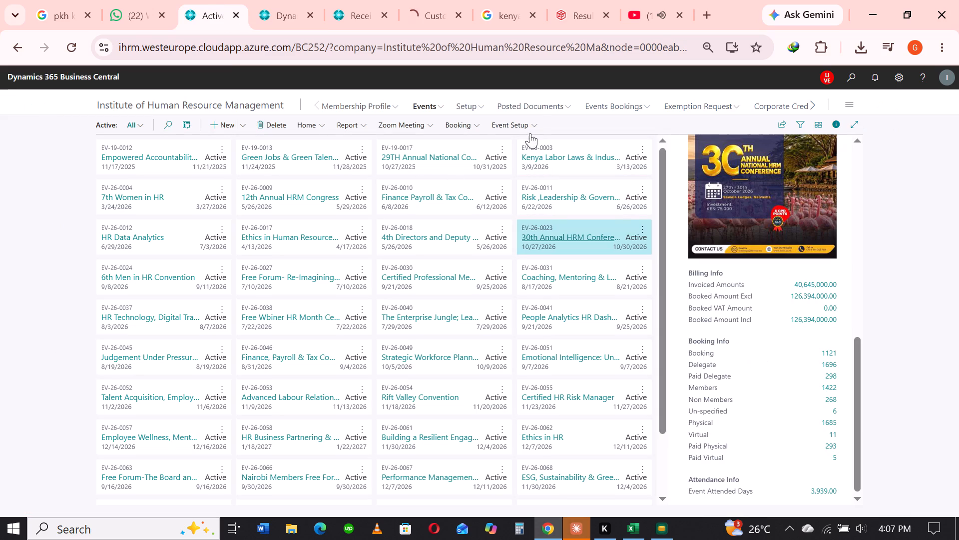
pyautogui.click(448, 122)
pyautogui.click(467, 147)
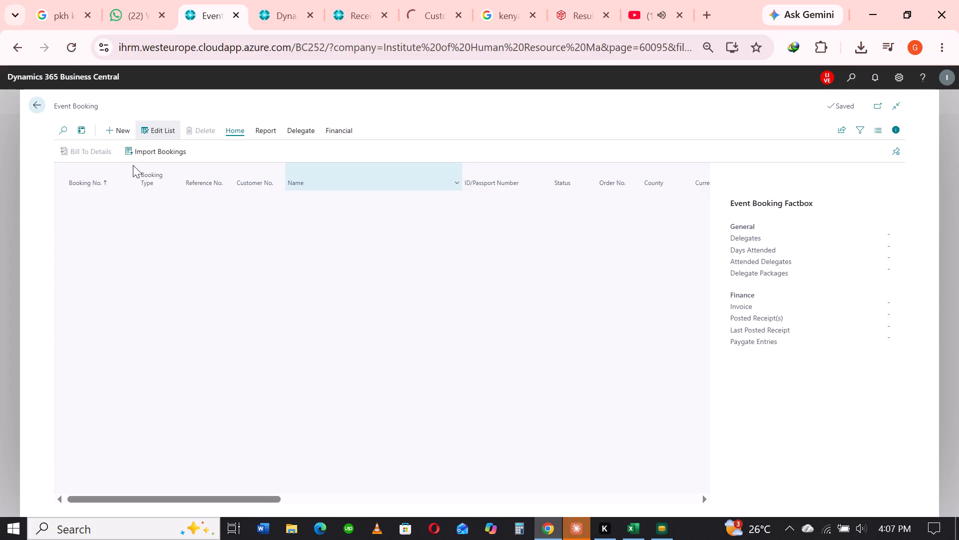
pyautogui.click(67, 127)
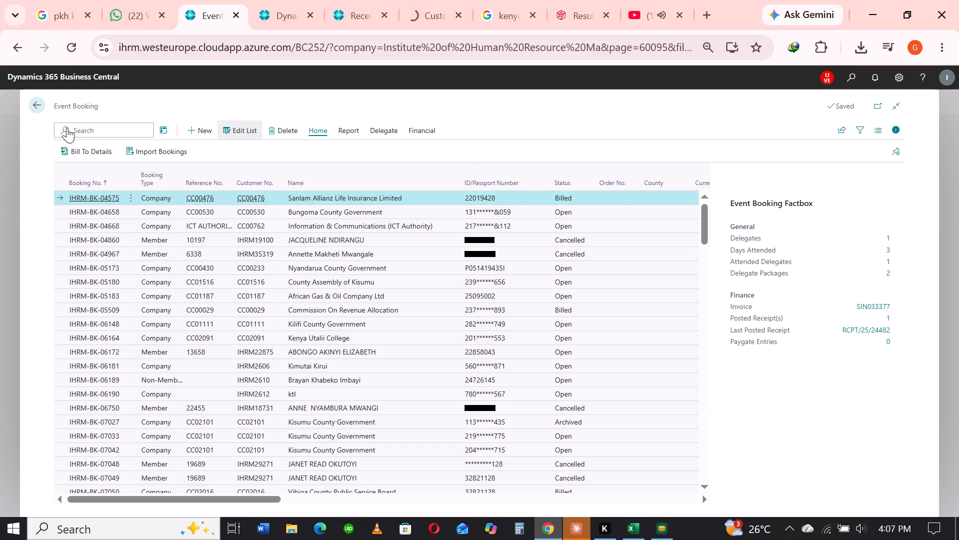
pyautogui.write('bur')
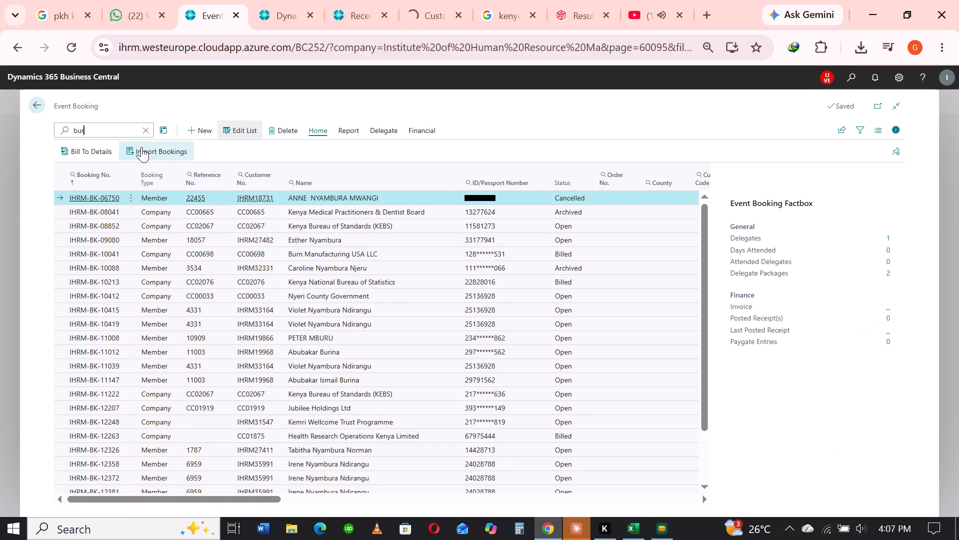
pyautogui.press('n')
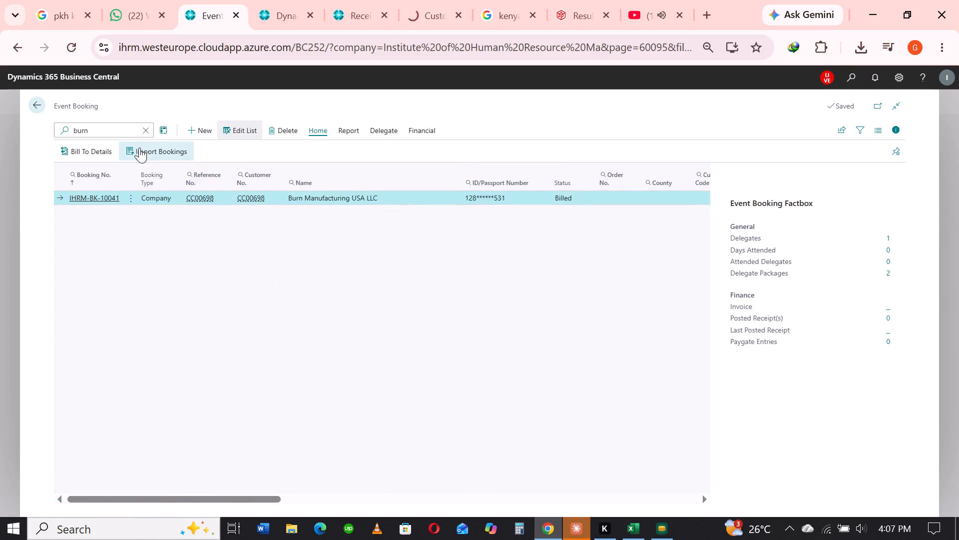
pyautogui.click(852, 329)
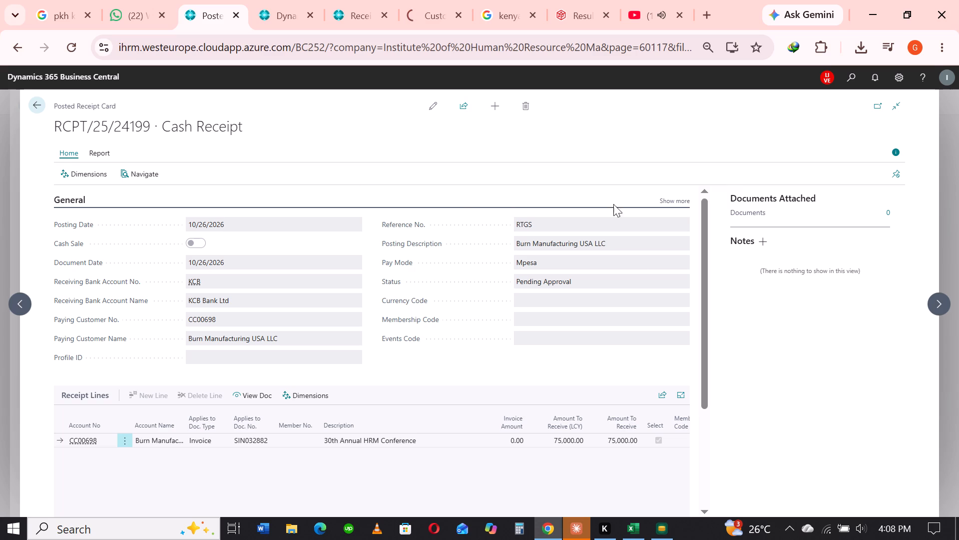
pyautogui.click(583, 526)
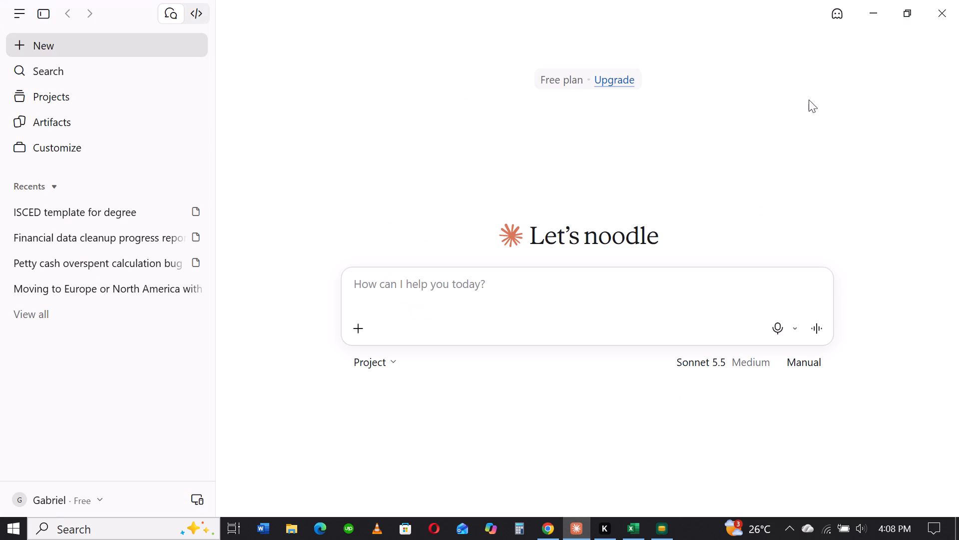
pyautogui.click(948, 7)
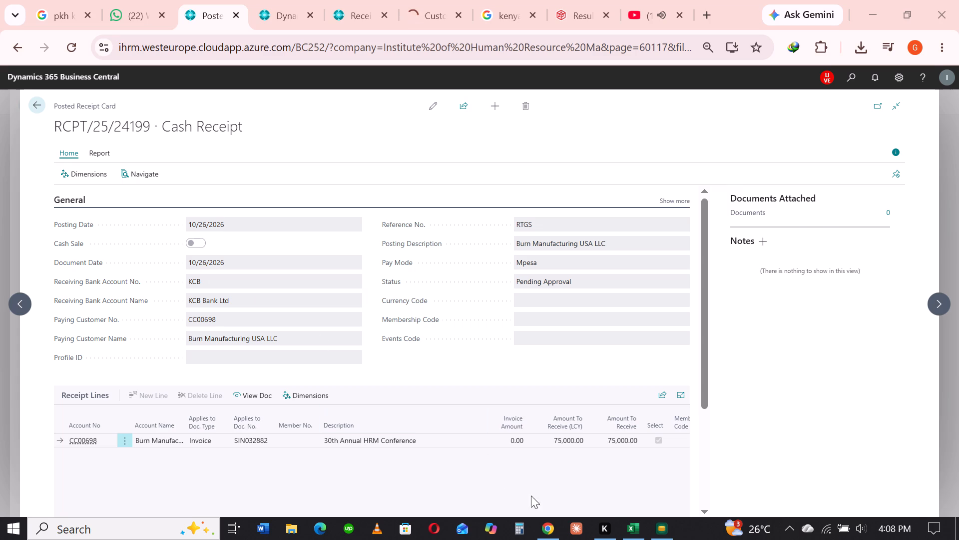
# Switch to the Excel detail trial balance and fill Burn Manufacturing's 75,000.00 debit cell for receipt RCPT/25/24199 light green.
pyautogui.click(633, 521)
pyautogui.click(617, 321)
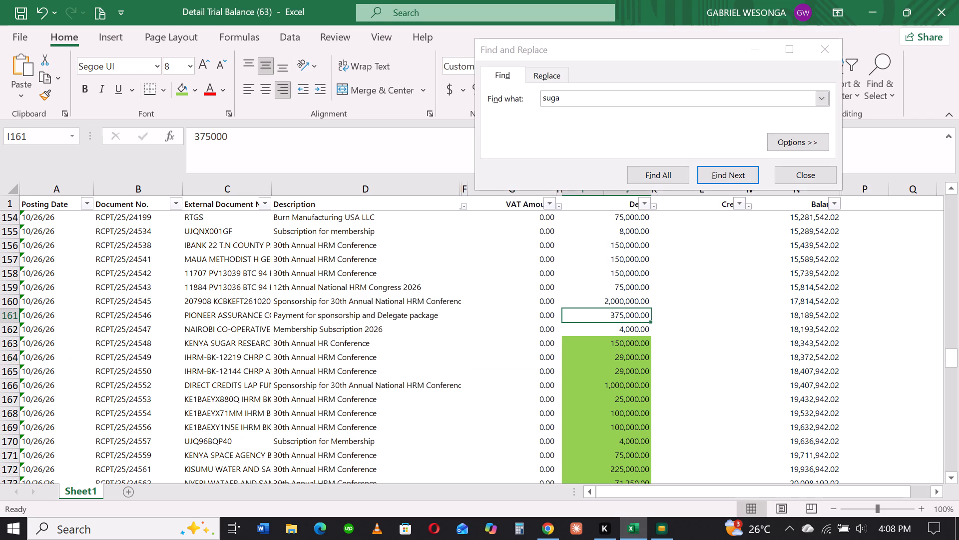
pyautogui.click(629, 218)
pyautogui.click(181, 87)
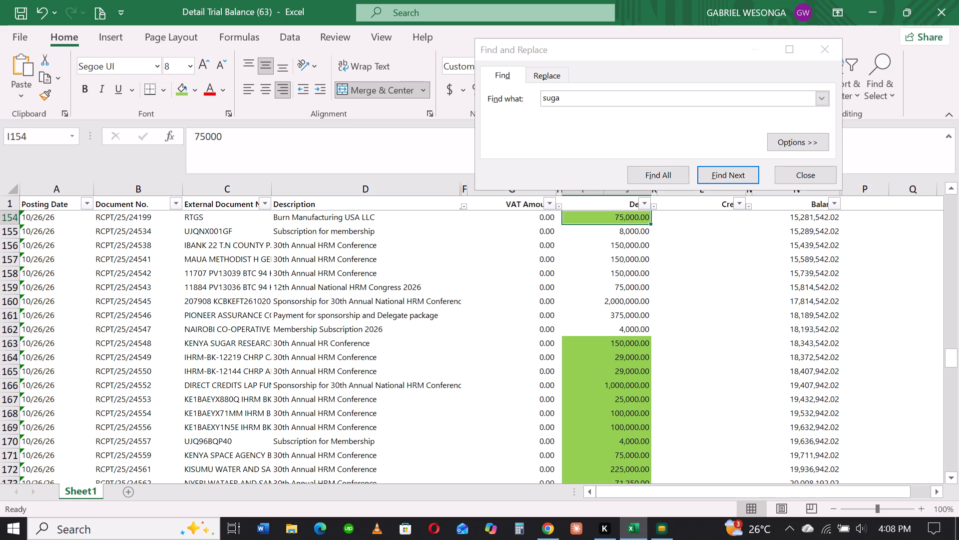
# Fill the debit cells of the 26 October 2026 receipts in rows 155 to 162 light green, working upward from row 162.
pyautogui.click(601, 326)
pyautogui.click(183, 87)
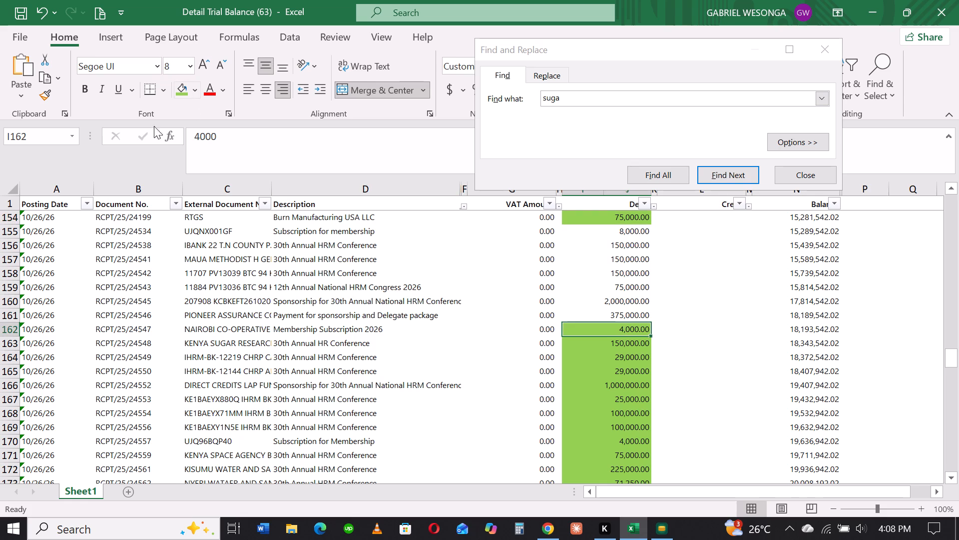
pyautogui.click(625, 315)
pyautogui.click(179, 89)
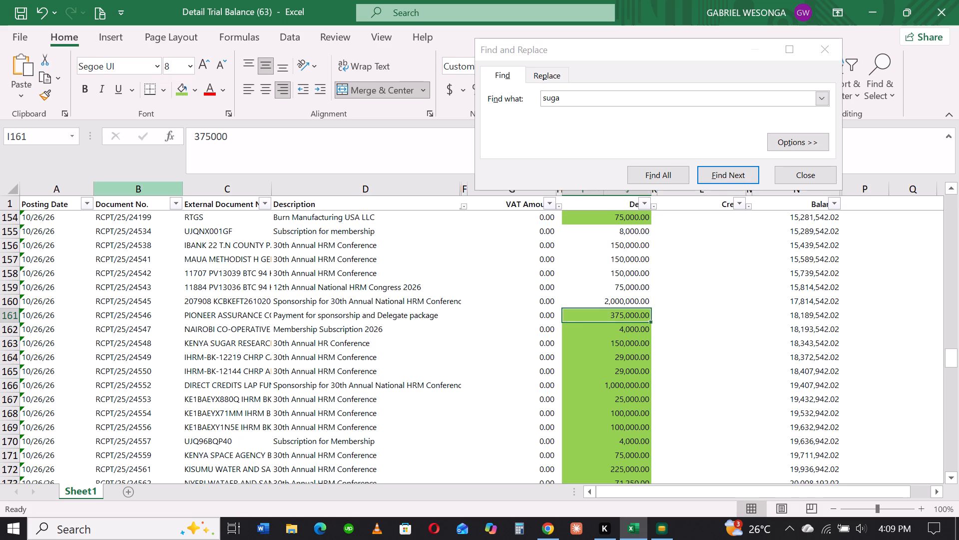
pyautogui.click(604, 299)
pyautogui.click(181, 92)
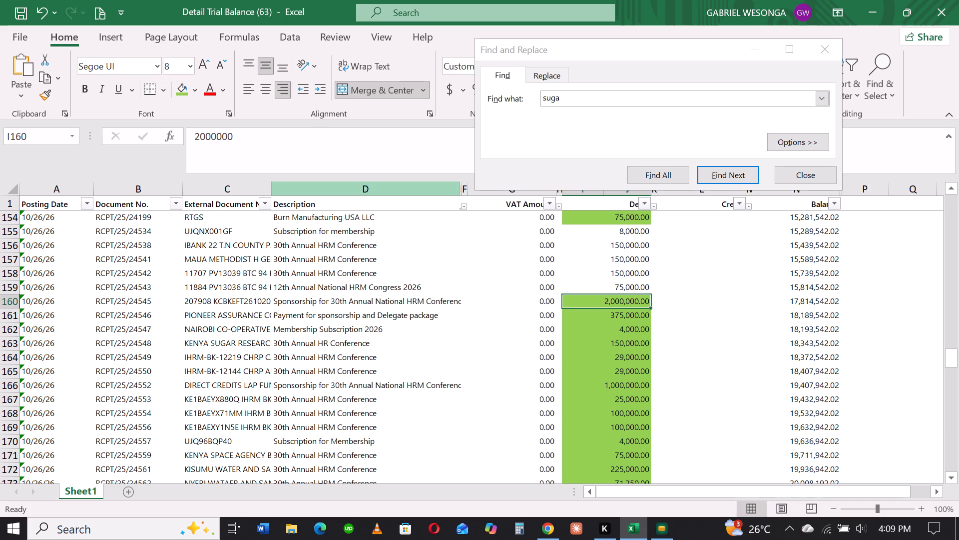
pyautogui.moveTo(617, 286); pyautogui.dragTo(618, 270)
pyautogui.click(179, 88)
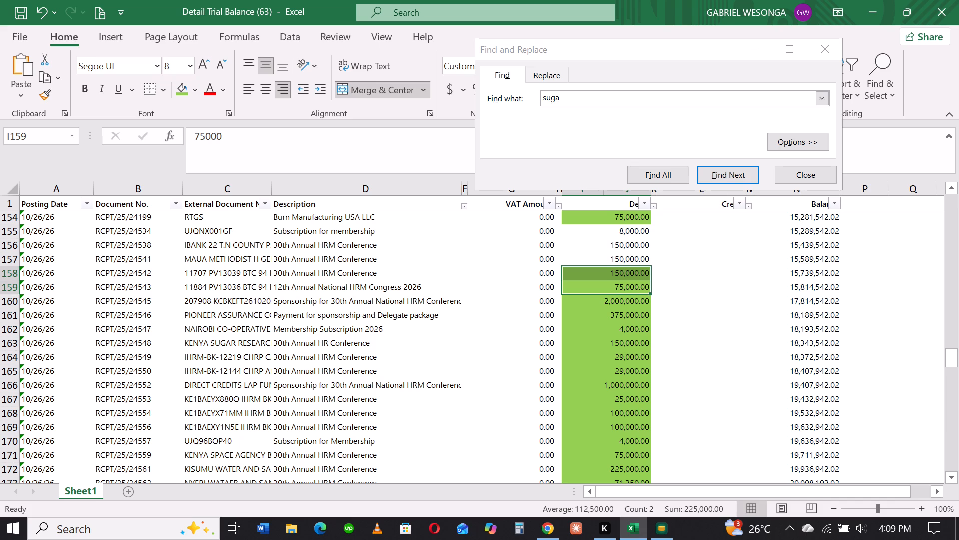
pyautogui.click(606, 261)
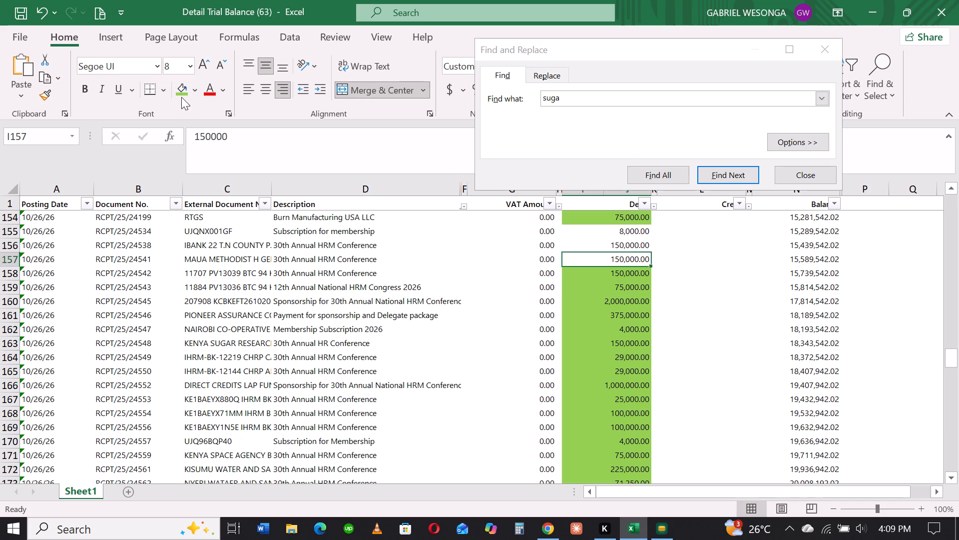
pyautogui.click(180, 93)
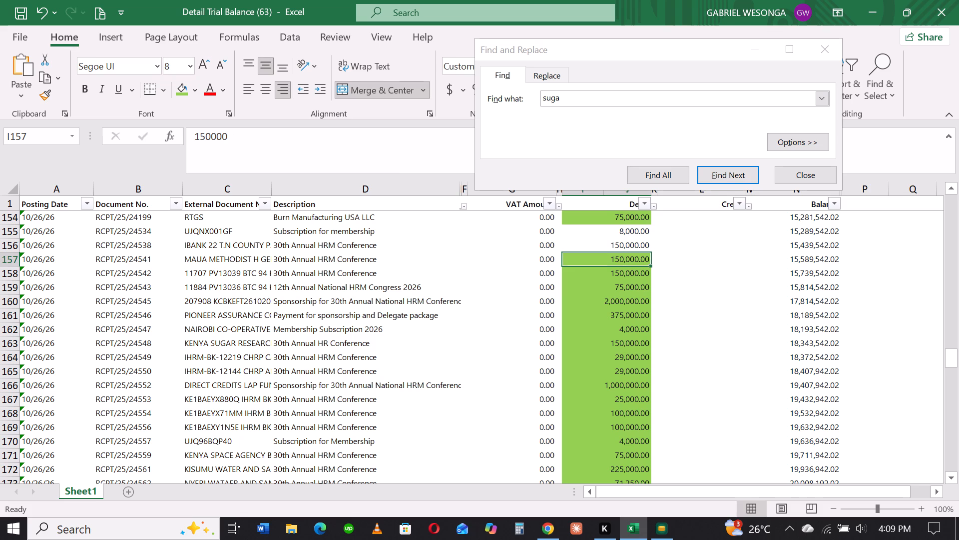
pyautogui.click(592, 245)
pyautogui.click(185, 85)
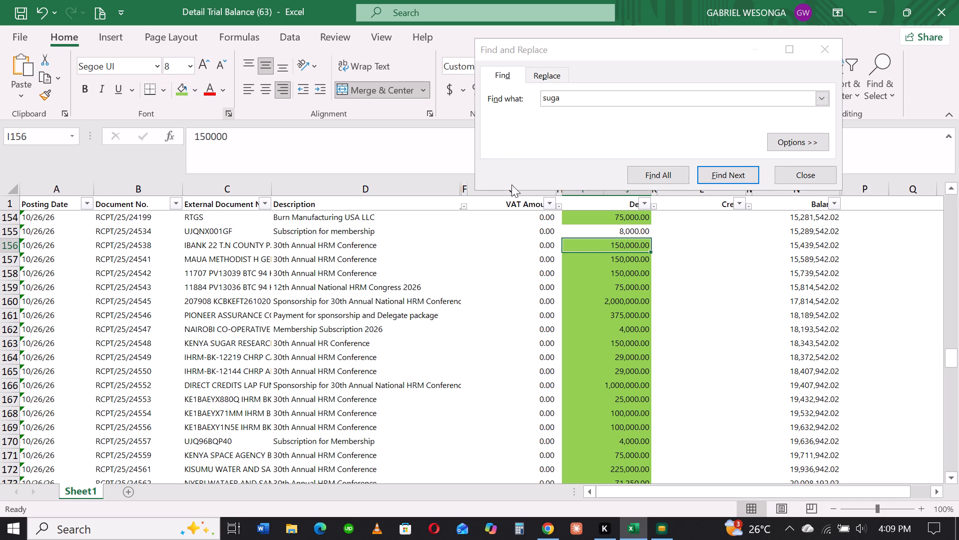
pyautogui.click(589, 230)
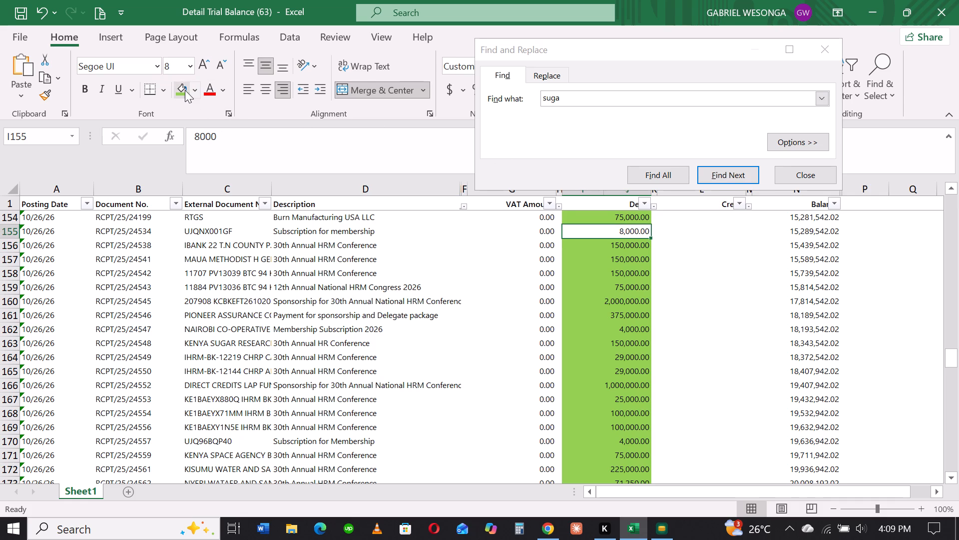
pyautogui.click(185, 90)
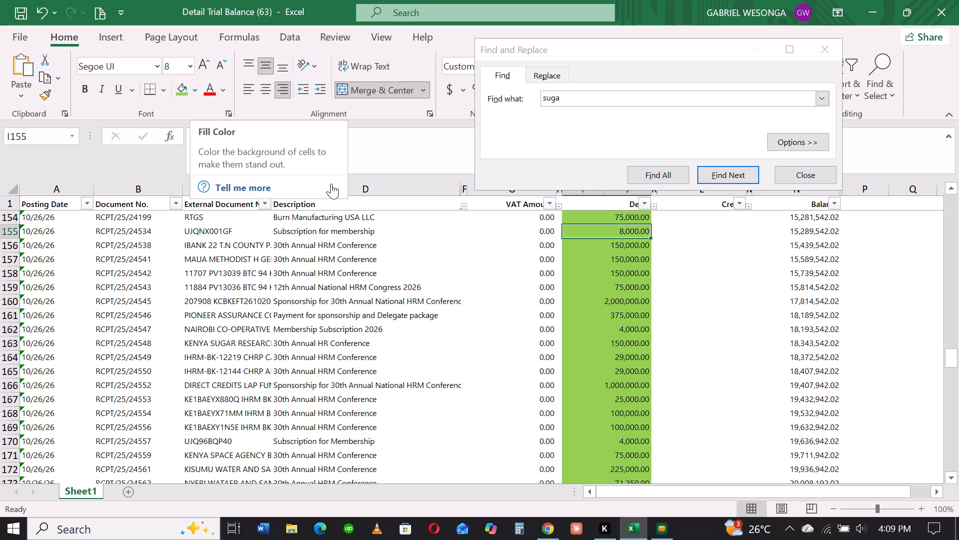
# Search the detail trial balance sheet for "sala".
pyautogui.doubleClick(951, 184)
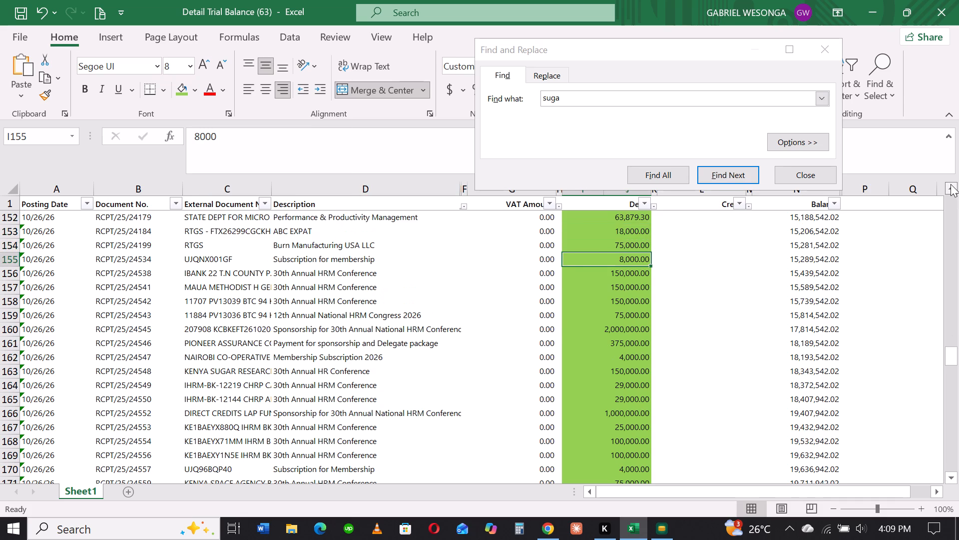
pyautogui.click(958, 480)
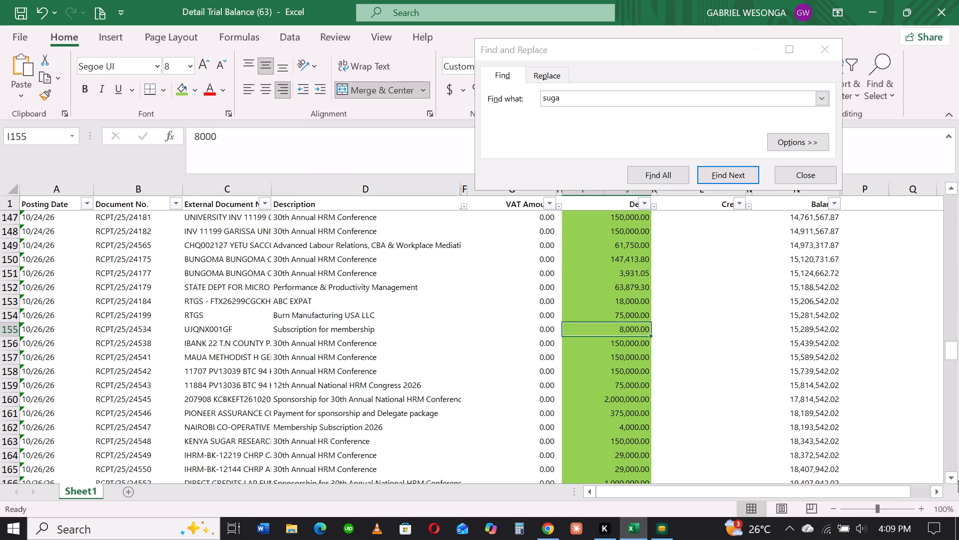
pyautogui.doubleClick(957, 479)
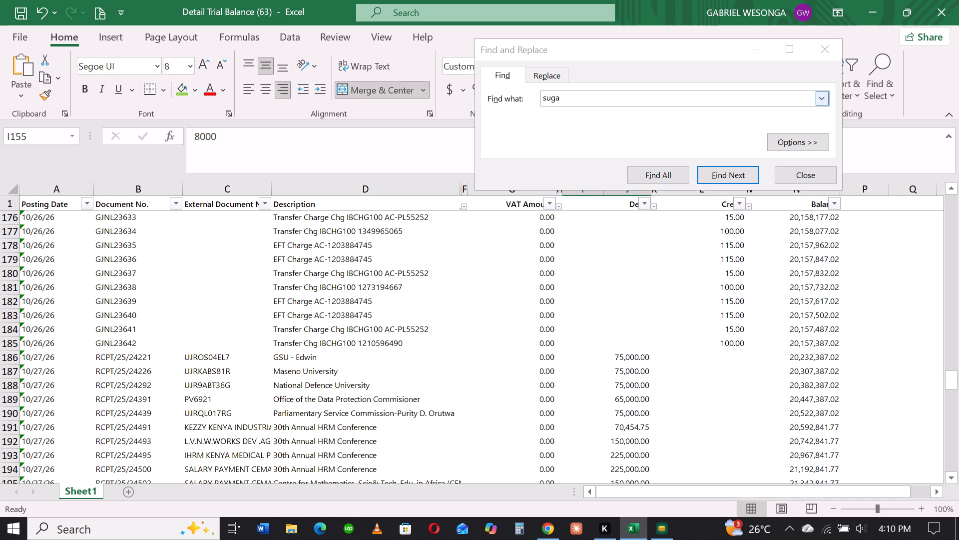
pyautogui.moveTo(568, 100); pyautogui.dragTo(545, 95)
pyautogui.press('BackSpace')
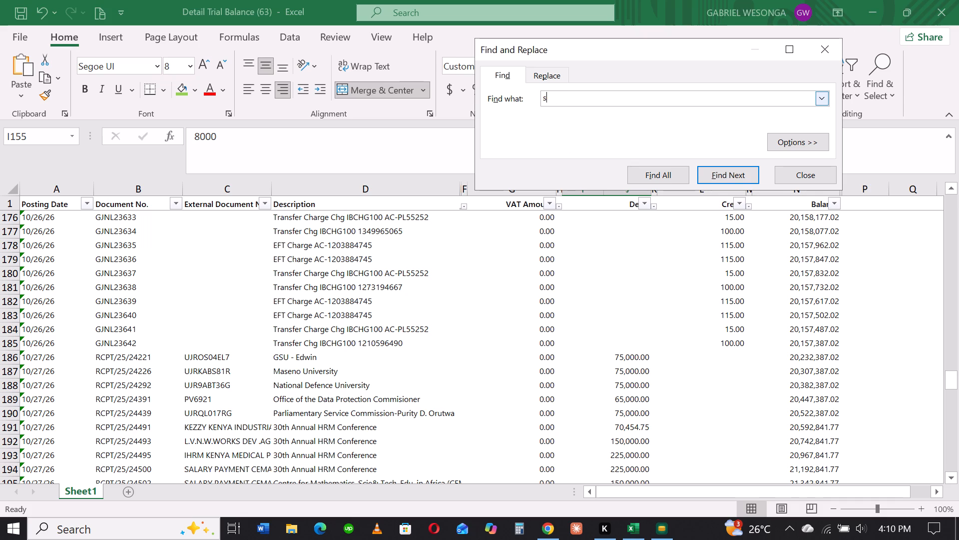
pyautogui.press('BackSpace')
pyautogui.press('BackSpace')
pyautogui.write('sala')
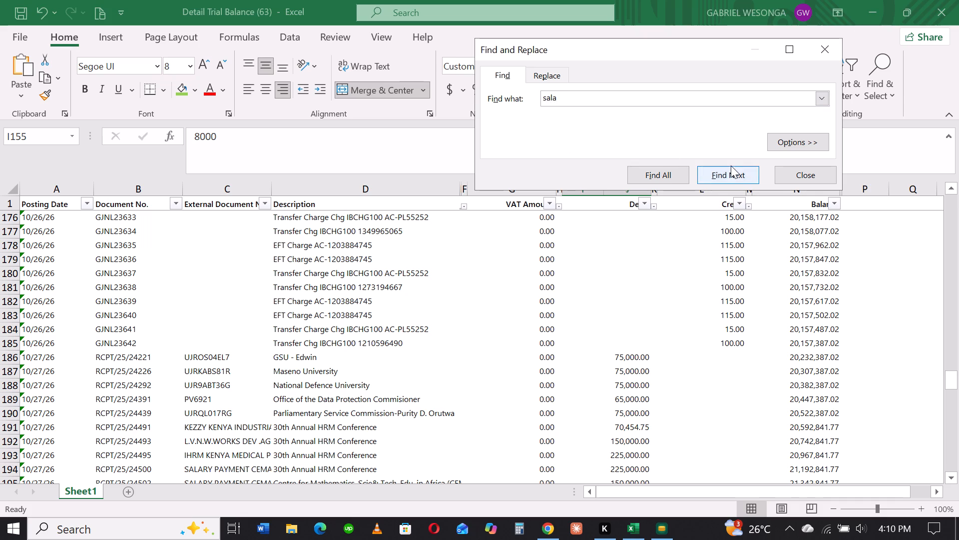
pyautogui.click(731, 166)
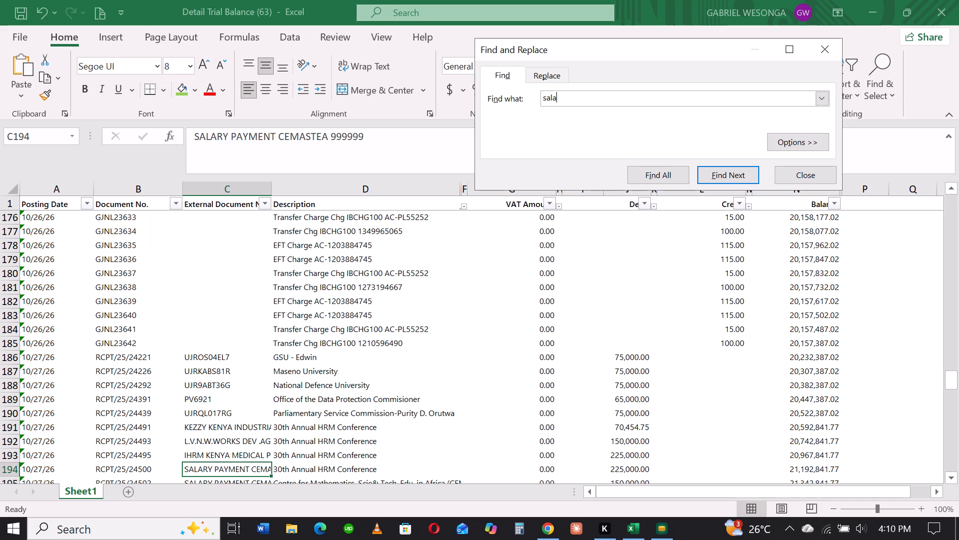
# Fill the debit cells of the 27 October 2026 receipts in rows 207 to 209 light green, working upward from row 209.
pyautogui.click(633, 402)
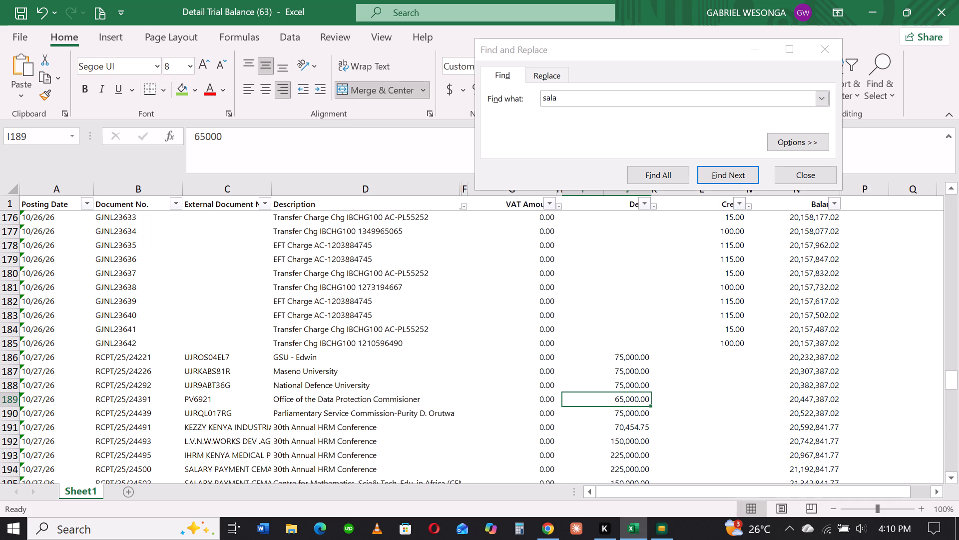
pyautogui.click(958, 185)
pyautogui.doubleClick(956, 185)
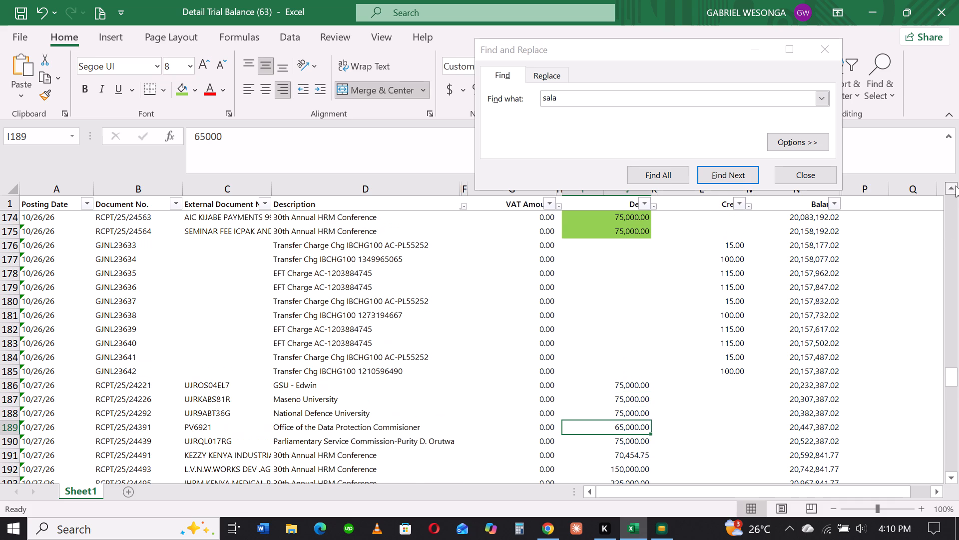
pyautogui.click(950, 481)
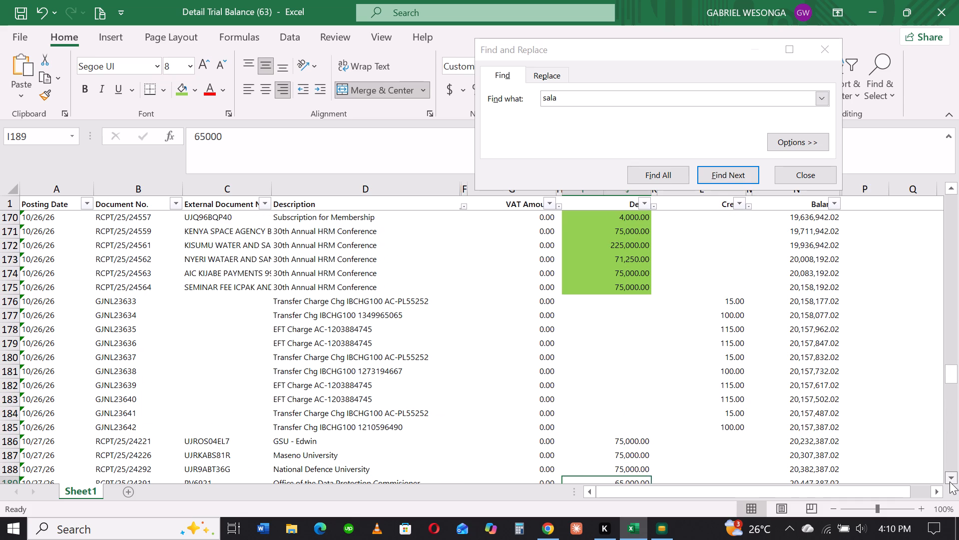
pyautogui.tripleClick(951, 482)
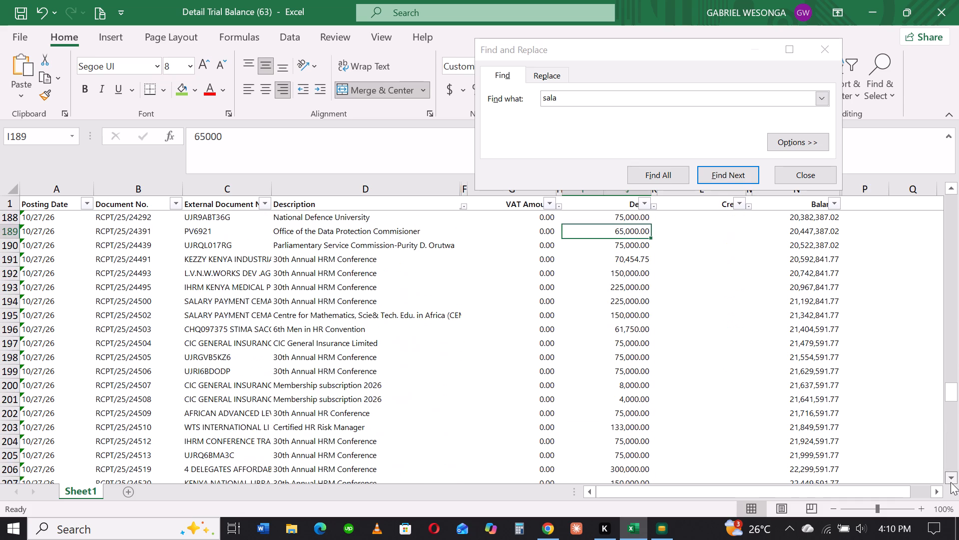
pyautogui.click(951, 482)
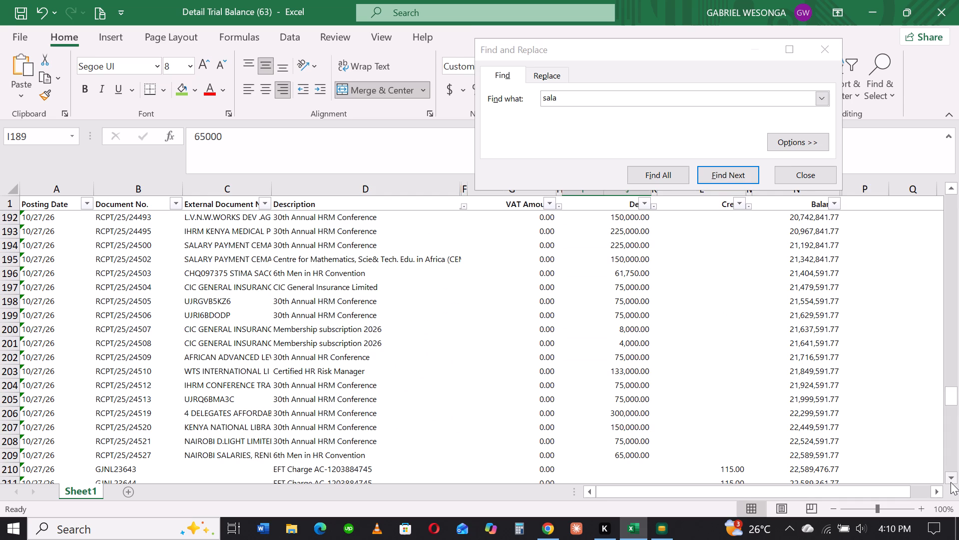
pyautogui.click(645, 453)
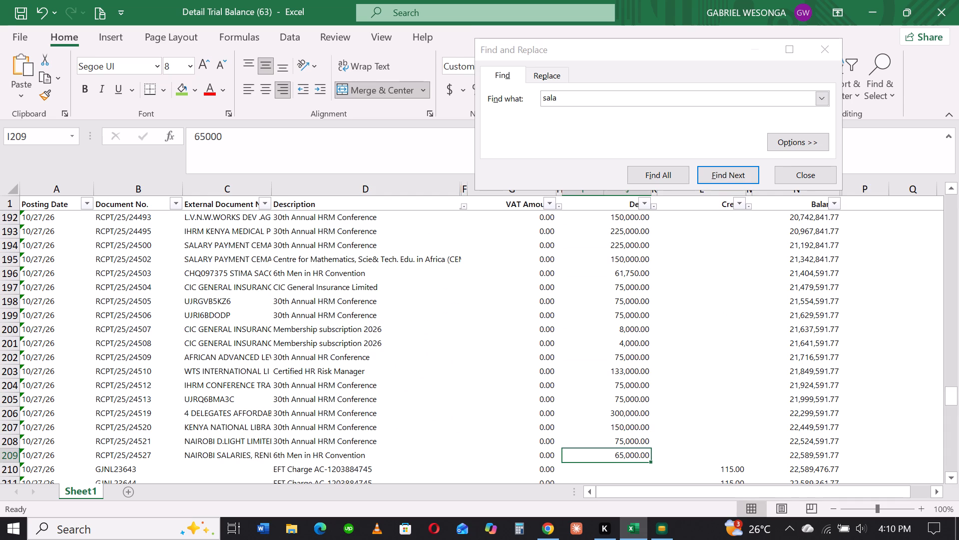
pyautogui.click(187, 87)
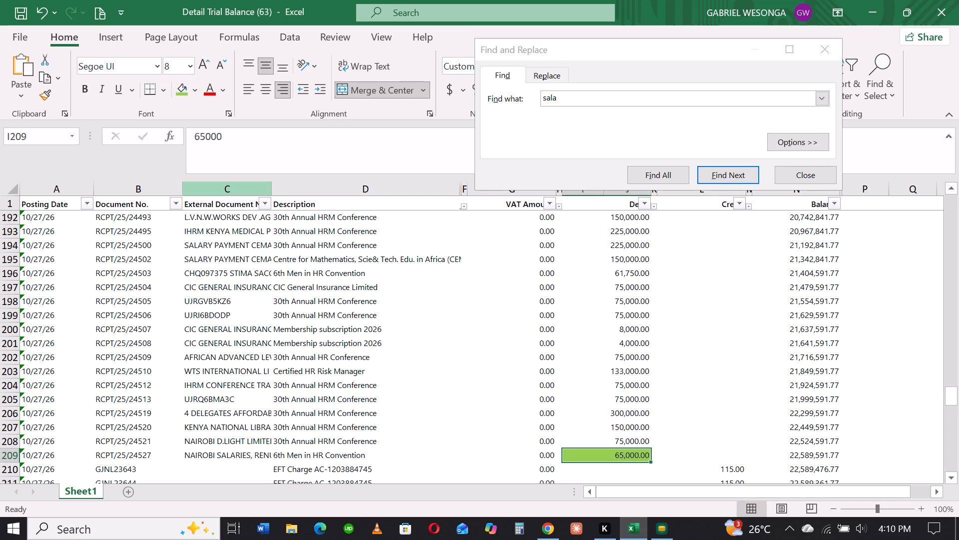
pyautogui.click(626, 443)
pyautogui.click(180, 84)
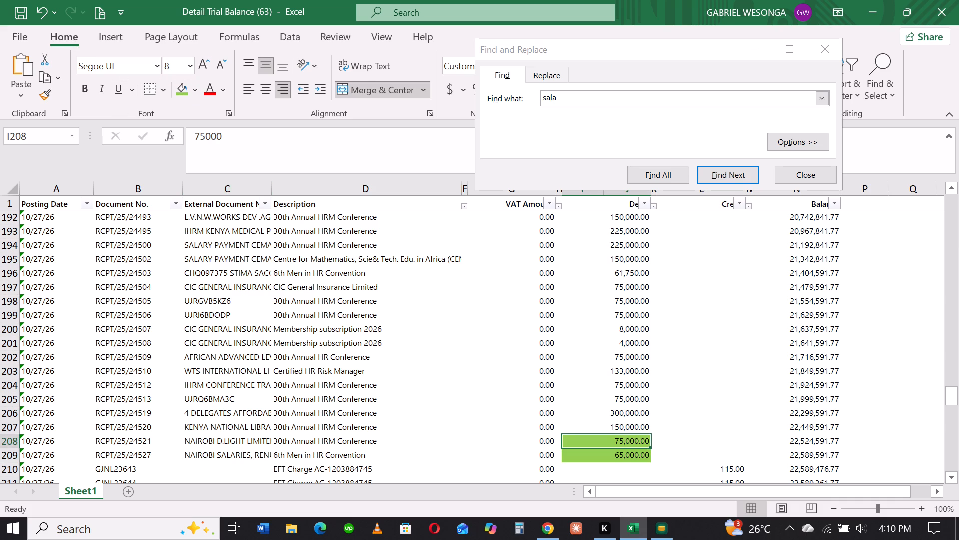
pyautogui.click(594, 424)
pyautogui.click(180, 90)
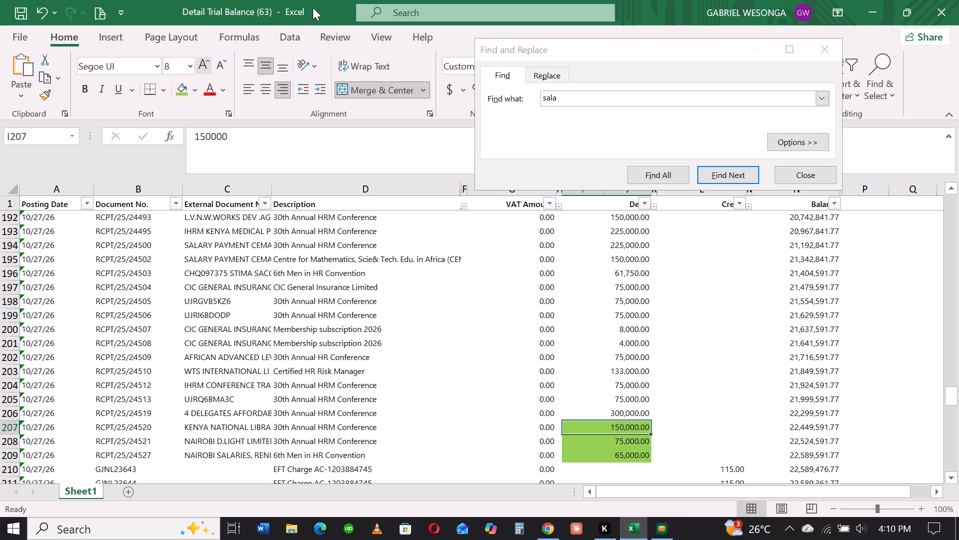
# Fill the debit cells of the 27 October 2026 receipts in rows 202 to 206 light green, working upward from row 206.
pyautogui.click(615, 394)
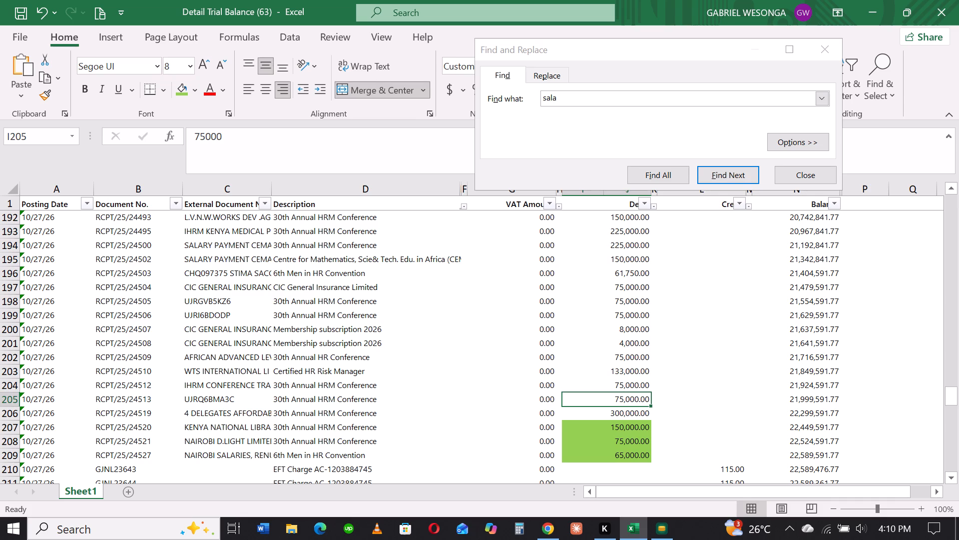
pyautogui.click(620, 407)
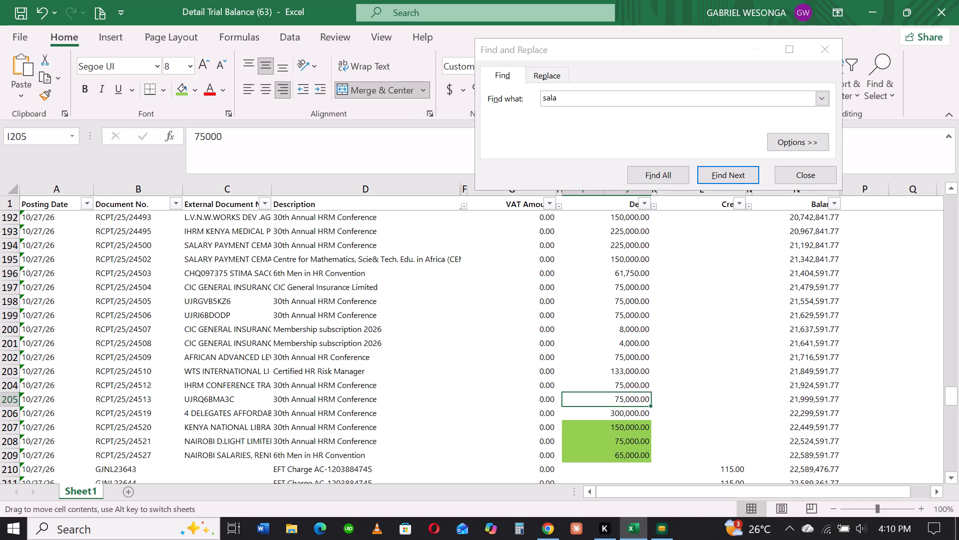
pyautogui.click(596, 414)
pyautogui.click(180, 90)
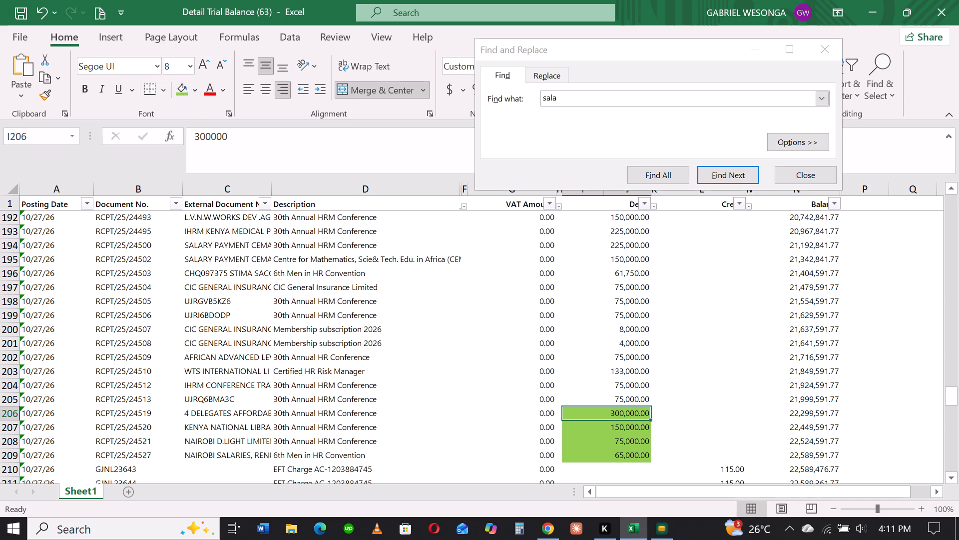
pyautogui.click(620, 400)
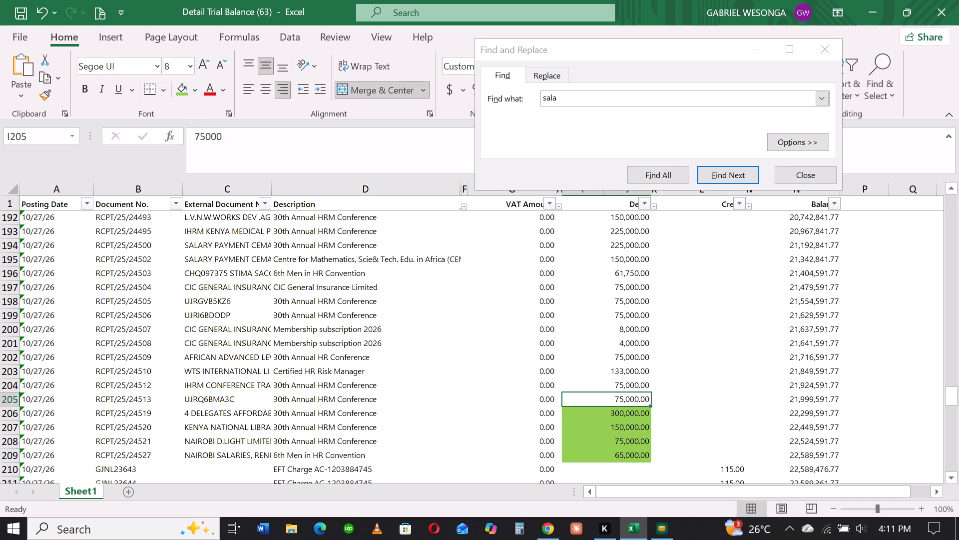
pyautogui.click(188, 89)
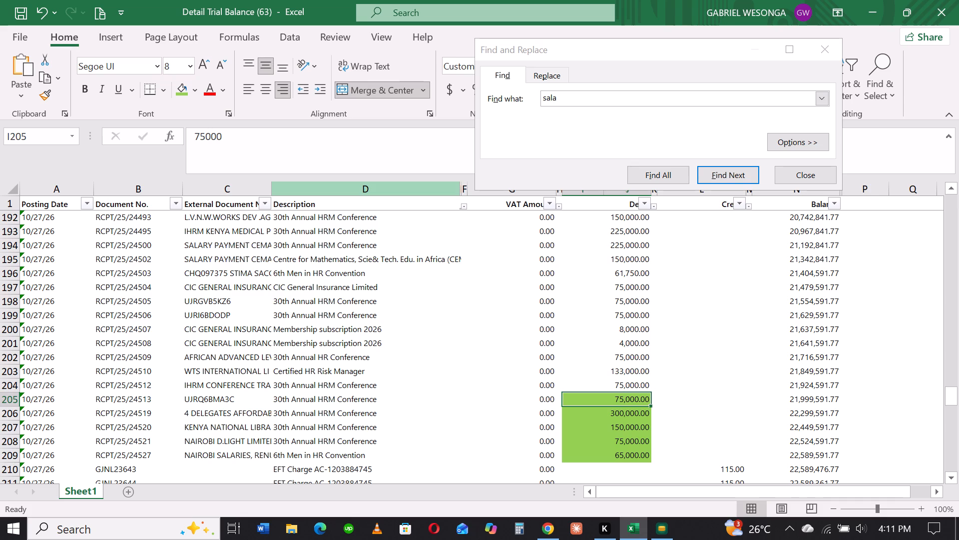
pyautogui.click(598, 382)
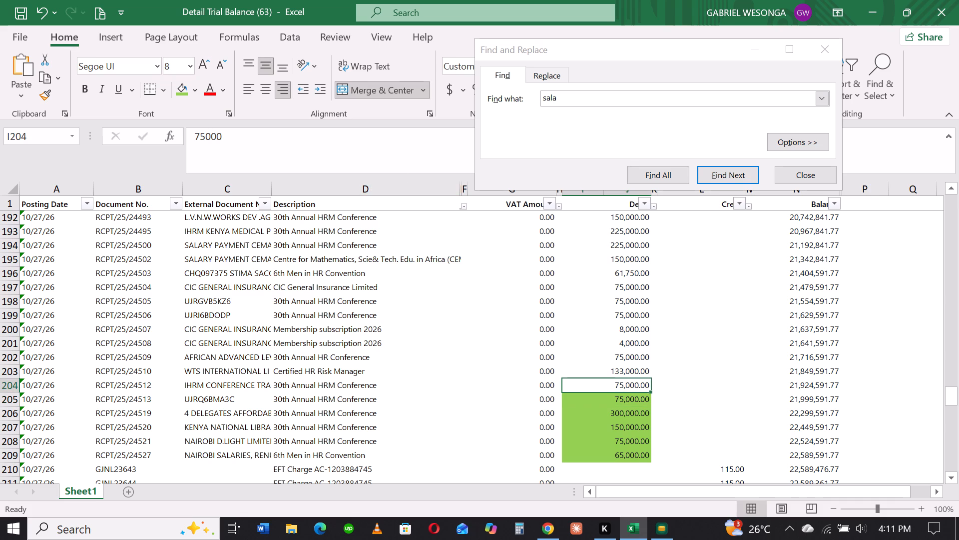
pyautogui.click(176, 91)
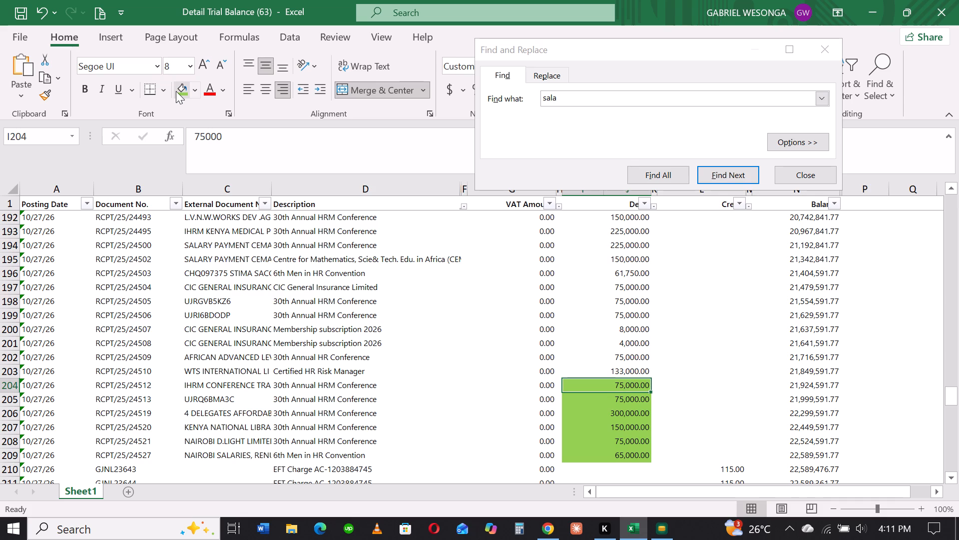
pyautogui.click(575, 369)
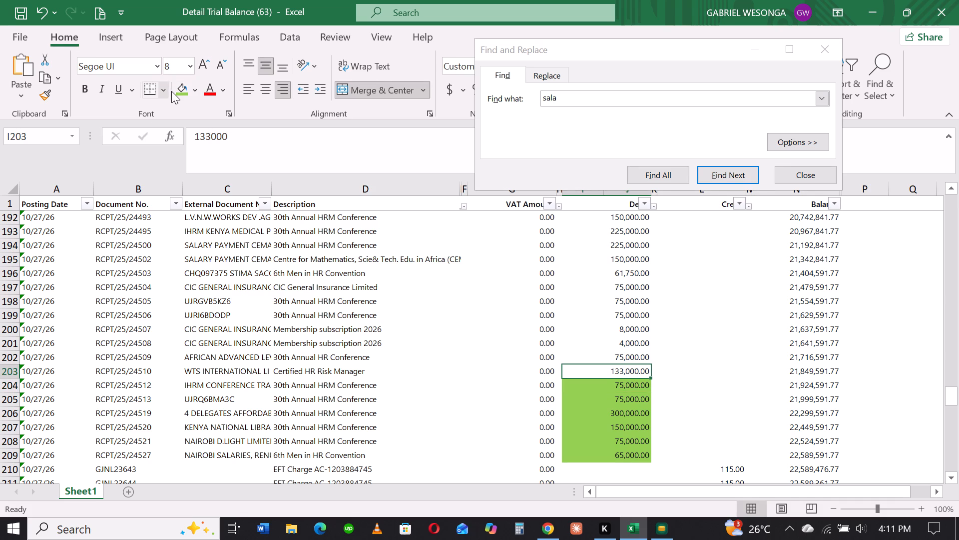
pyautogui.click(172, 89)
pyautogui.click(173, 85)
pyautogui.click(188, 90)
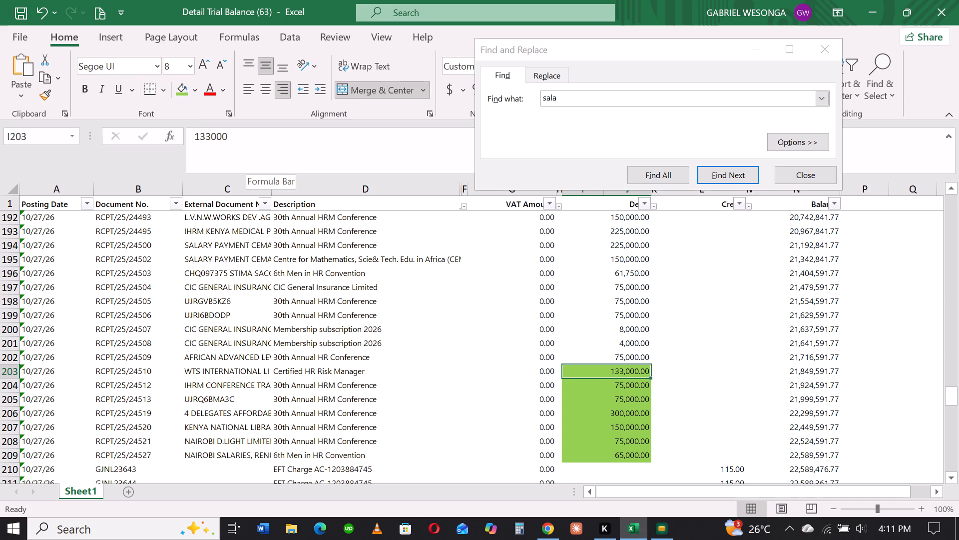
pyautogui.click(622, 356)
pyautogui.click(182, 83)
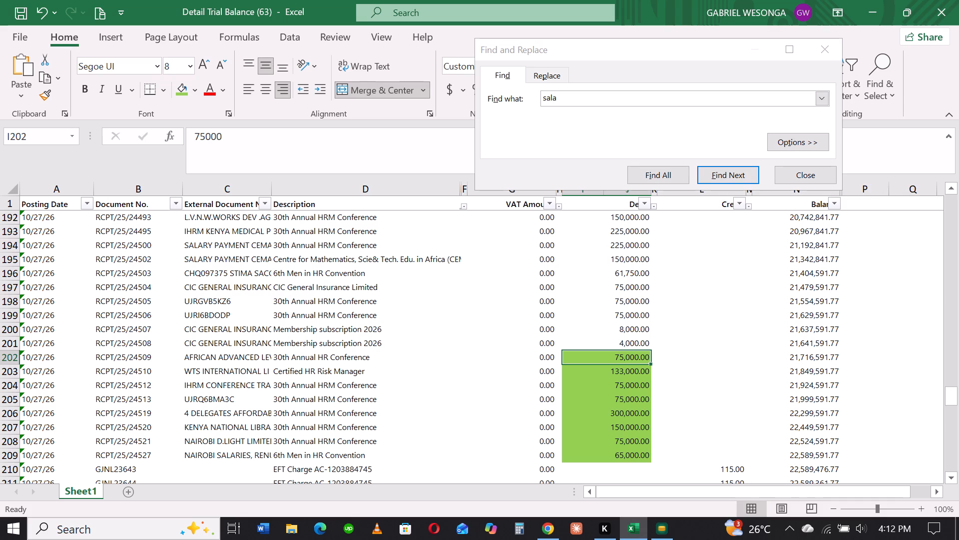
# Find "81r" in the sheet and fill the debit cells of Maseno University and National Defence University, rows 187 and 188, light green.
pyautogui.moveTo(586, 88); pyautogui.dragTo(550, 85)
pyautogui.moveTo(565, 97); pyautogui.dragTo(510, 79)
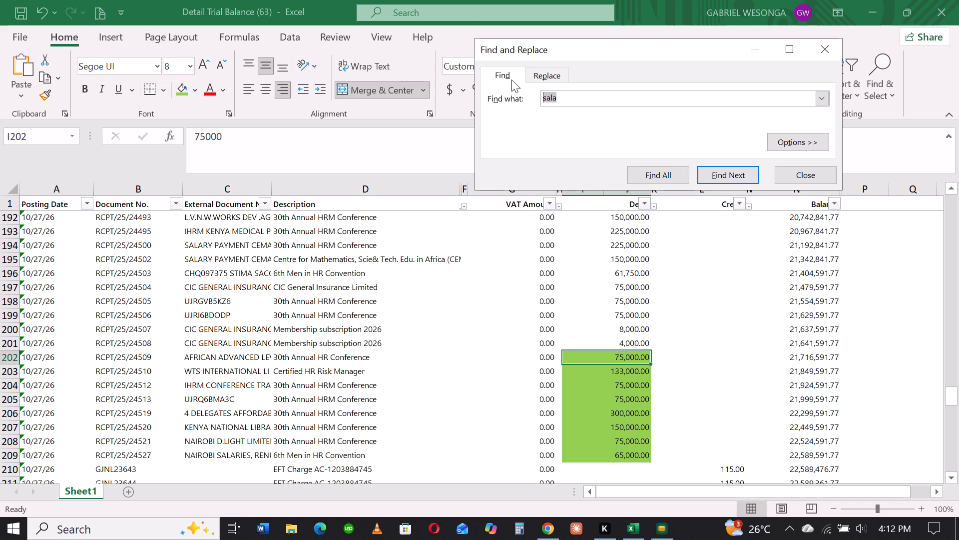
pyautogui.write('81')
pyautogui.press('r')
pyautogui.click(728, 174)
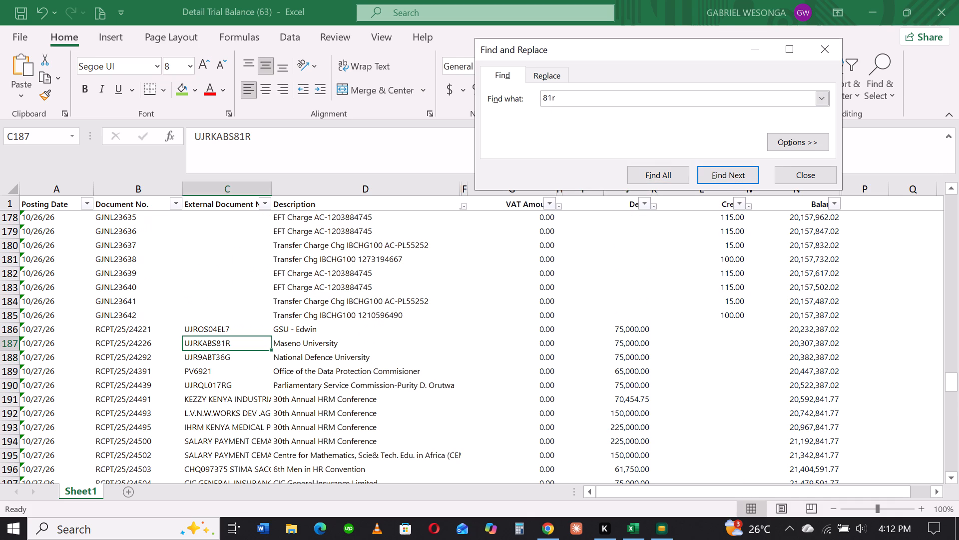
pyautogui.click(629, 344)
pyautogui.click(175, 89)
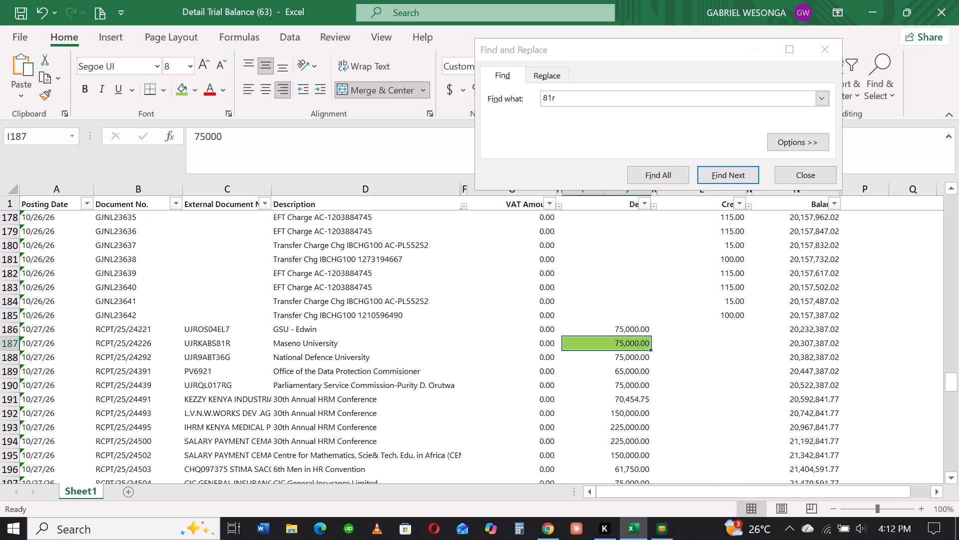
pyautogui.click(628, 361)
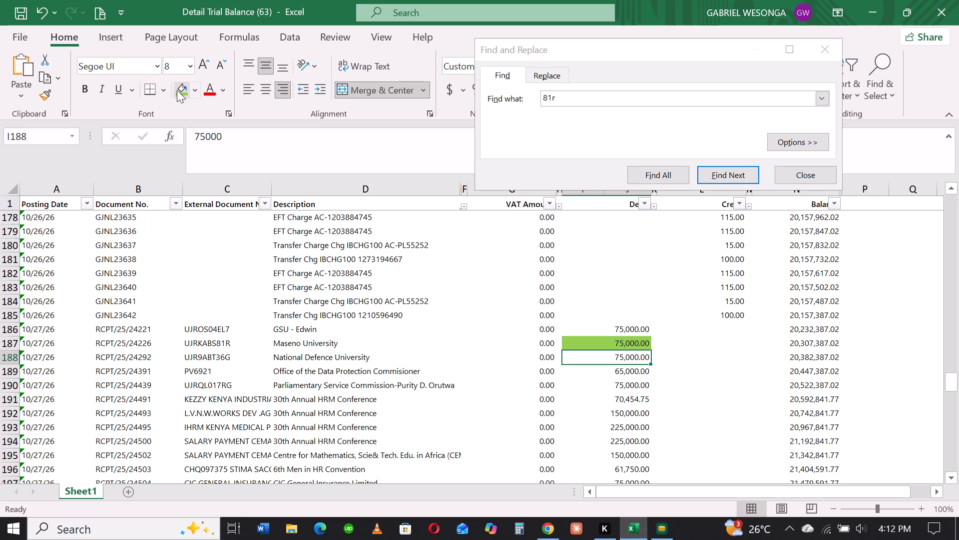
pyautogui.click(177, 90)
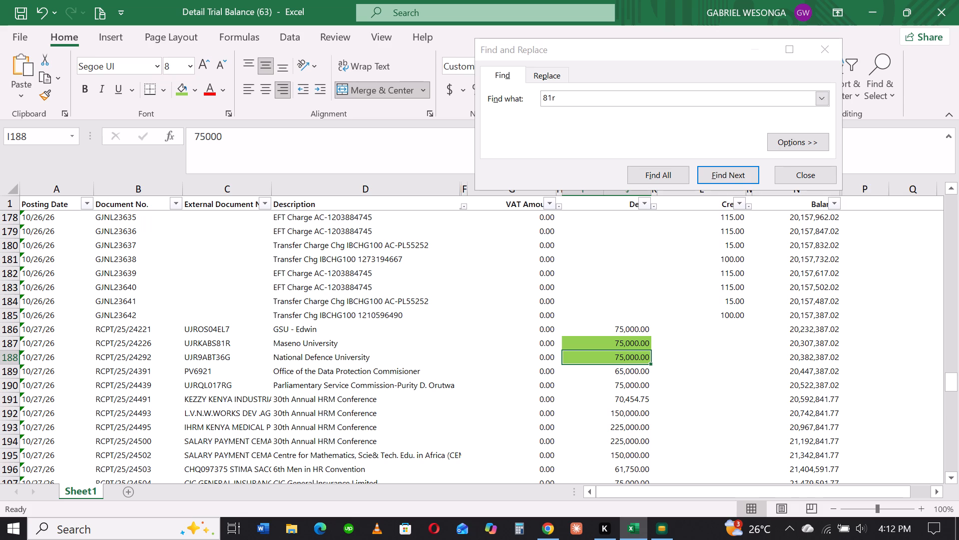
pyautogui.moveTo(569, 96); pyautogui.dragTo(516, 96)
pyautogui.write('kzg')
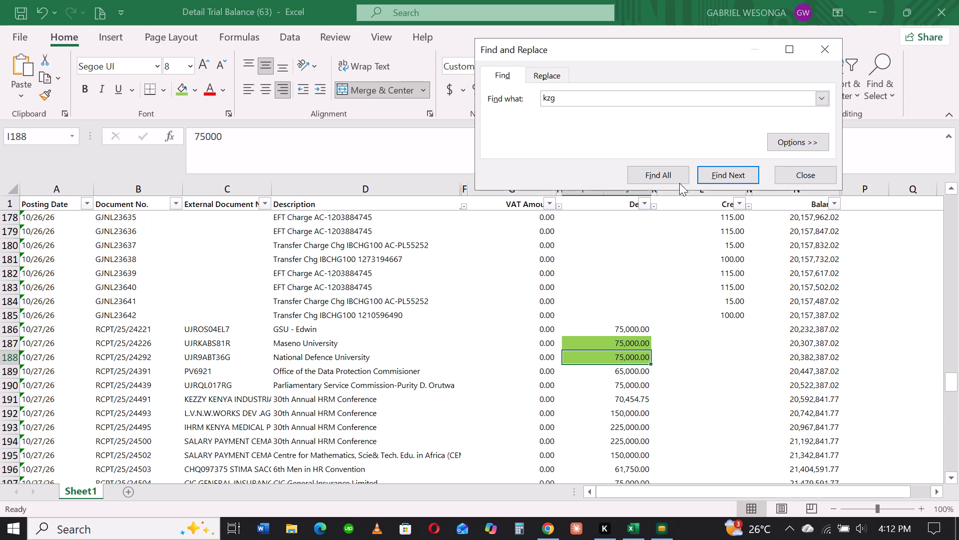
pyautogui.click(730, 178)
pyautogui.click(493, 305)
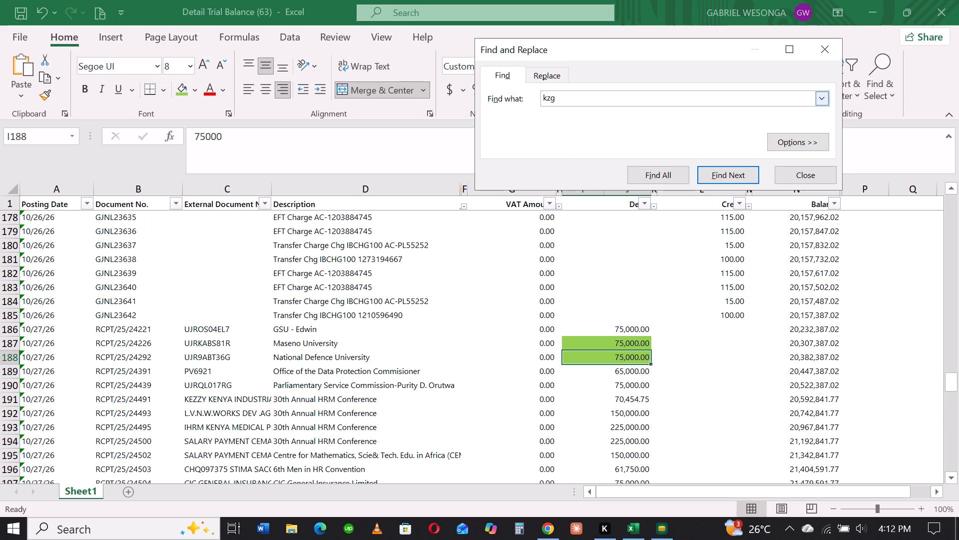
pyautogui.press('BackSpace')
pyautogui.press('6')
pyautogui.click(713, 176)
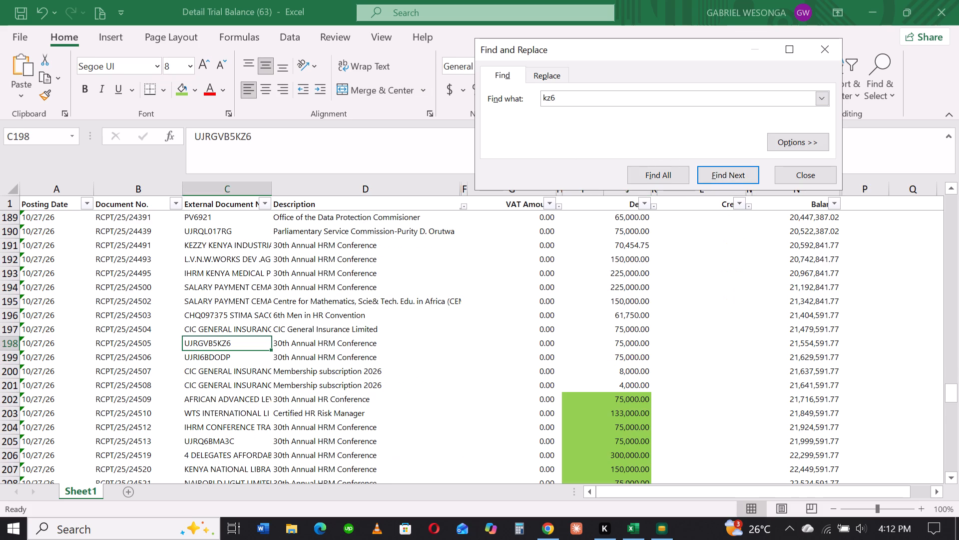
pyautogui.click(633, 346)
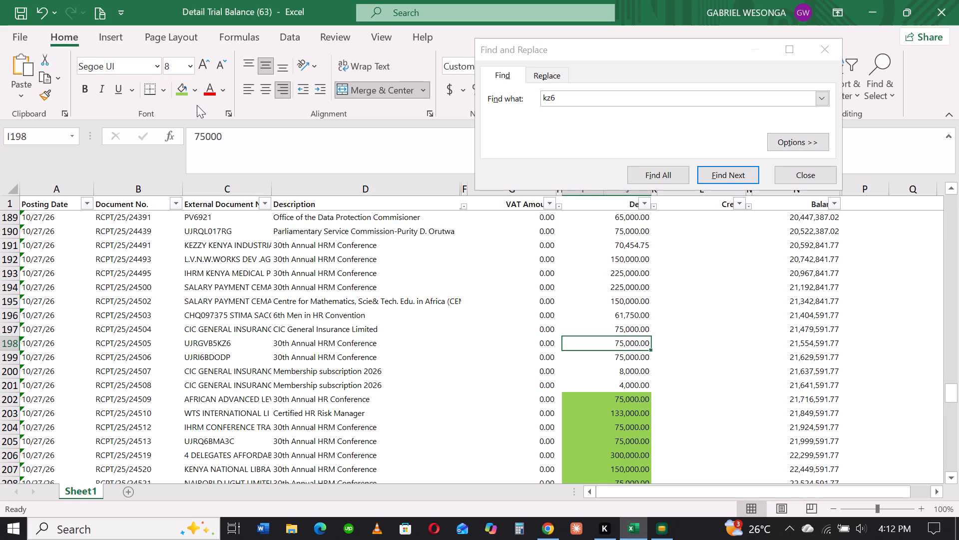
pyautogui.click(183, 93)
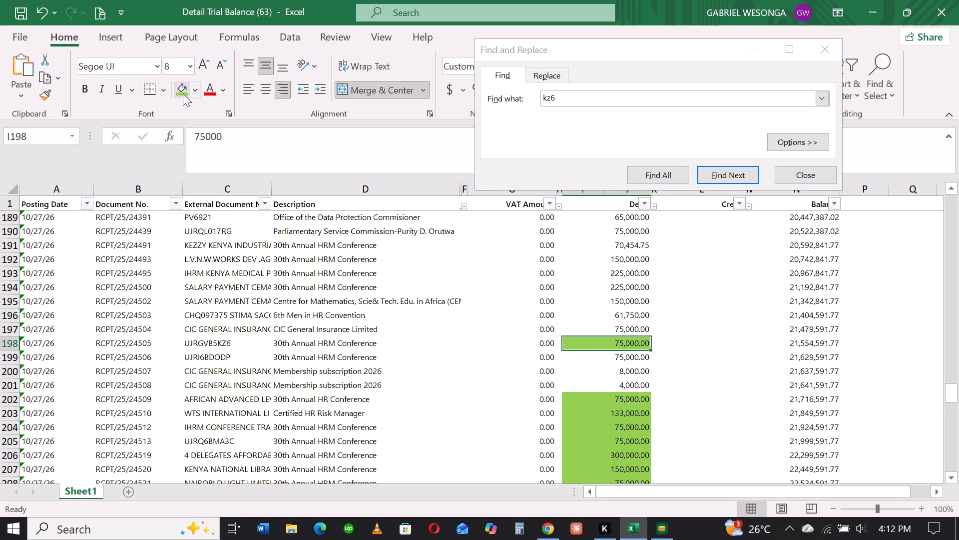
pyautogui.moveTo(555, 99); pyautogui.dragTo(525, 97)
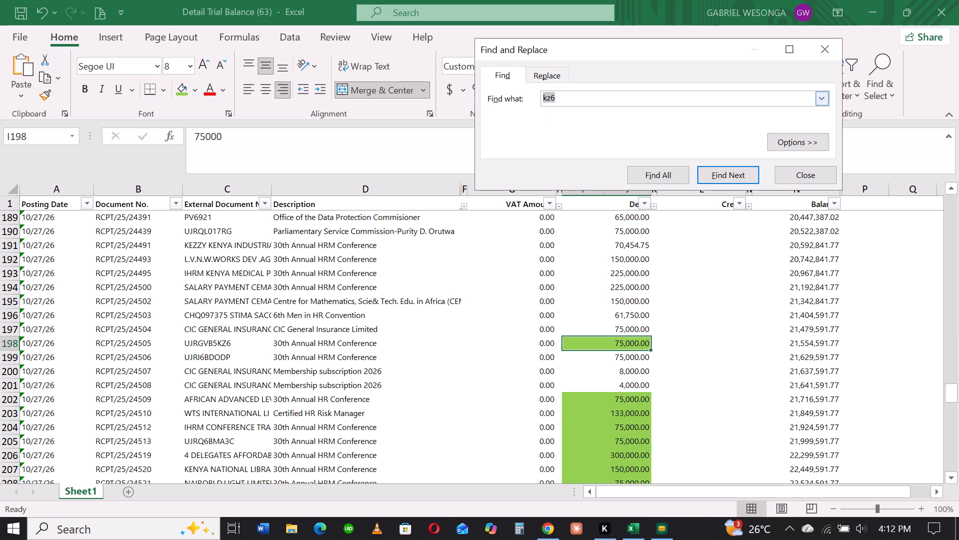
pyautogui.moveTo(525, 97); pyautogui.dragTo(515, 94)
pyautogui.write('odp')
pyautogui.click(715, 175)
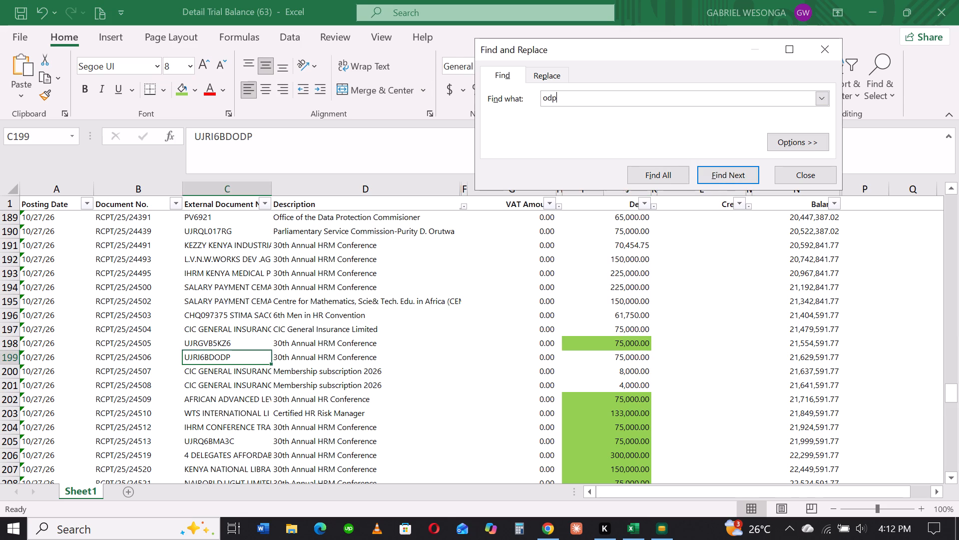
pyautogui.click(617, 357)
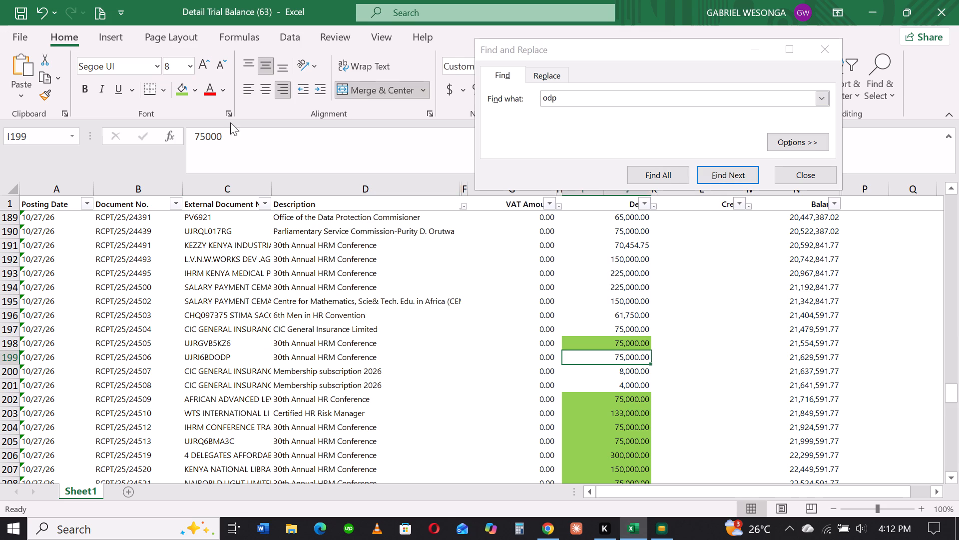
pyautogui.click(182, 89)
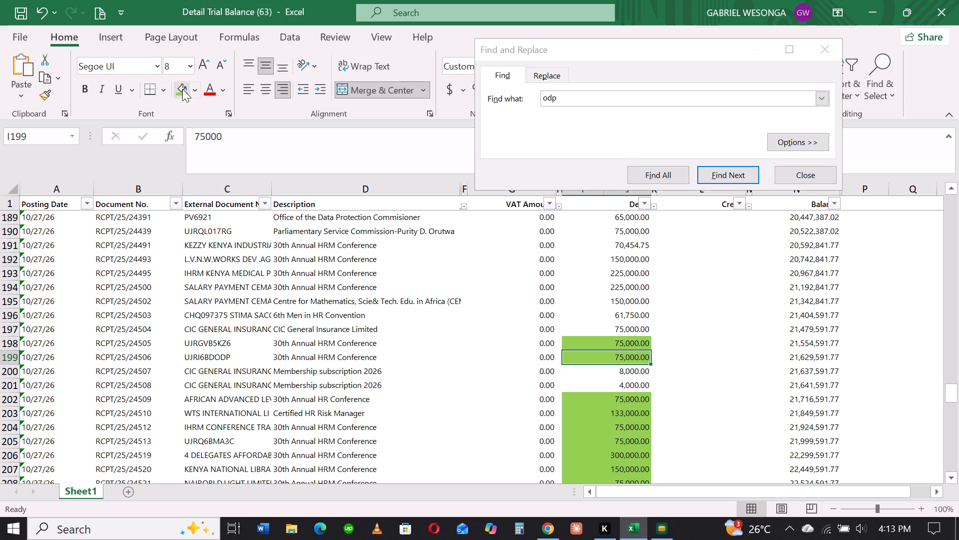
pyautogui.moveTo(562, 98); pyautogui.dragTo(500, 101)
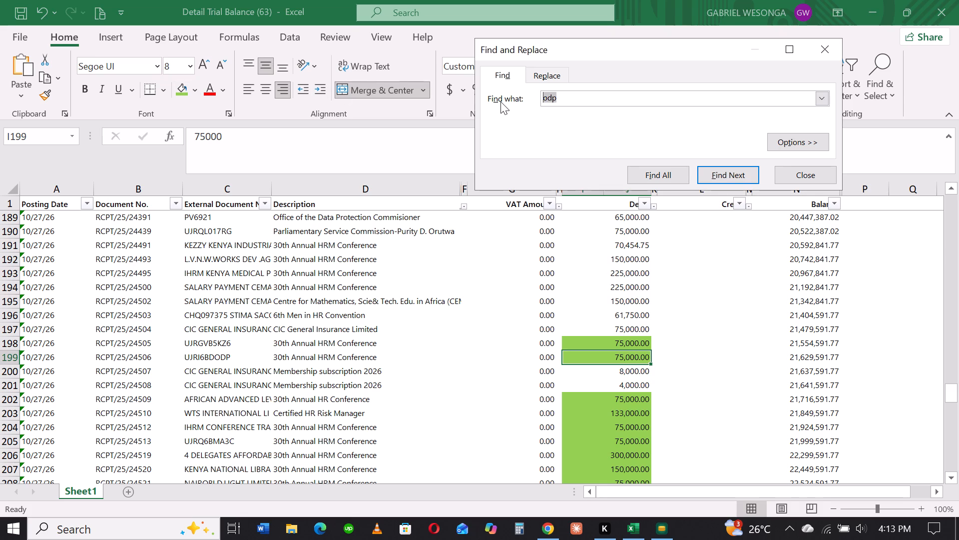
pyautogui.write('el7')
pyautogui.click(730, 171)
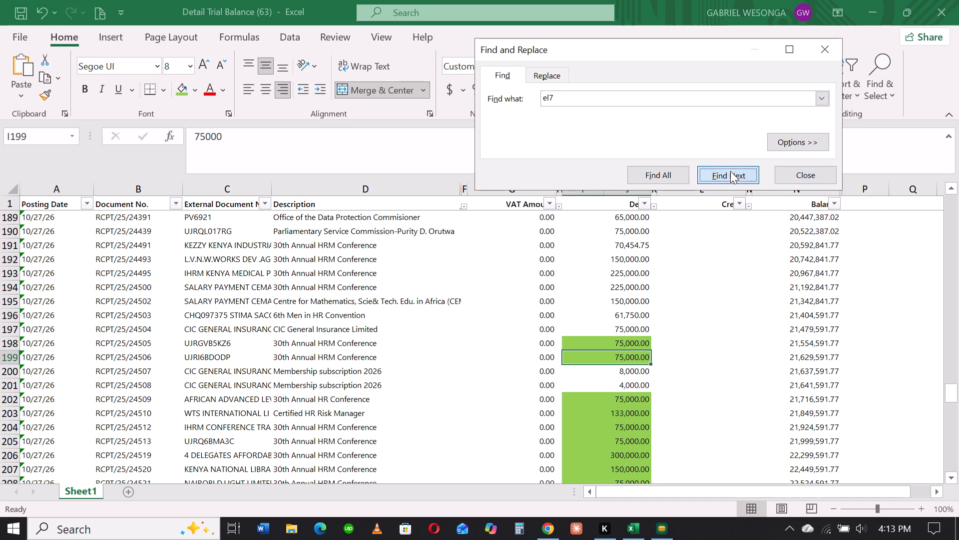
pyautogui.click(589, 342)
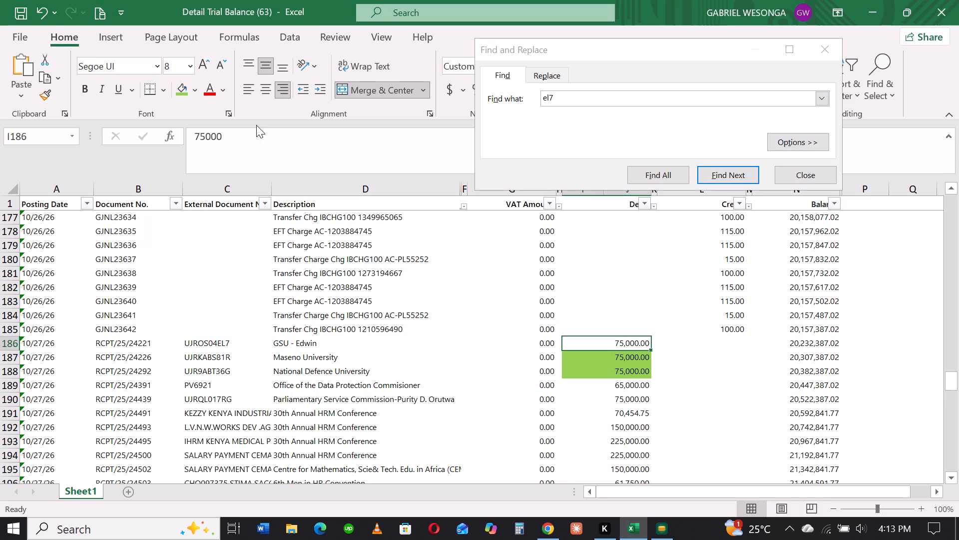
pyautogui.click(181, 93)
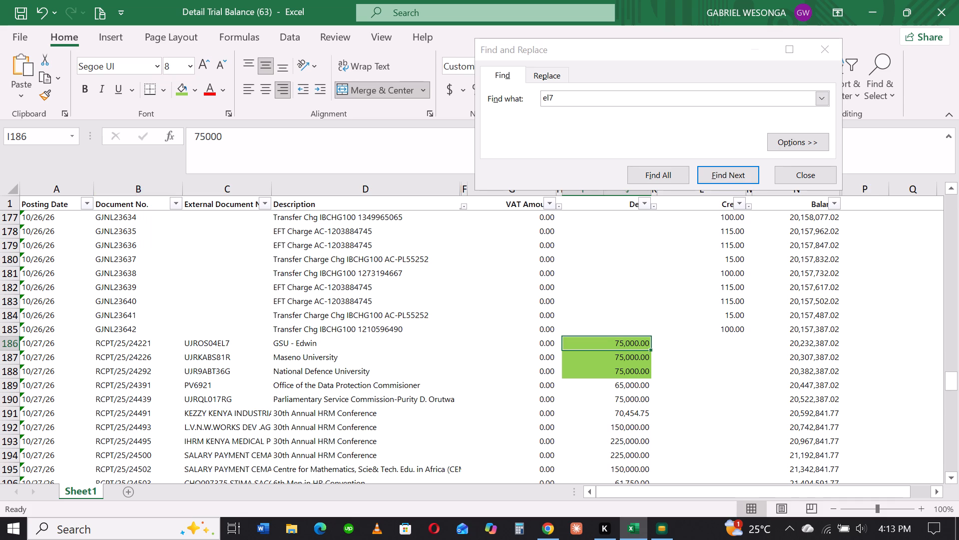
# Find "stima" in the sheet and fill the debit cell of receipt RCPT/25/24503 in row 196 light green.
pyautogui.moveTo(565, 98); pyautogui.dragTo(493, 84)
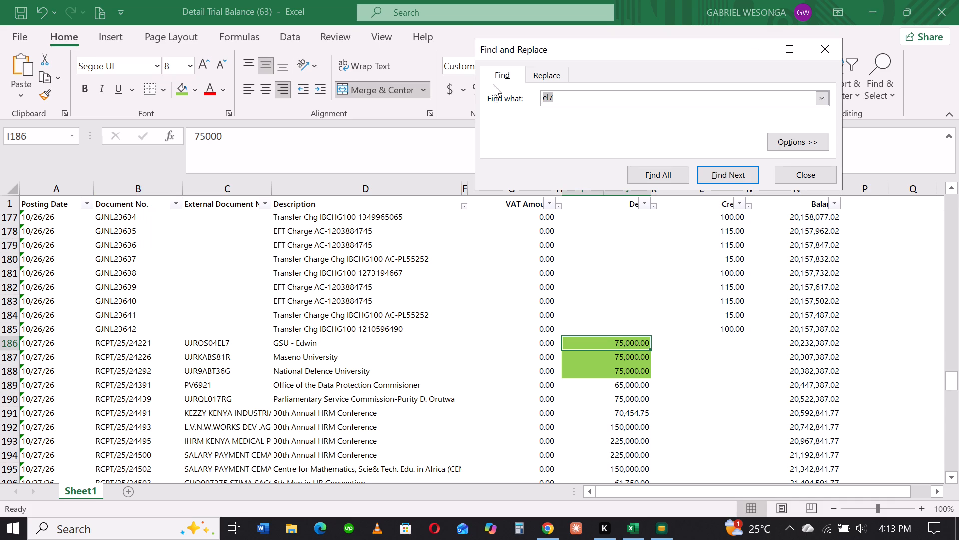
pyautogui.write('stima')
pyautogui.click(727, 176)
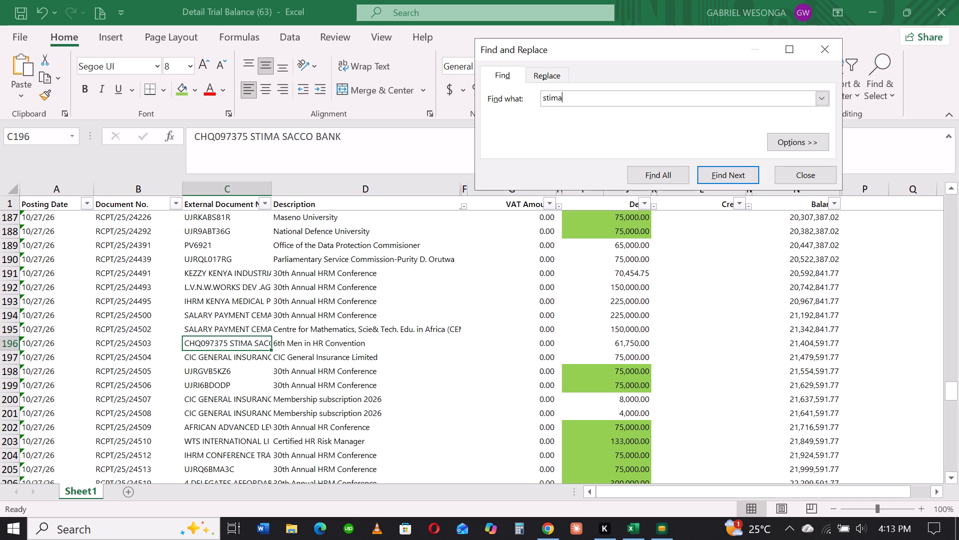
pyautogui.click(604, 346)
pyautogui.click(177, 87)
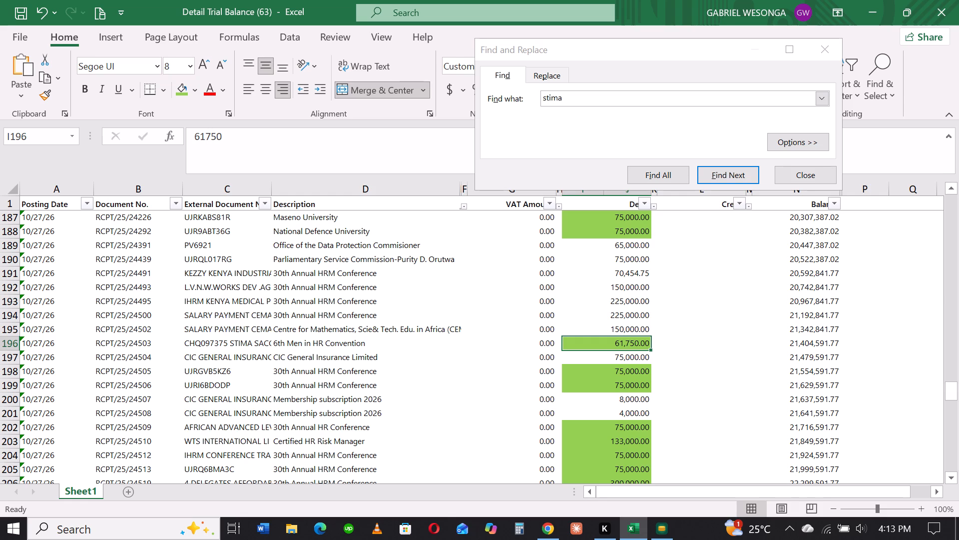
# Fill the debit cell of the Parliamentary Service Commission receipt RCPT/25/24439 in row 190 light green.
pyautogui.click(619, 260)
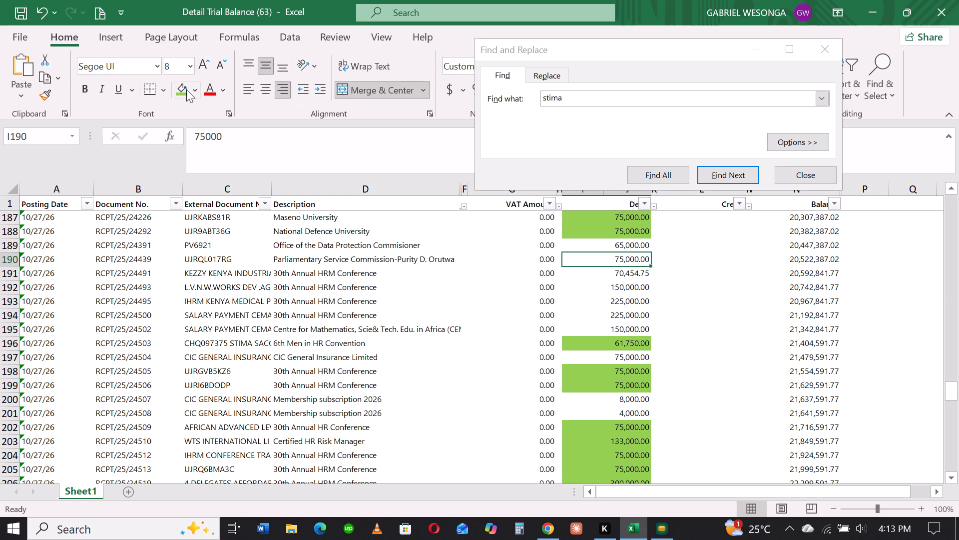
pyautogui.click(183, 89)
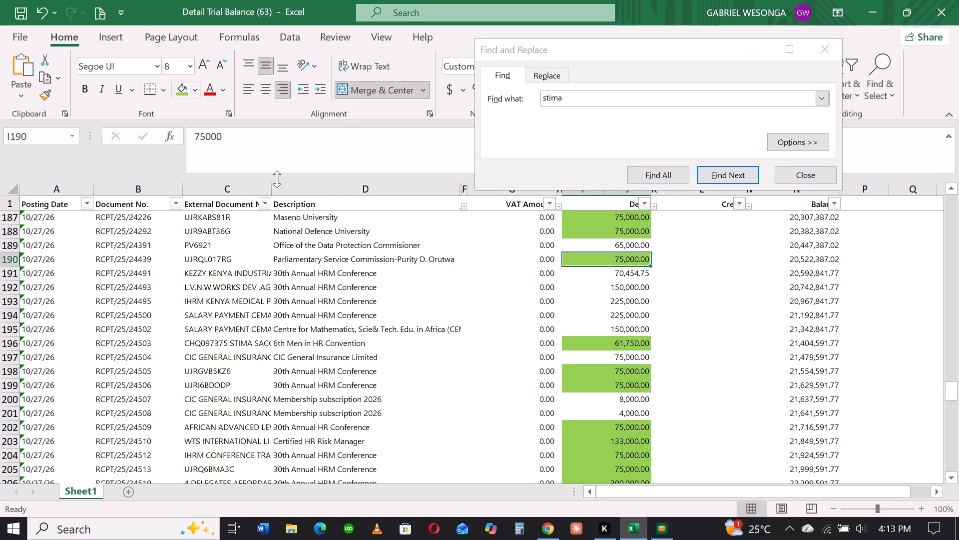
# Find "cem" in the sheet and fill the debit cells of the two CEMASTEA salary payment receipts, rows 194 and 195, light green.
pyautogui.click(598, 413)
pyautogui.moveTo(581, 95); pyautogui.dragTo(446, 88)
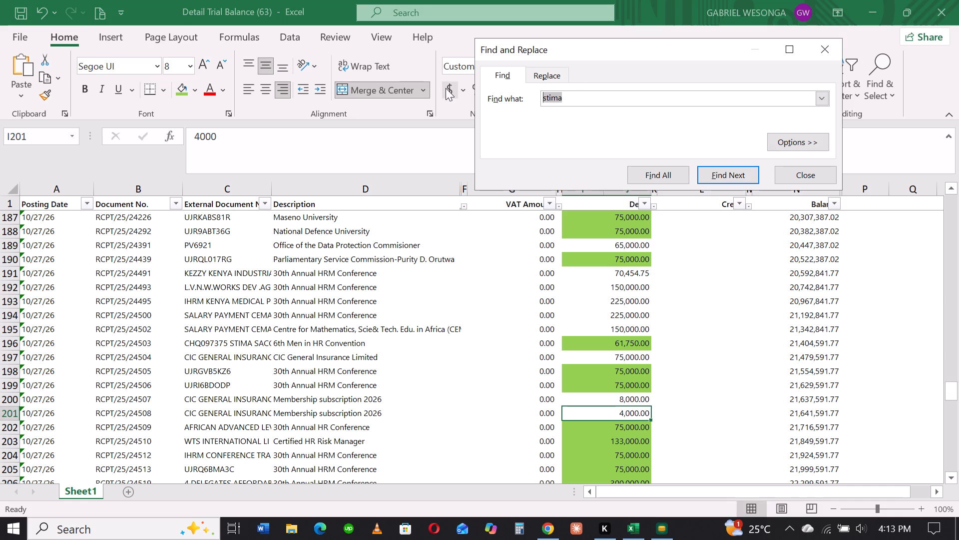
pyautogui.write('ce')
pyautogui.press('m')
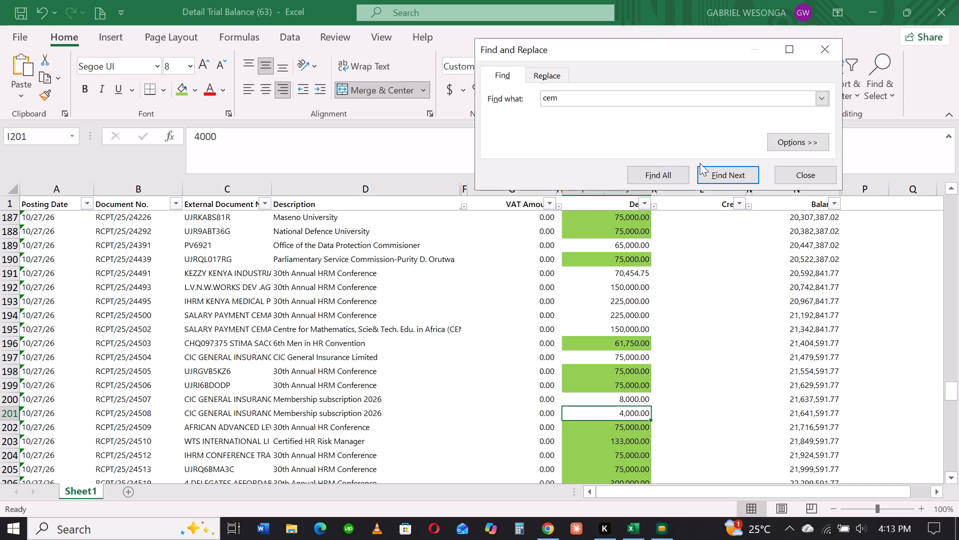
pyautogui.moveTo(736, 166); pyautogui.dragTo(735, 173)
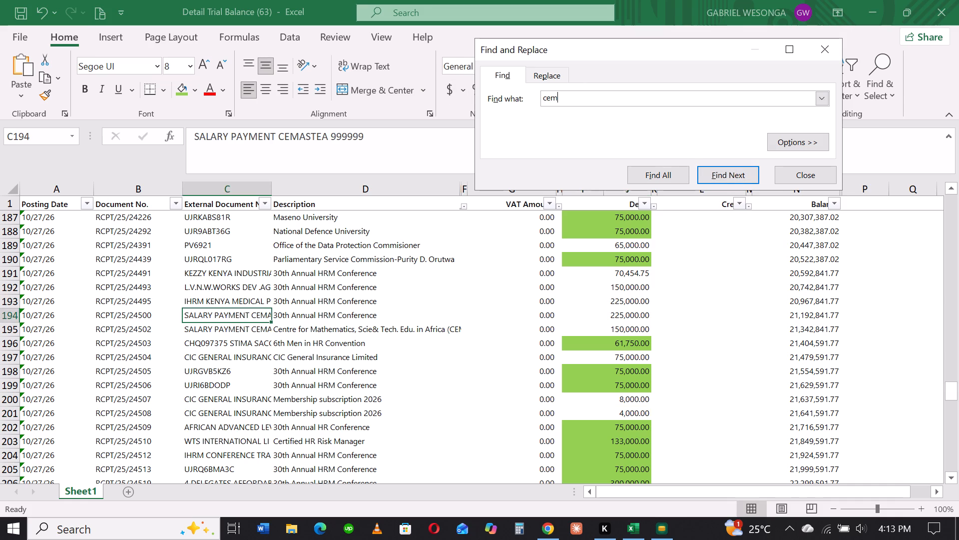
pyautogui.moveTo(615, 314); pyautogui.dragTo(619, 333)
pyautogui.click(184, 89)
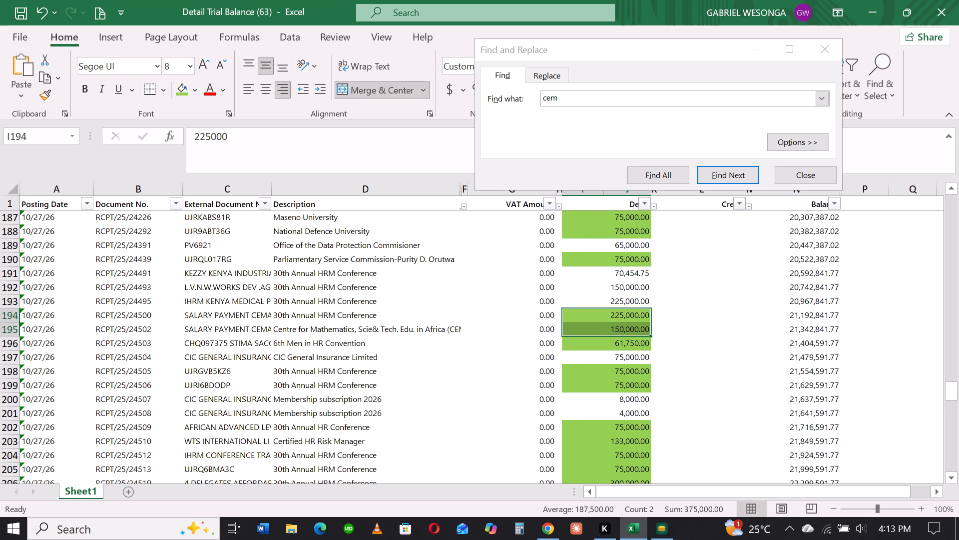
# Fill the debit cells of the CIC General Insurance receipts light green, first rows 200 and 201, then row 197.
pyautogui.click(627, 400)
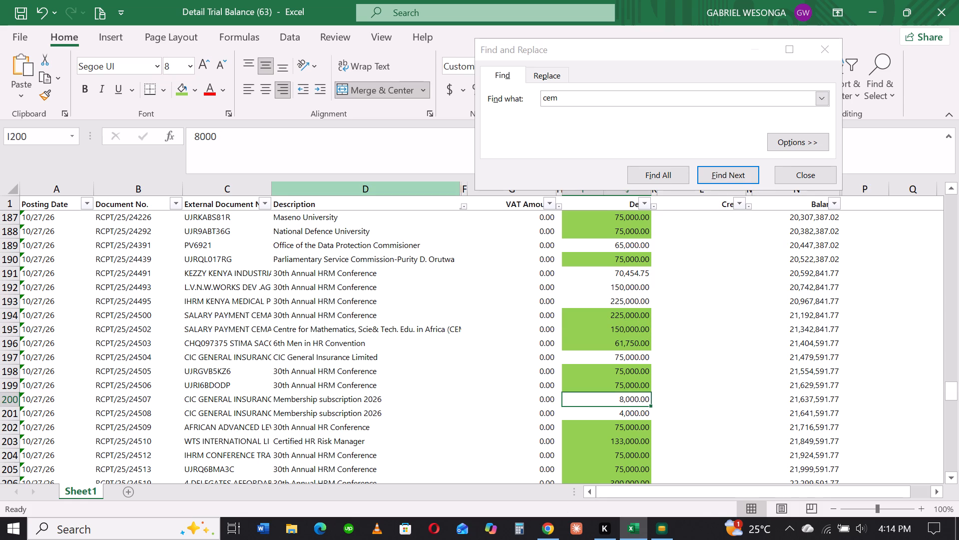
pyautogui.moveTo(599, 396); pyautogui.dragTo(600, 411)
pyautogui.click(182, 88)
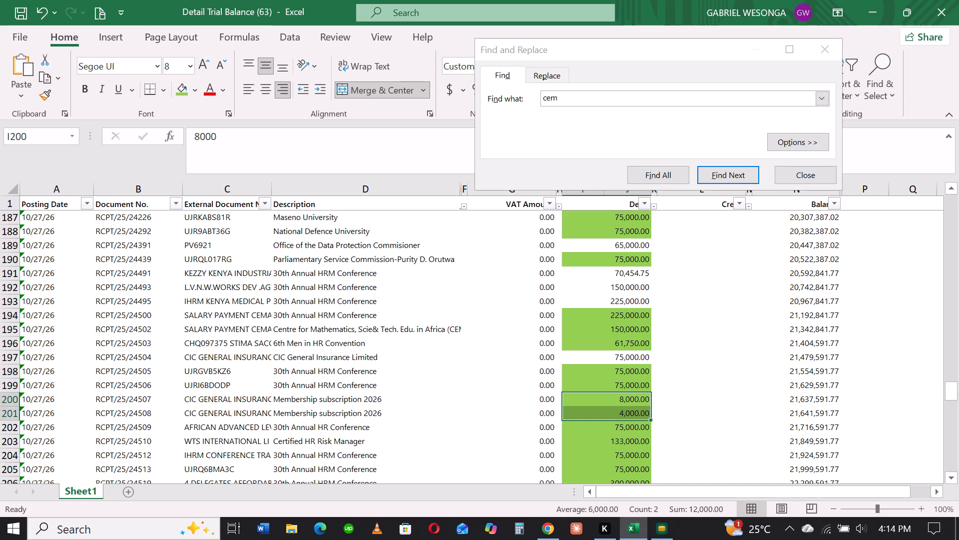
pyautogui.click(612, 410)
pyautogui.click(614, 365)
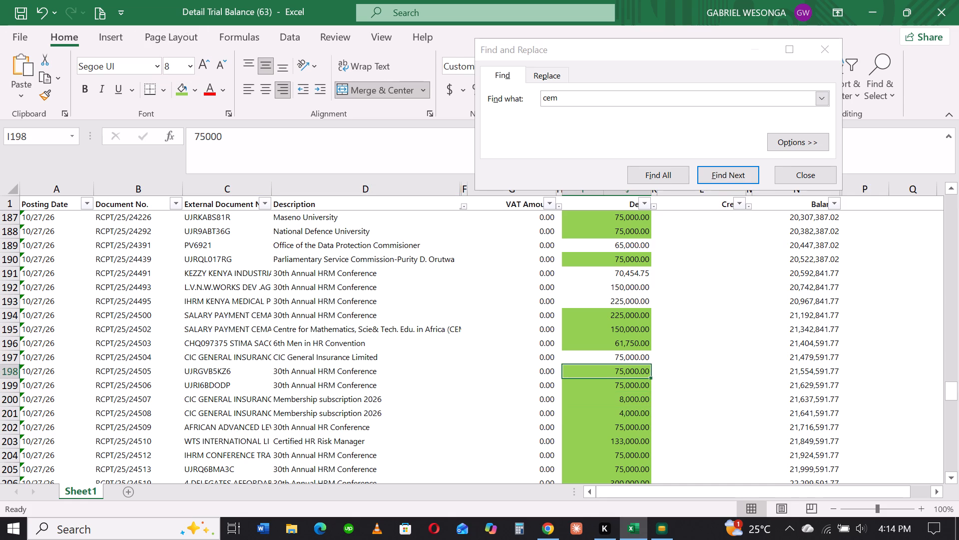
pyautogui.click(606, 355)
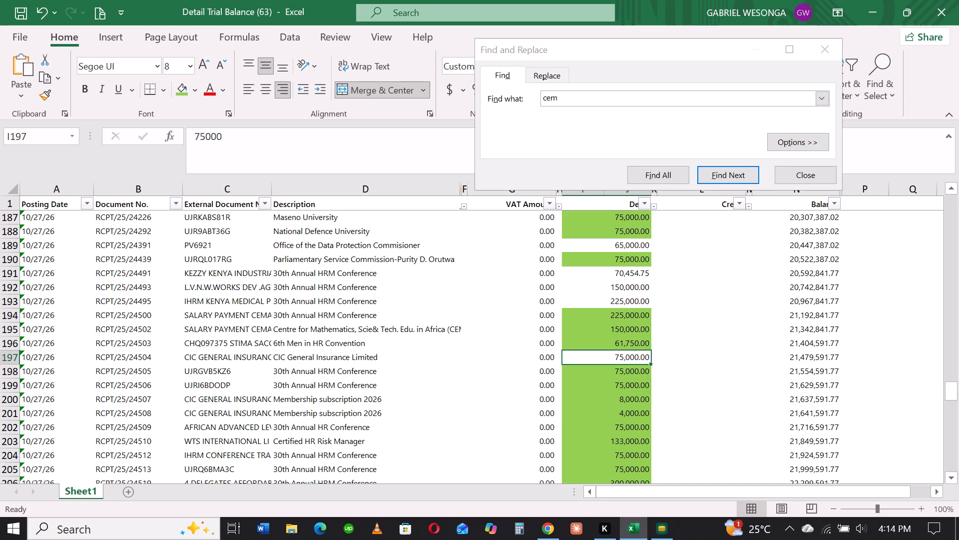
pyautogui.click(178, 86)
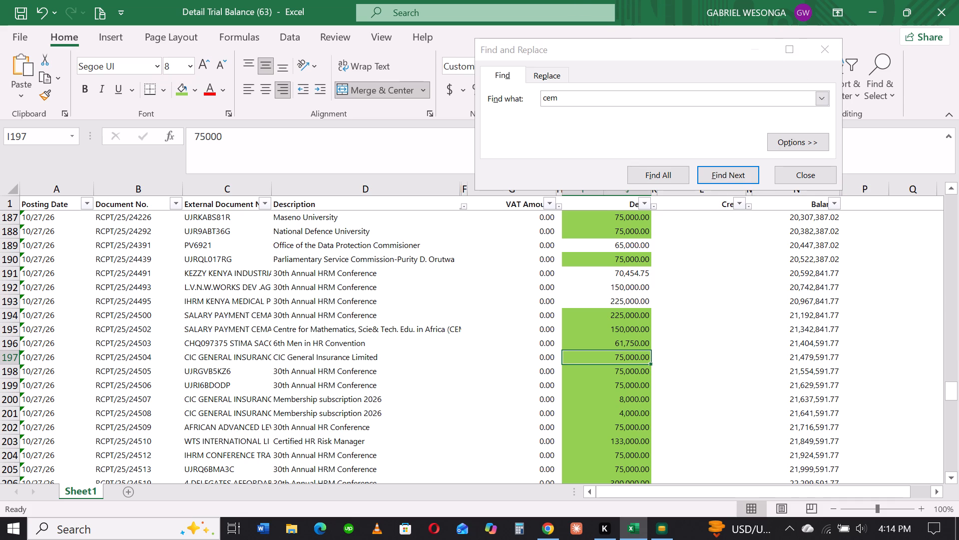
# Fill the debit cell of the IHRM Kenya Medical receipt RCPT/25/24495 in row 193 light green.
pyautogui.click(623, 302)
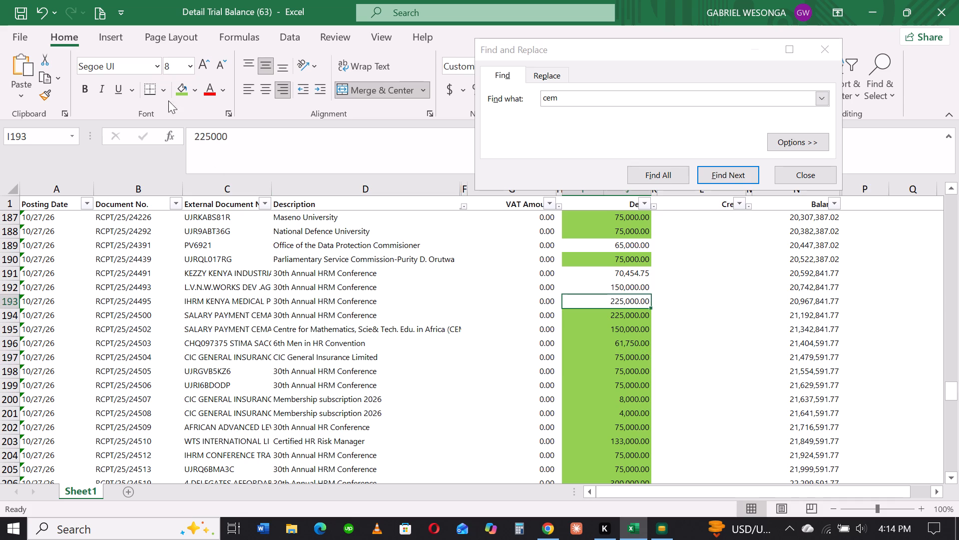
pyautogui.click(184, 93)
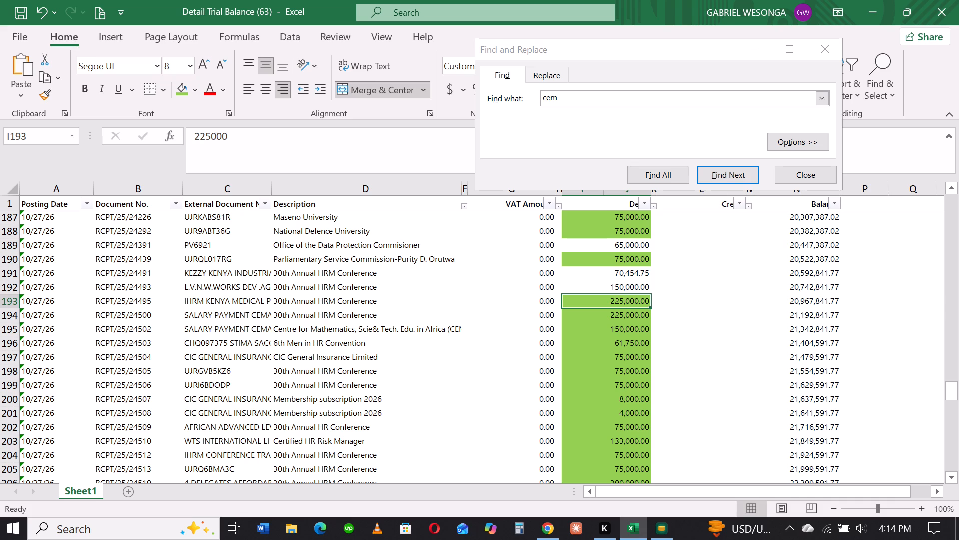
# Go to the 28 October 2026 receipts starting at row 214.
pyautogui.click(952, 469)
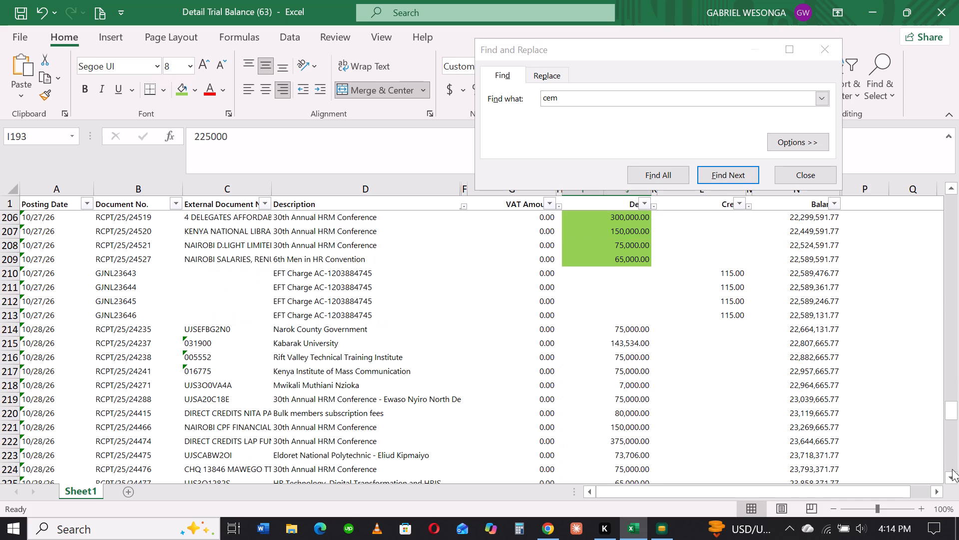
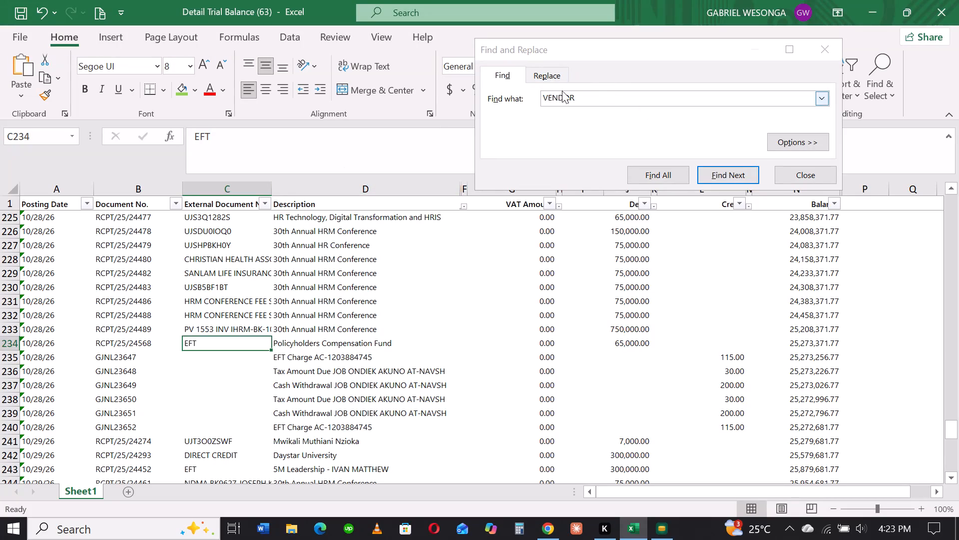
# Search the trial balance once more for VENDOR.
pyautogui.click(742, 170)
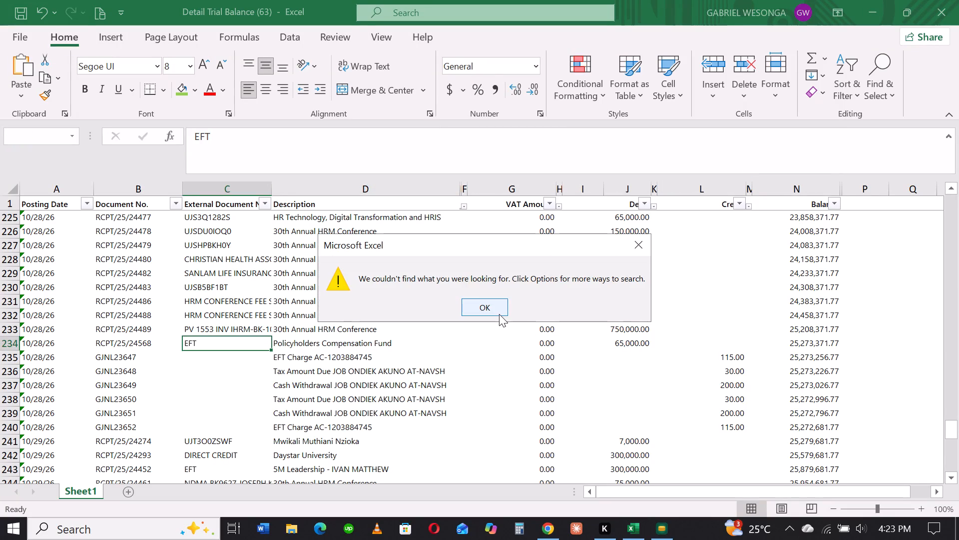
pyautogui.click(497, 311)
pyautogui.click(710, 270)
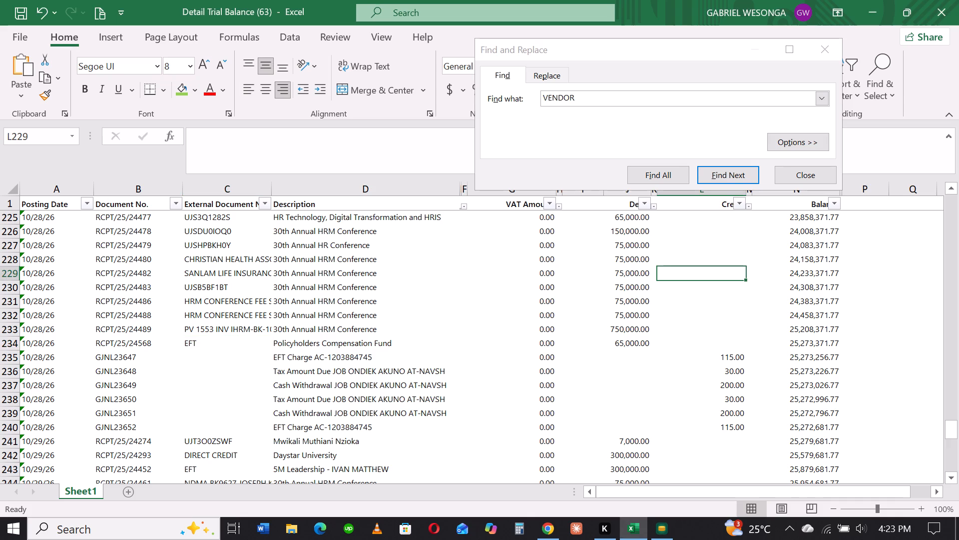
# Filter the Debit column of the trial balance to show only the 65,000.00 entries.
pyautogui.moveTo(950, 431); pyautogui.dragTo(948, 390)
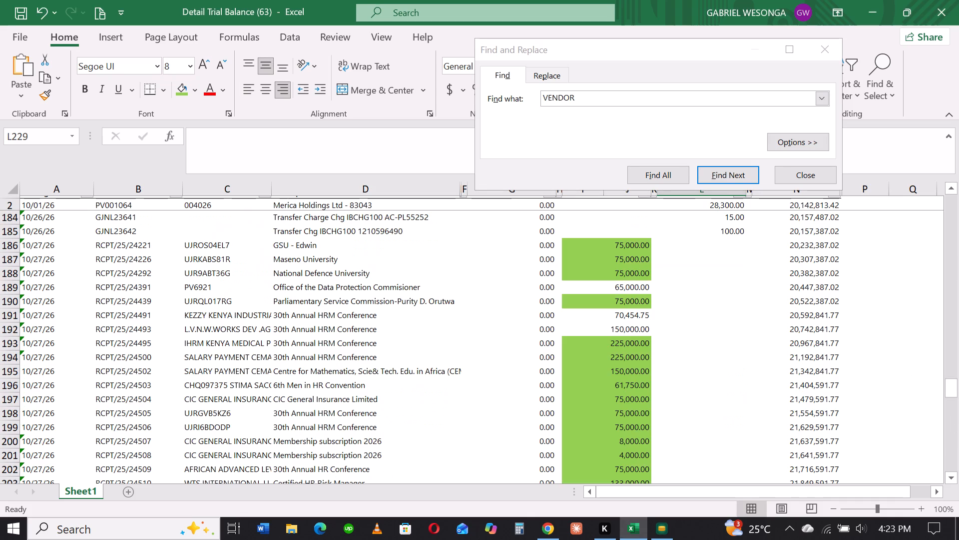
pyautogui.click(667, 271)
pyautogui.moveTo(740, 43); pyautogui.dragTo(736, 15)
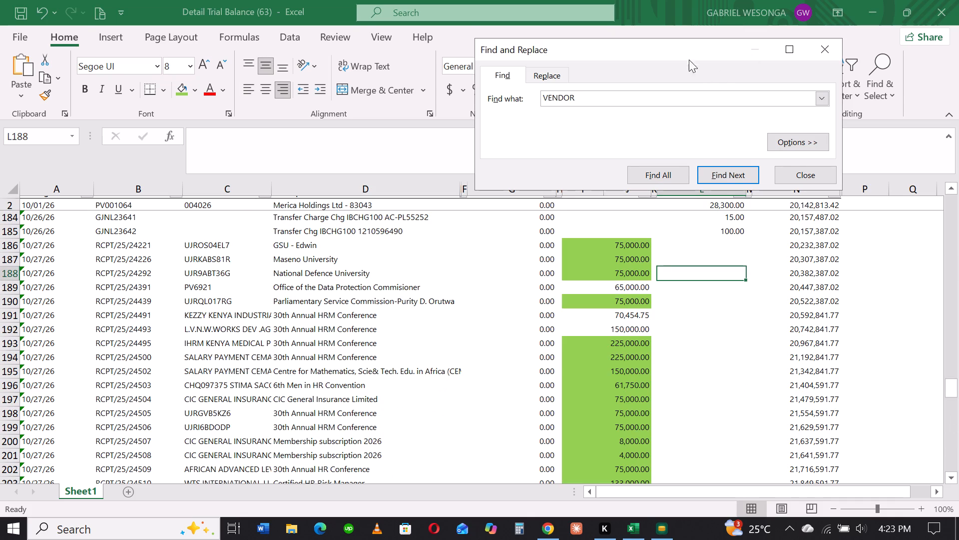
pyautogui.moveTo(686, 45); pyautogui.dragTo(633, 26)
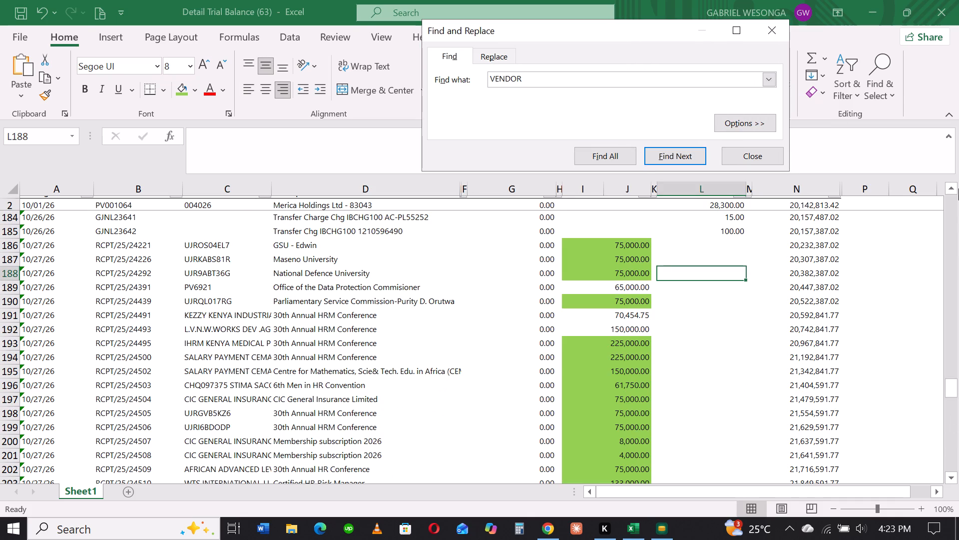
pyautogui.tripleClick(950, 190)
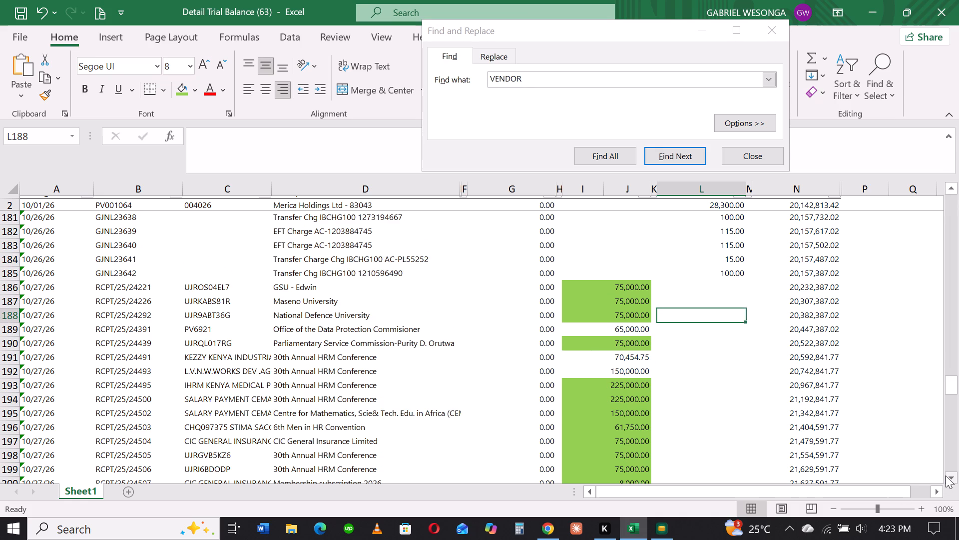
pyautogui.click(946, 475)
pyautogui.moveTo(948, 383); pyautogui.dragTo(942, 180)
pyautogui.click(644, 204)
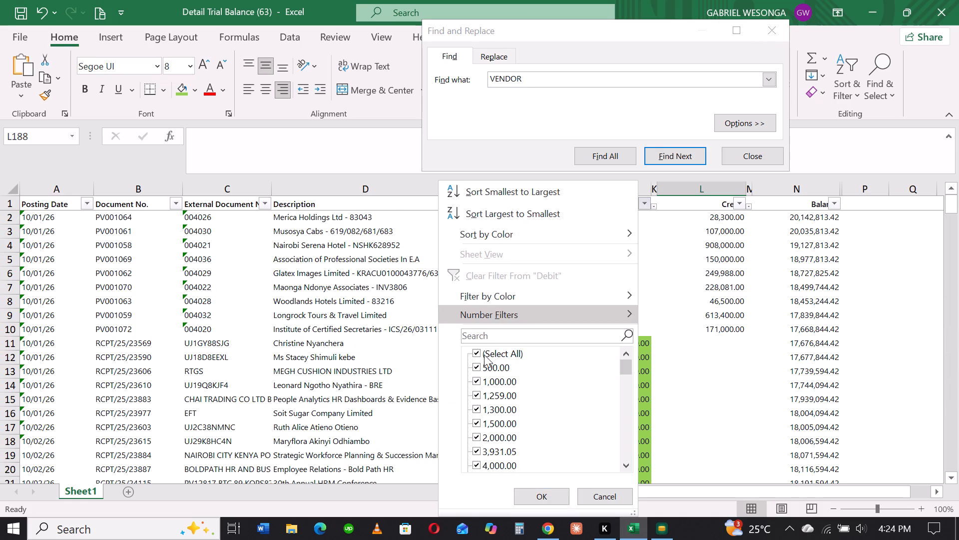
pyautogui.click(479, 352)
pyautogui.moveTo(624, 370); pyautogui.dragTo(622, 417)
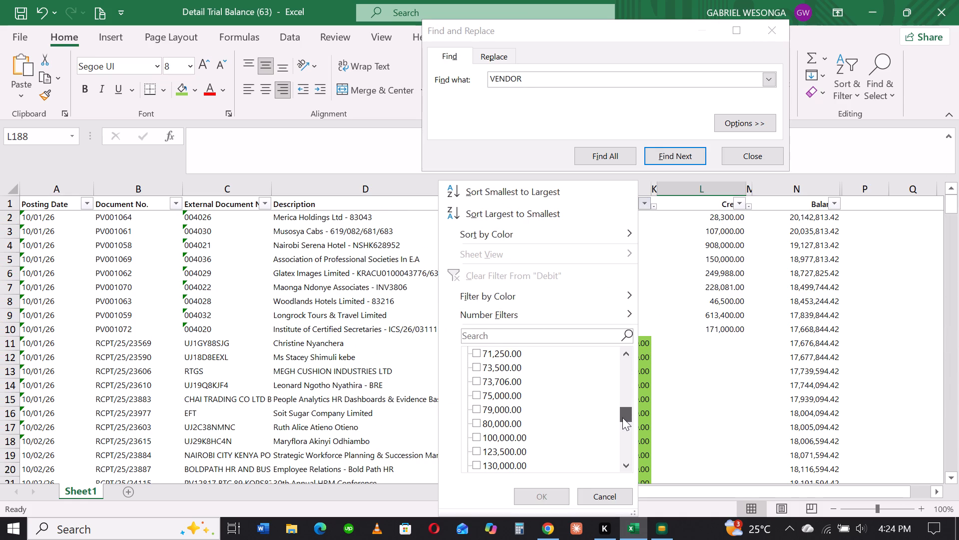
pyautogui.moveTo(622, 417); pyautogui.dragTo(622, 409)
pyautogui.click(501, 354)
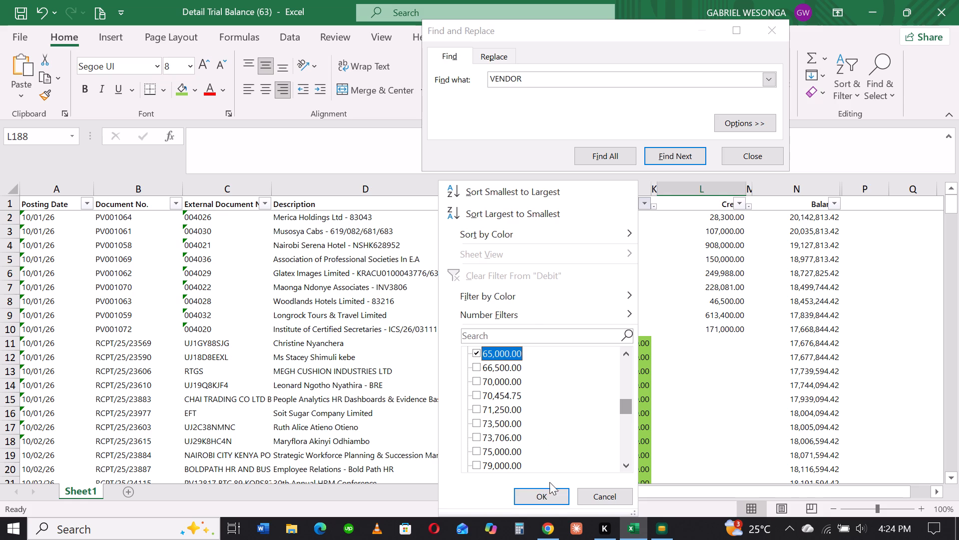
pyautogui.click(550, 492)
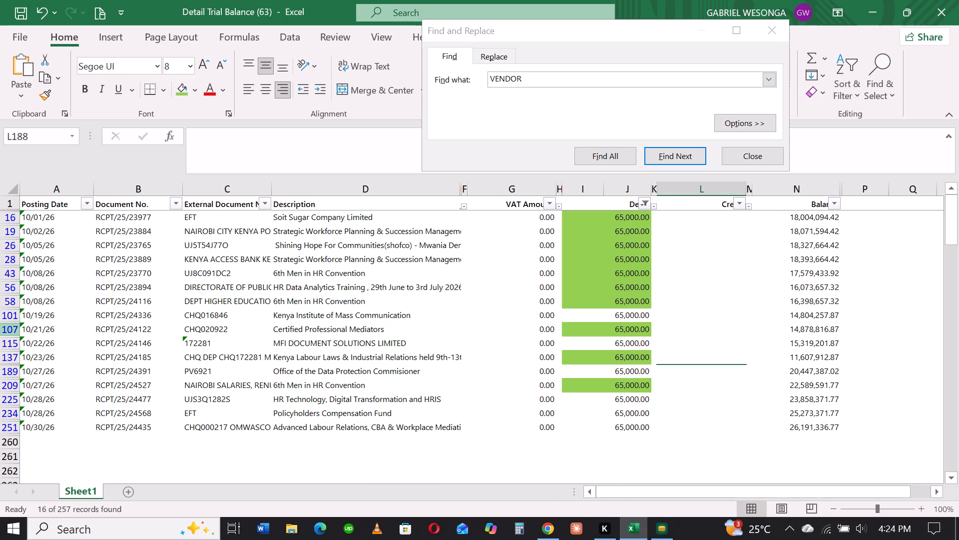
# Check the 27 October Office of the Data Protection Commissioner receipt with reference PV6921, and fill its 65,000.00 debit green.
pyautogui.click(320, 376)
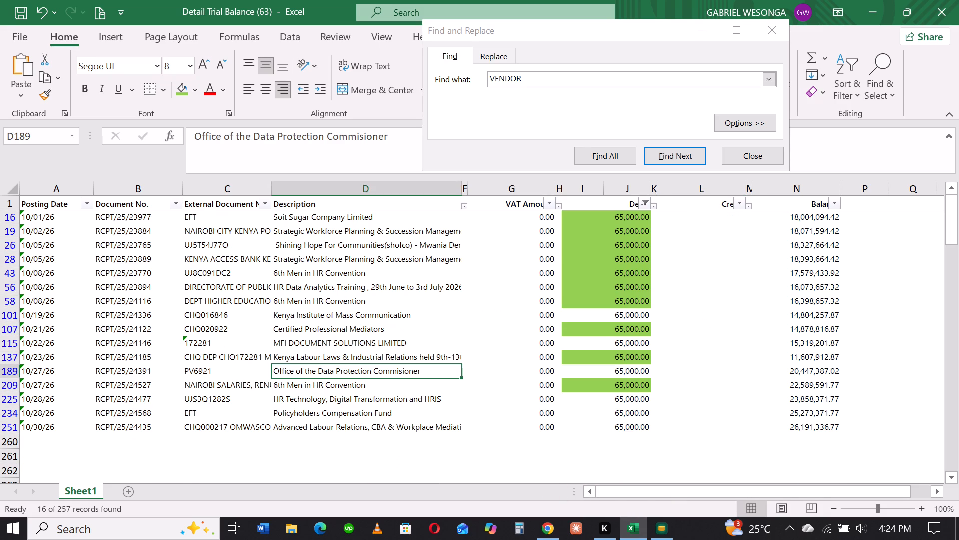
pyautogui.click(170, 368)
pyautogui.click(197, 368)
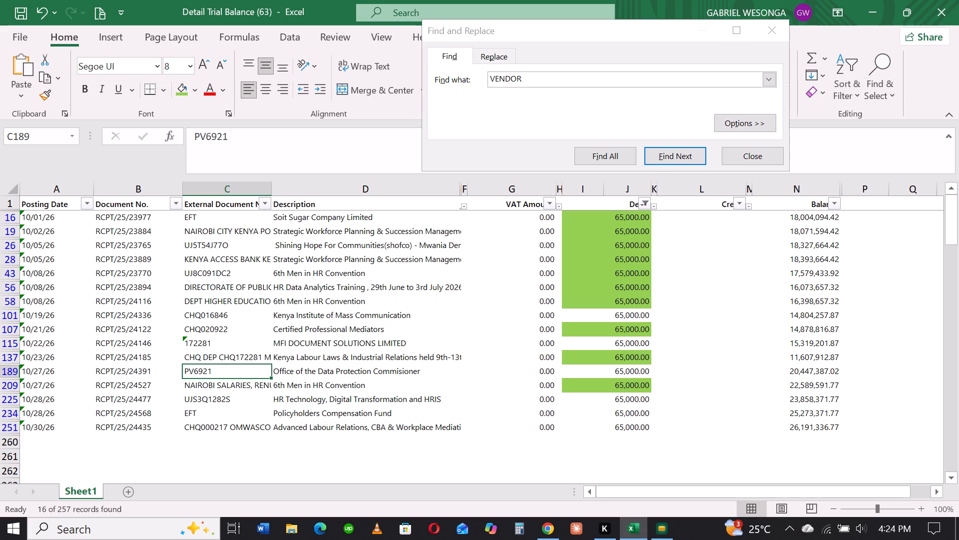
pyautogui.click(616, 374)
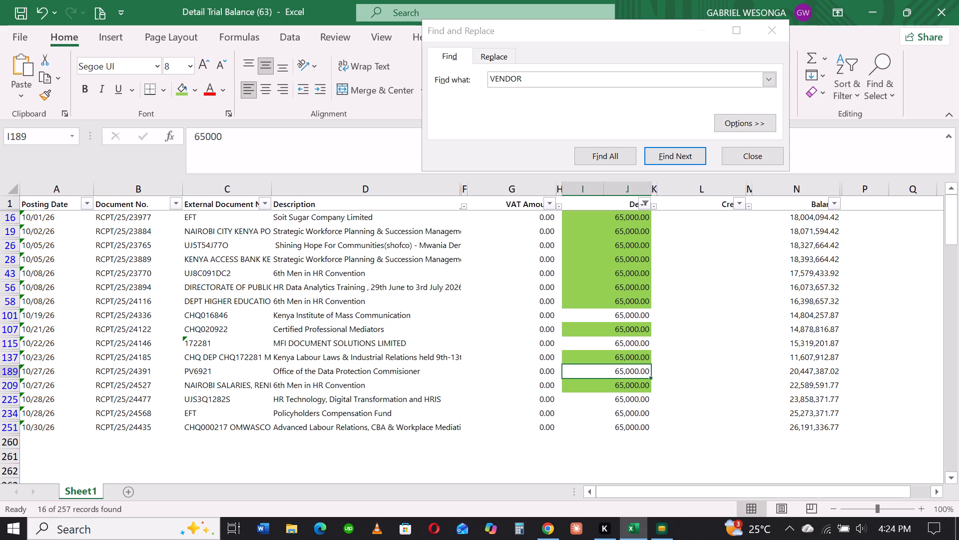
pyautogui.click(224, 370)
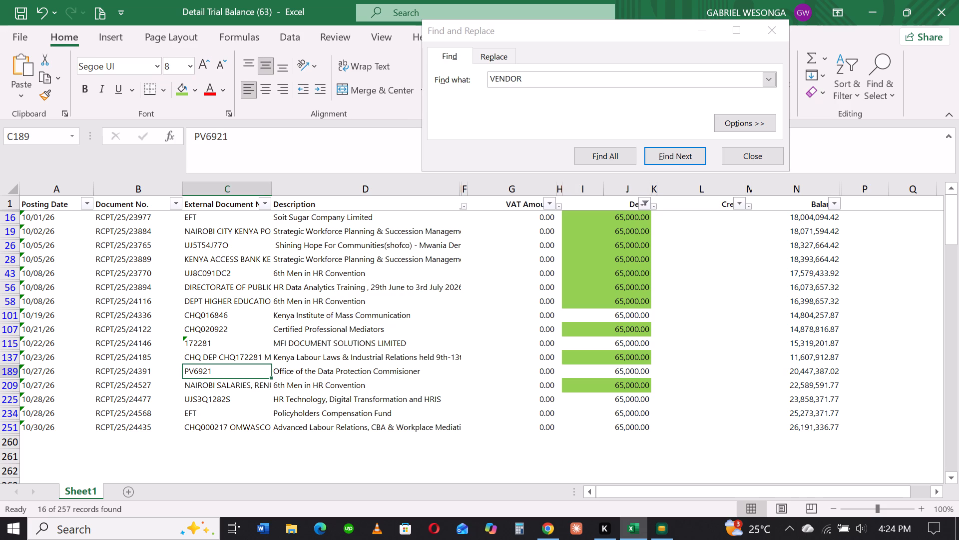
pyautogui.click(370, 370)
pyautogui.click(604, 371)
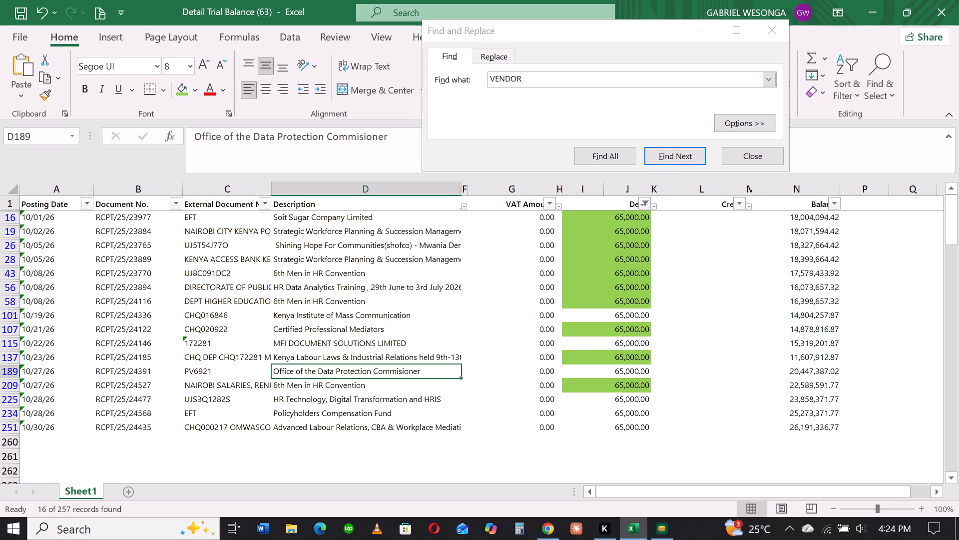
pyautogui.click(188, 93)
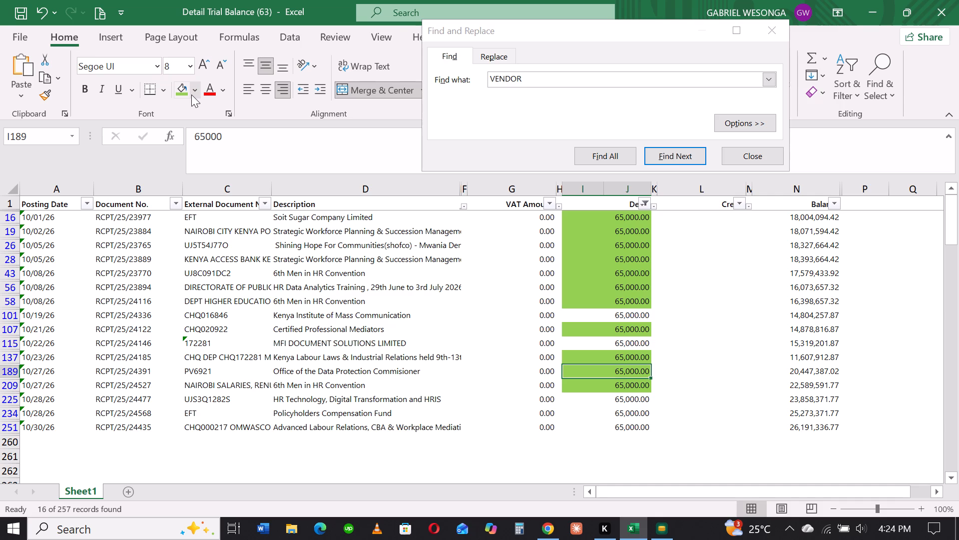
# Clear the filter from the Debit column.
pyautogui.click(641, 201)
pyautogui.click(512, 281)
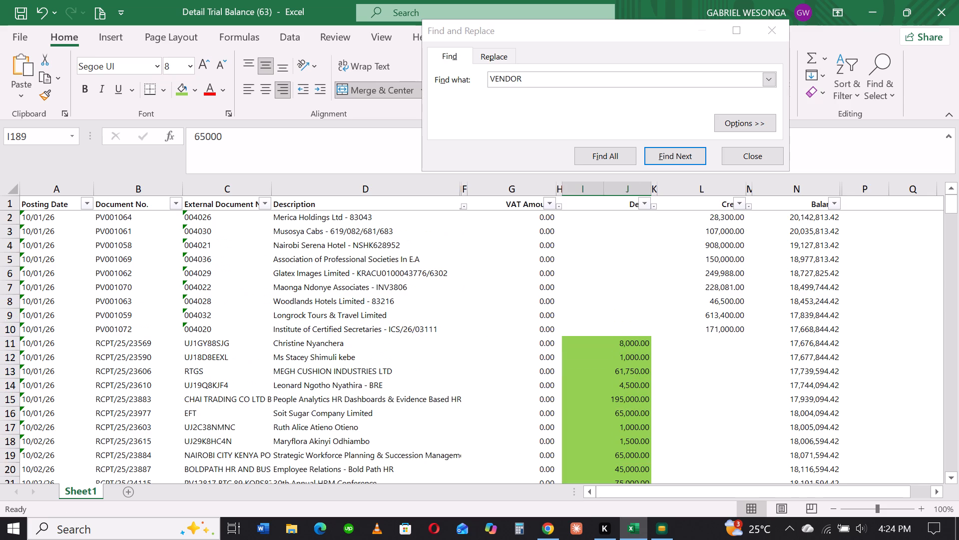
pyautogui.click(625, 274)
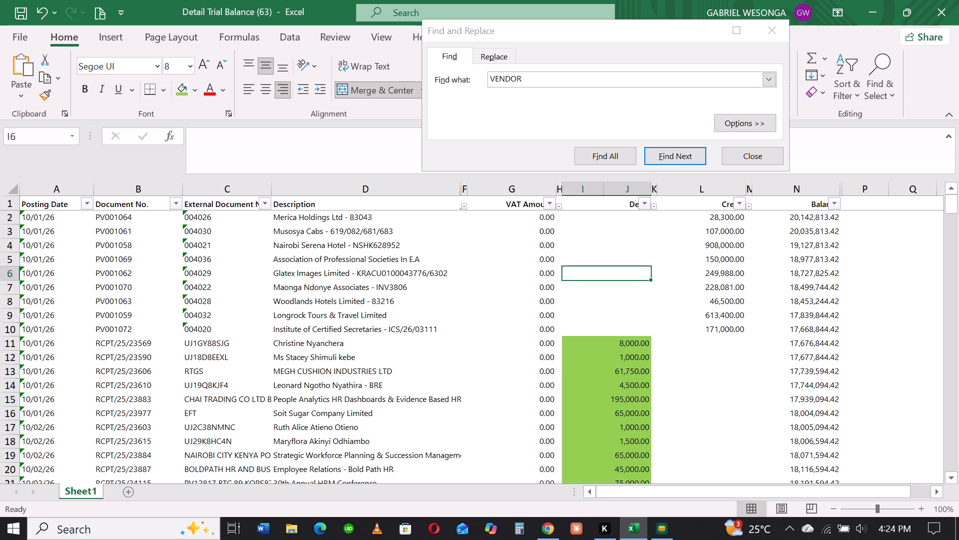
# Search the trial balance for WORK and go through the successive matches.
pyautogui.moveTo(550, 78); pyautogui.dragTo(462, 59)
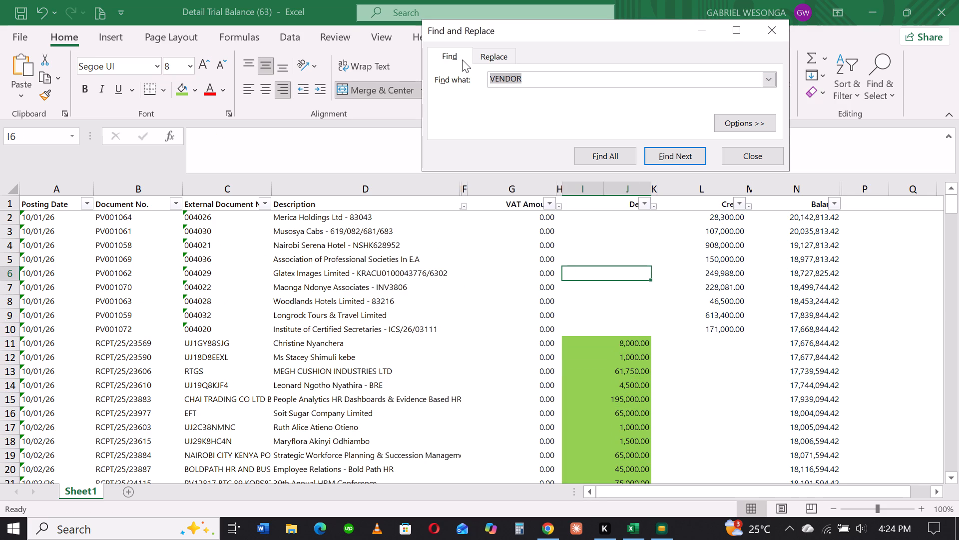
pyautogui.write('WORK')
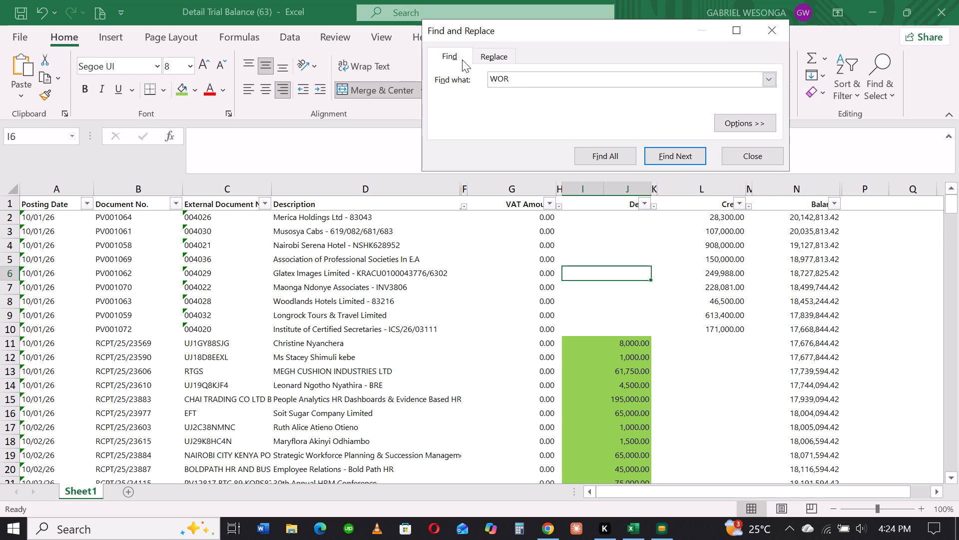
pyautogui.click(673, 169)
pyautogui.click(673, 164)
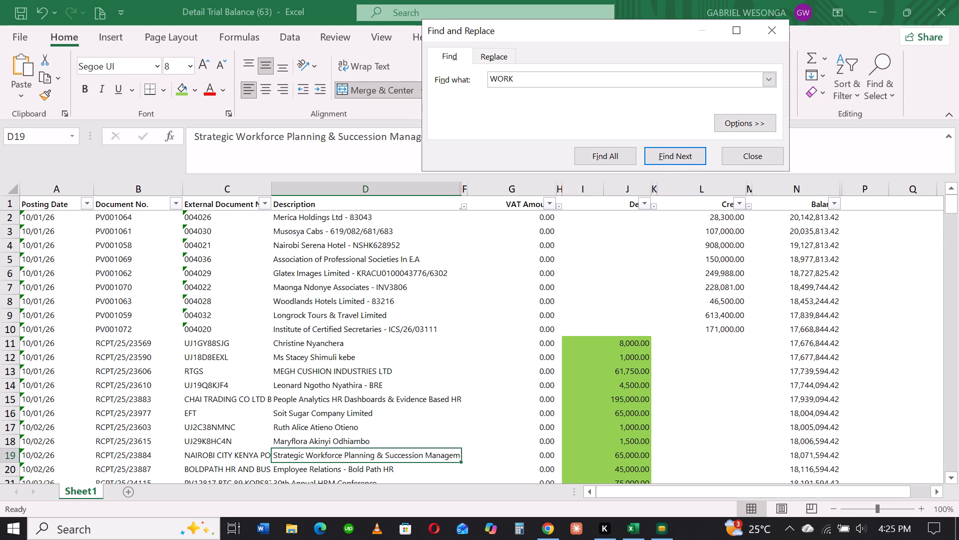
pyautogui.click(673, 156)
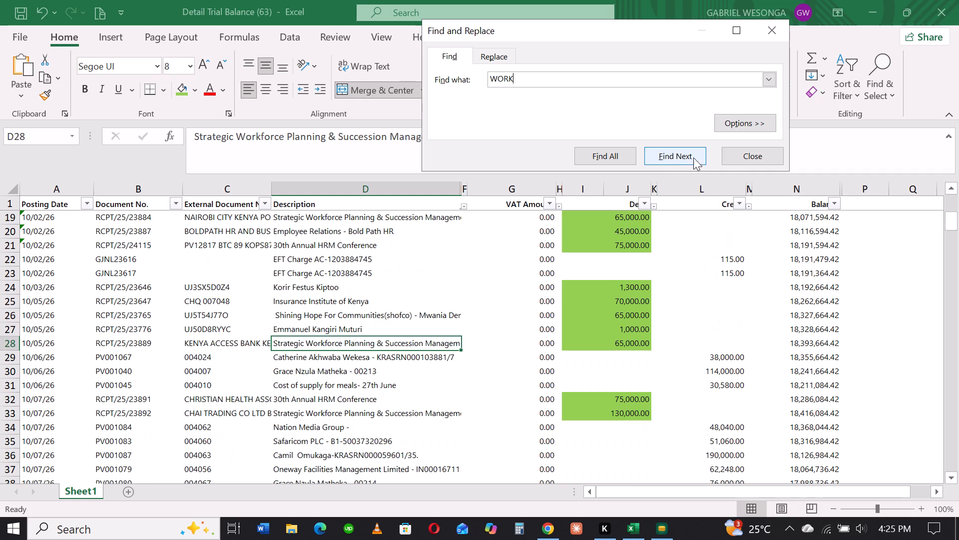
pyautogui.click(683, 157)
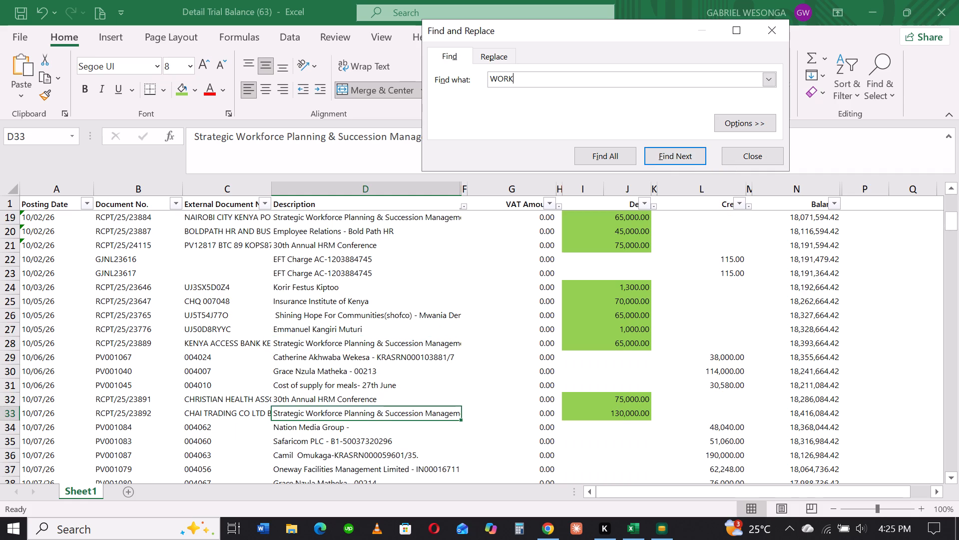
pyautogui.doubleClick(657, 156)
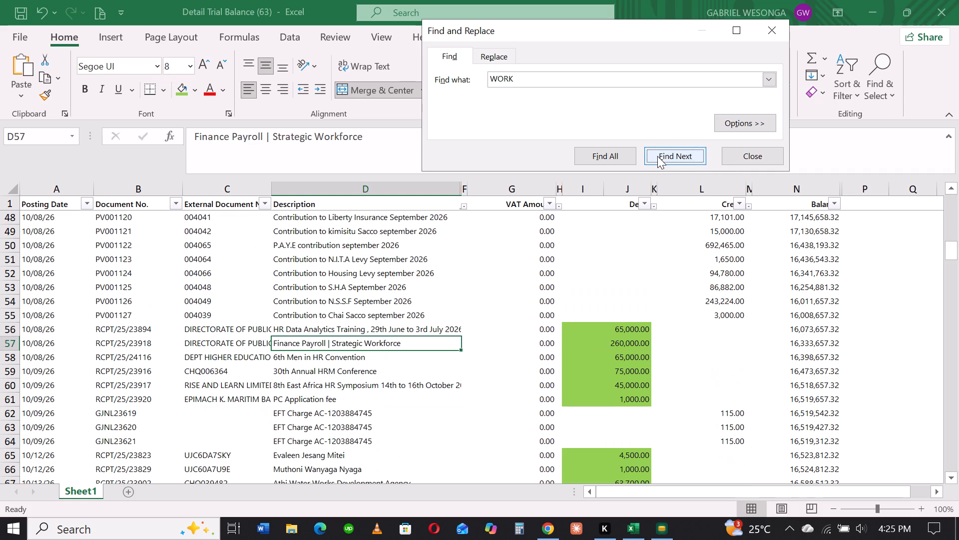
pyautogui.click(657, 156)
pyautogui.click(657, 156)
pyautogui.click(657, 156)
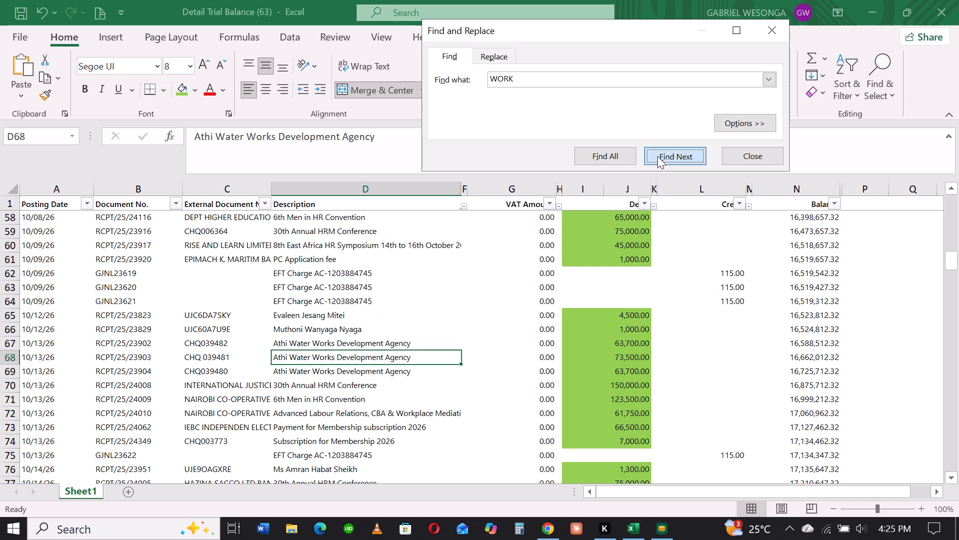
# Narrow the search to .WORK and fill the 150,000.00 debit of the L.V.N.W.WORKS DEV .AGENCY receipt green.
pyautogui.click(491, 79)
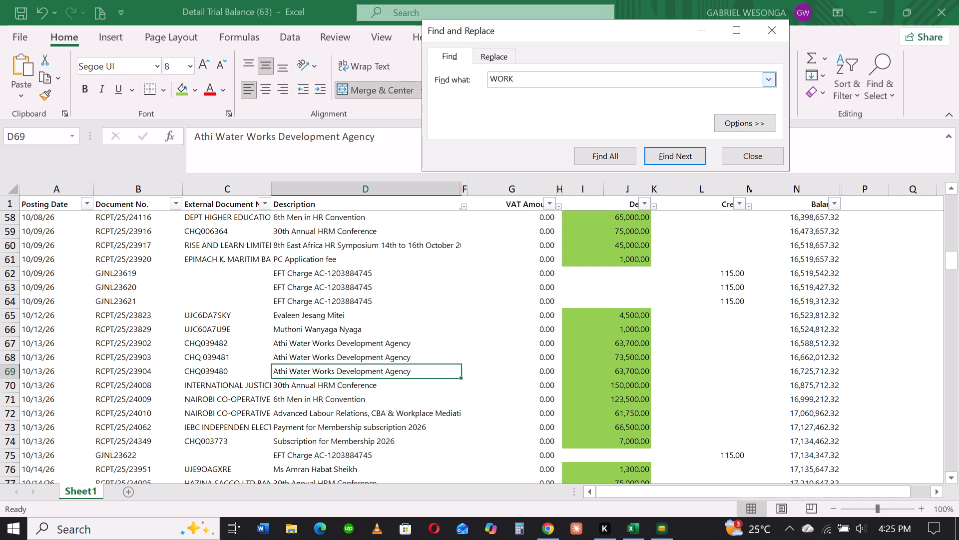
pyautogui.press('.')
pyautogui.click(684, 158)
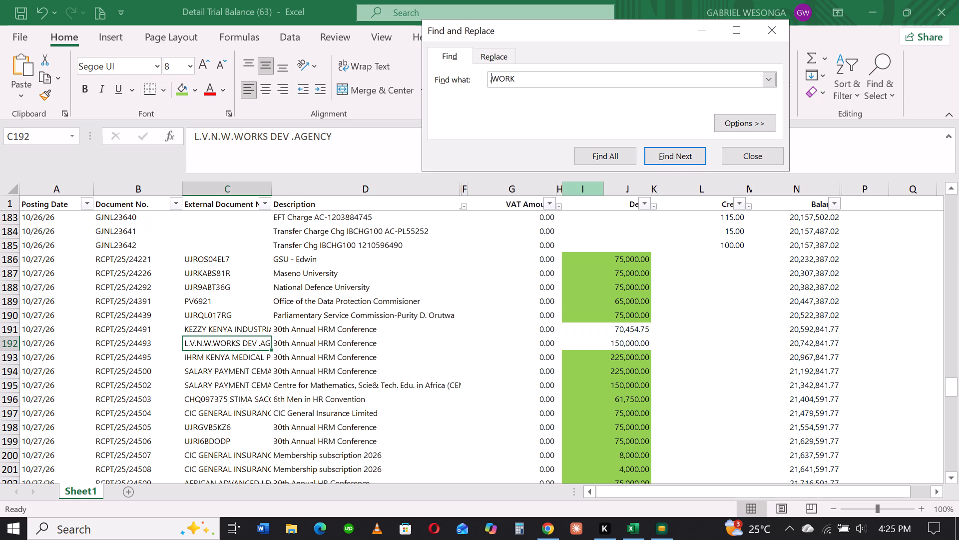
pyautogui.click(607, 342)
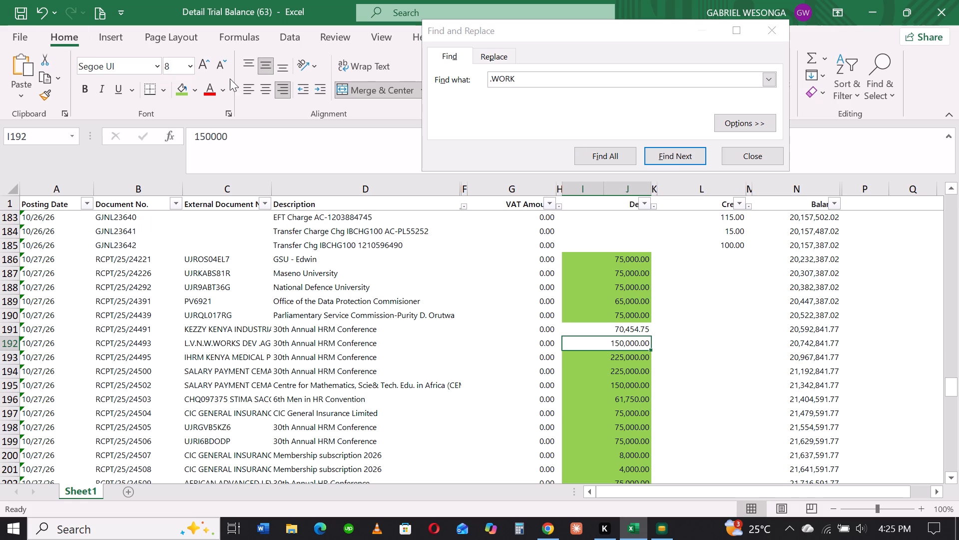
pyautogui.click(188, 90)
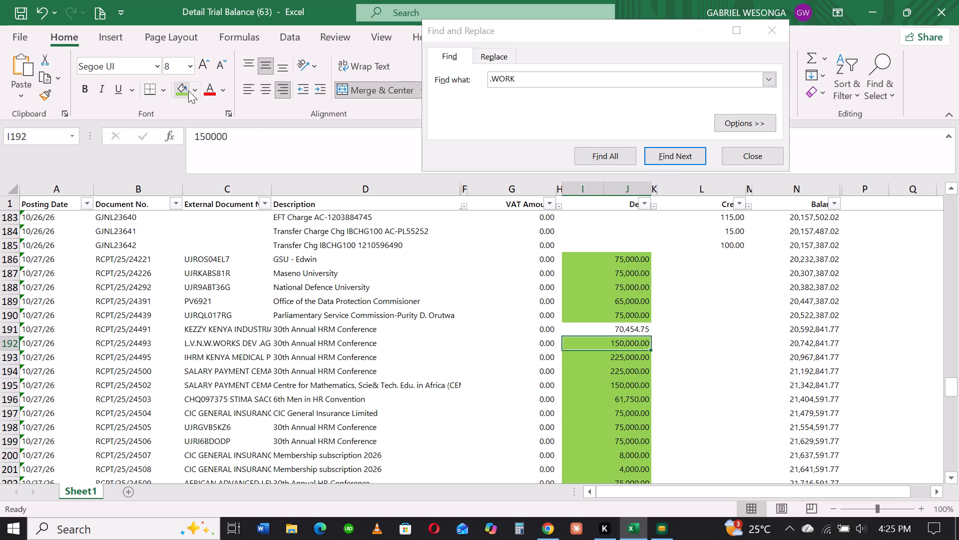
# Fill the 70,454.75 debit of the 27 October Kezzy Kenya receipt green.
pyautogui.click(634, 327)
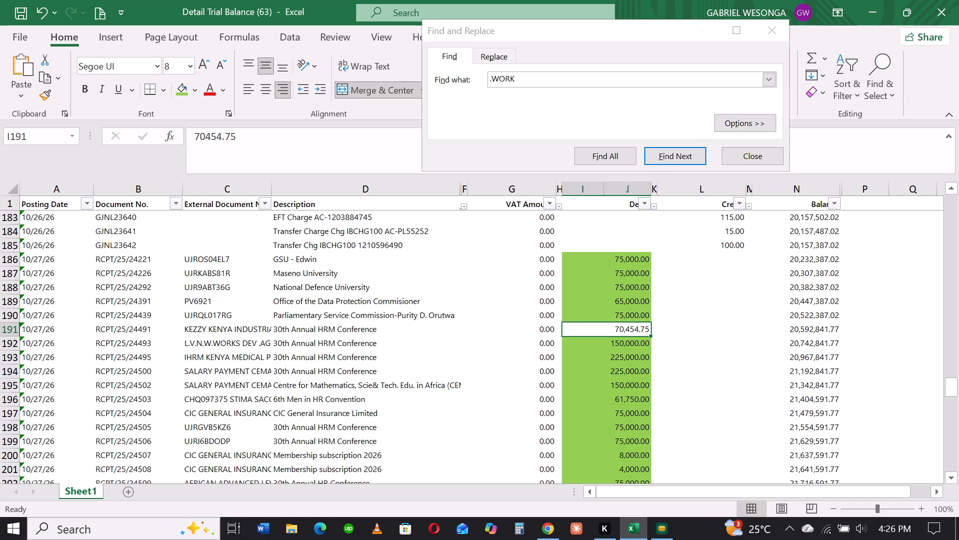
pyautogui.click(175, 93)
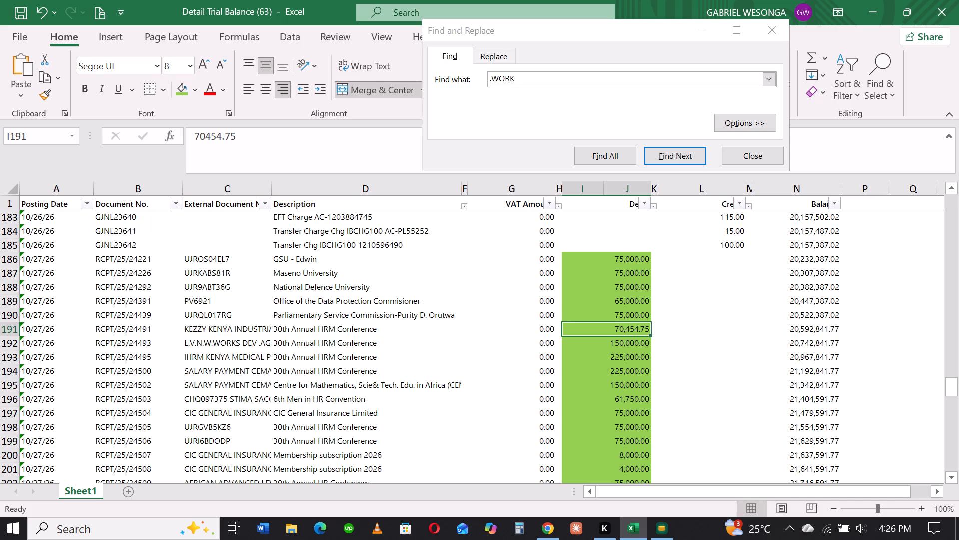
pyautogui.click(747, 345)
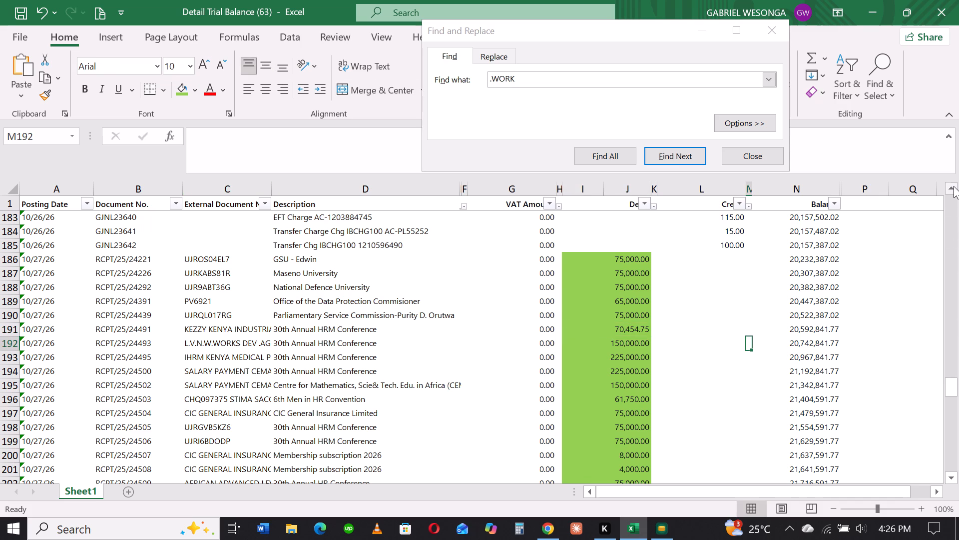
# Search the trial balance for 10213 and fill the 750,000.00 debit of the PV 1553 INV IHRM-BK-10213 receipt green.
pyautogui.tripleClick(954, 186)
pyautogui.tripleClick(954, 186)
pyautogui.tripleClick(954, 186)
pyautogui.doubleClick(954, 186)
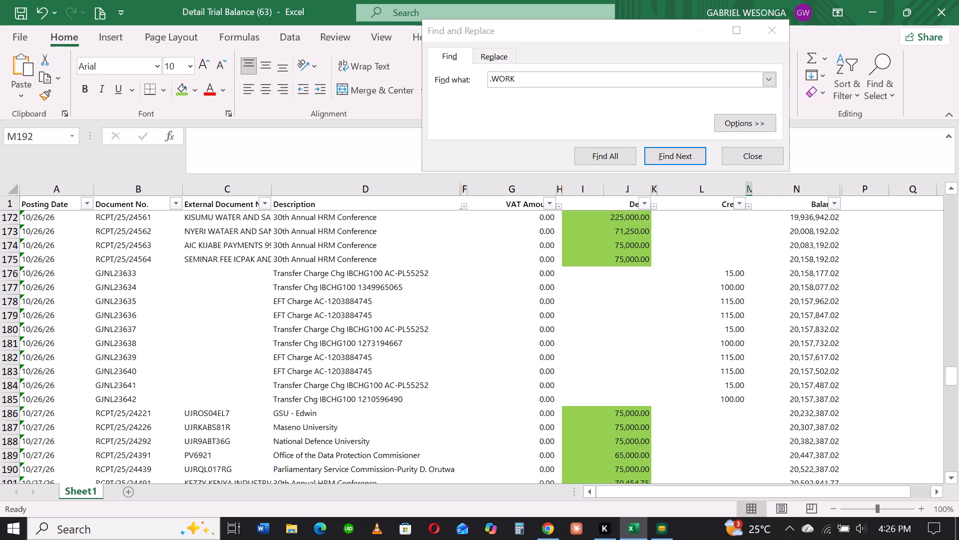
pyautogui.moveTo(538, 81); pyautogui.dragTo(421, 71)
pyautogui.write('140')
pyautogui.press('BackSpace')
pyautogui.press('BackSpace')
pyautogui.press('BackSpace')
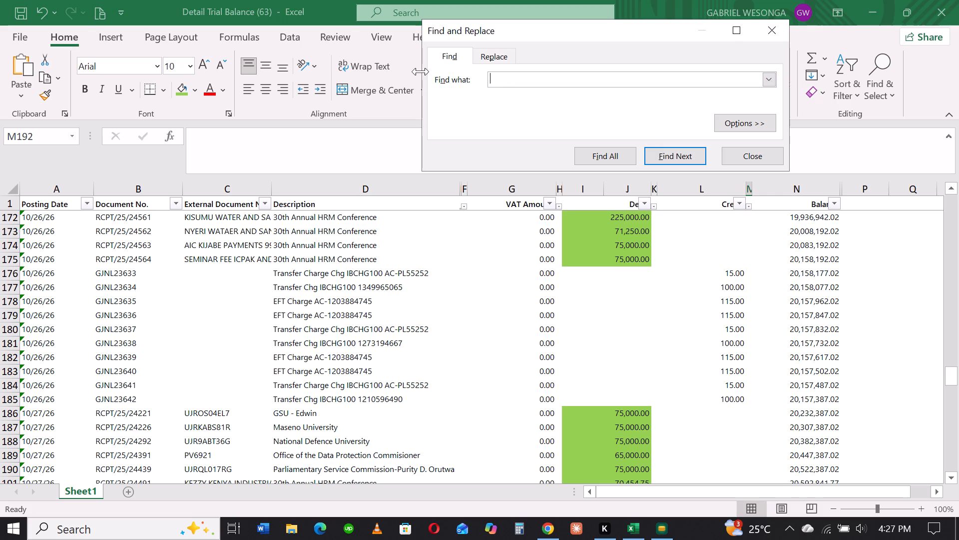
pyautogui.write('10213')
pyautogui.click(671, 158)
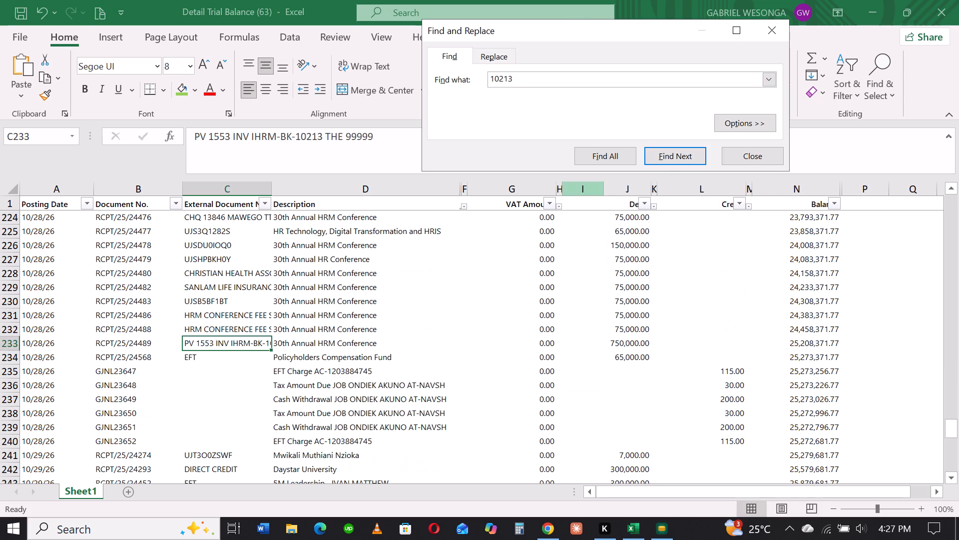
pyautogui.click(629, 345)
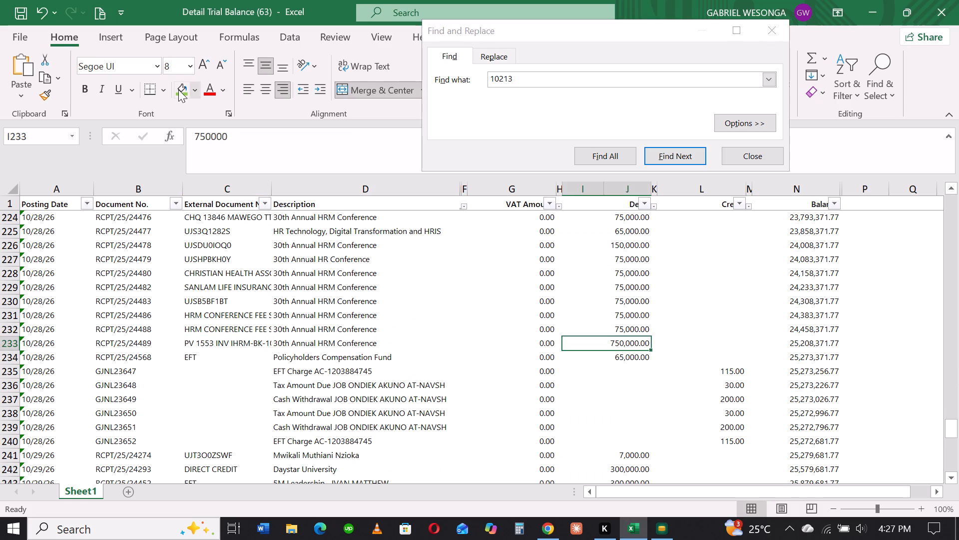
pyautogui.click(178, 89)
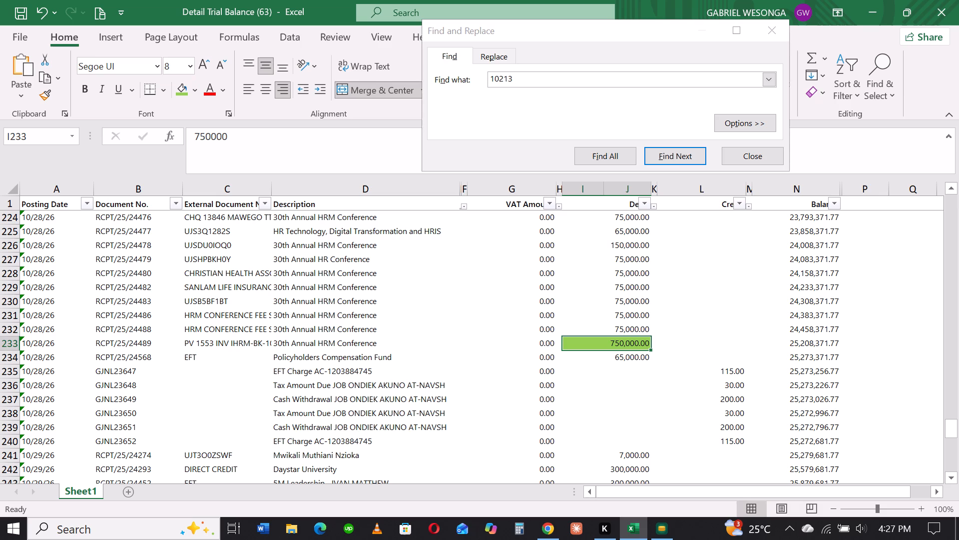
# Fill the 75,000.00 debits of the 28 October receipts RCPT/25/24488, 24486, 24483 and 24482 green.
pyautogui.click(616, 331)
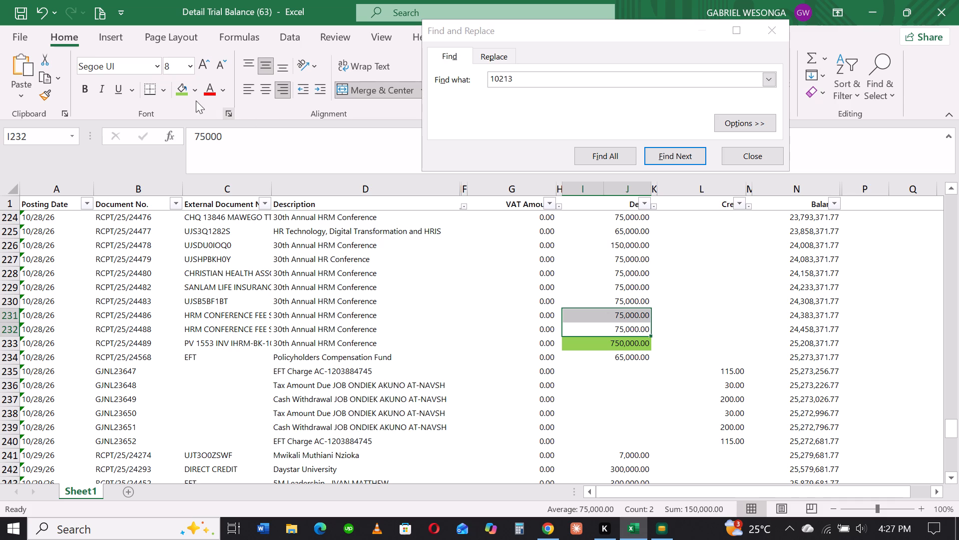
pyautogui.click(187, 91)
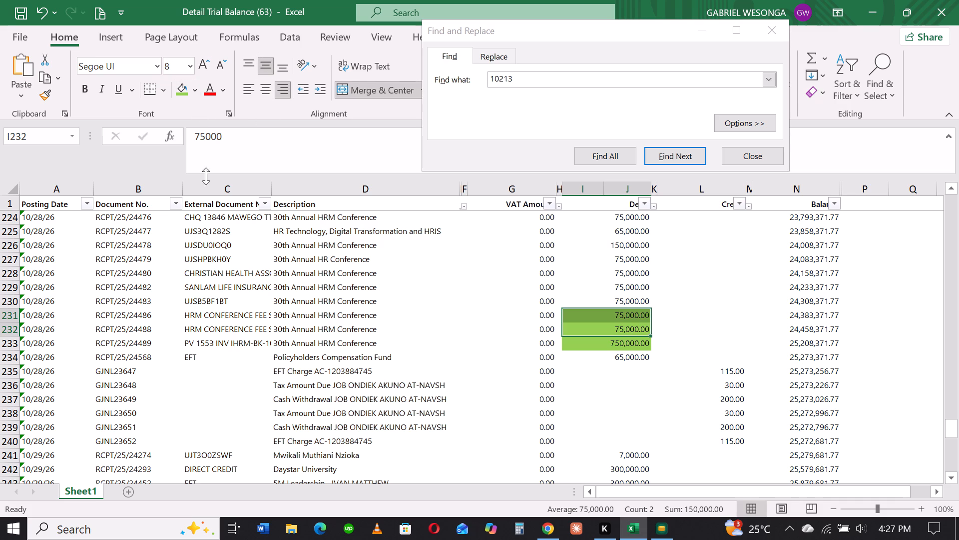
pyautogui.click(576, 306)
pyautogui.click(580, 303)
pyautogui.click(182, 83)
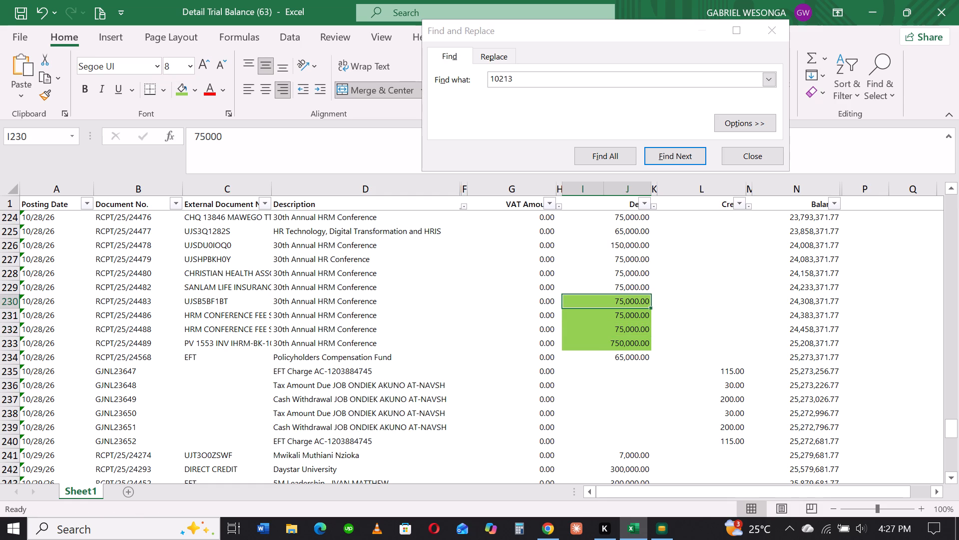
pyautogui.click(624, 288)
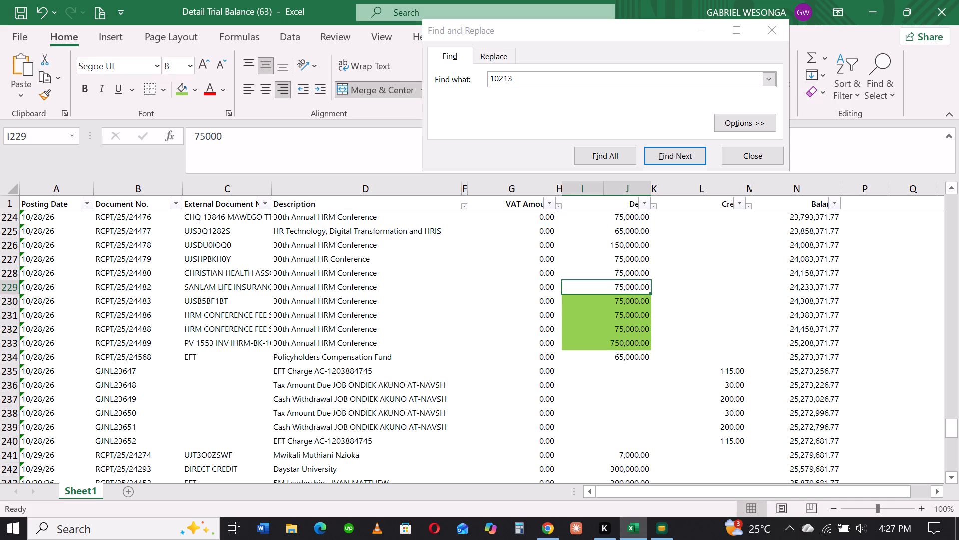
pyautogui.click(183, 82)
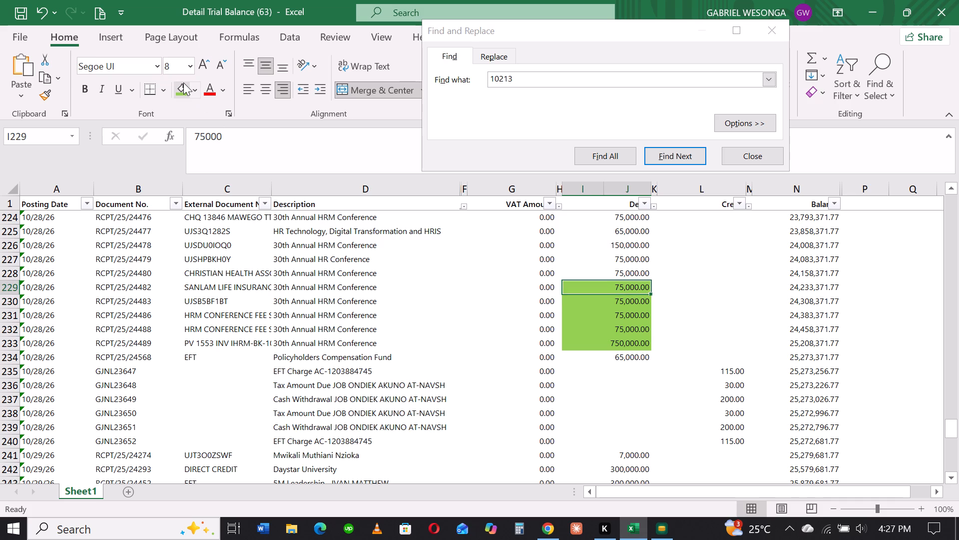
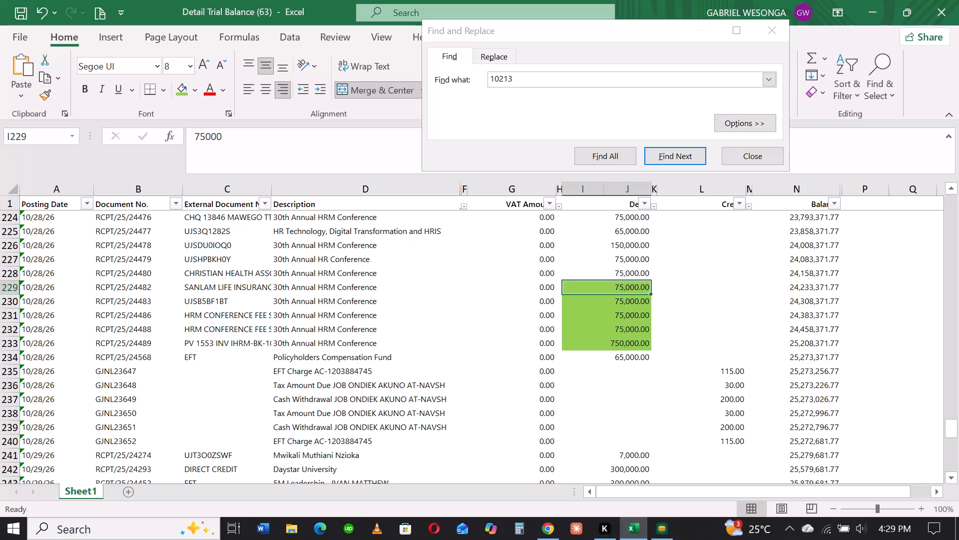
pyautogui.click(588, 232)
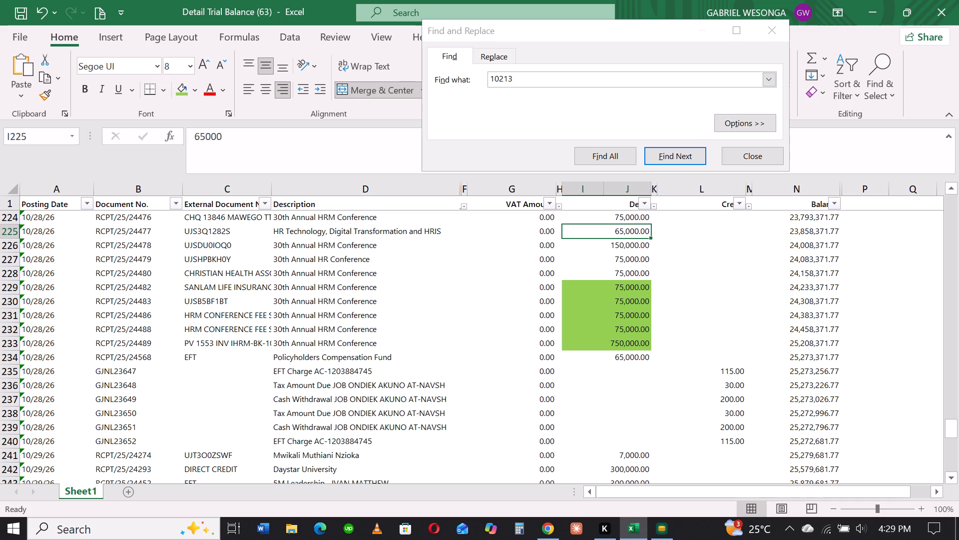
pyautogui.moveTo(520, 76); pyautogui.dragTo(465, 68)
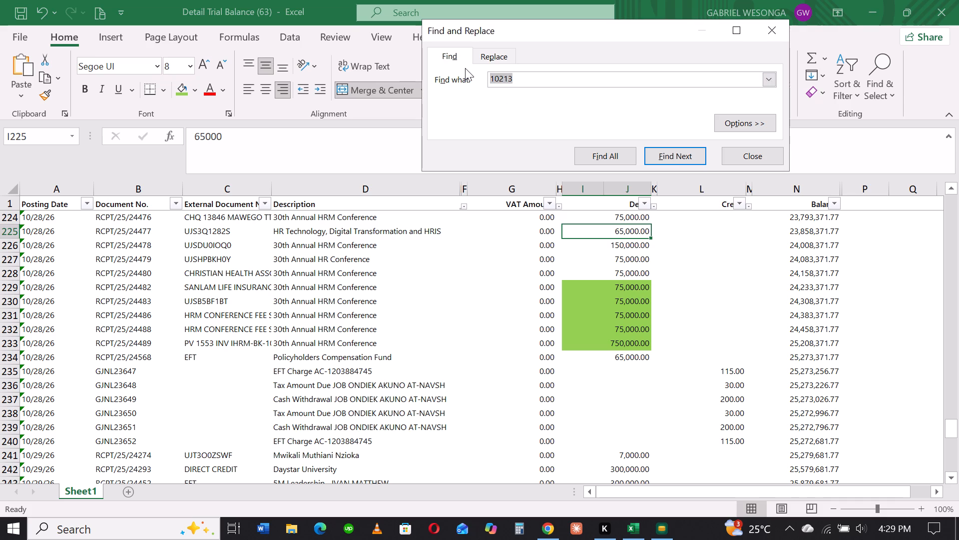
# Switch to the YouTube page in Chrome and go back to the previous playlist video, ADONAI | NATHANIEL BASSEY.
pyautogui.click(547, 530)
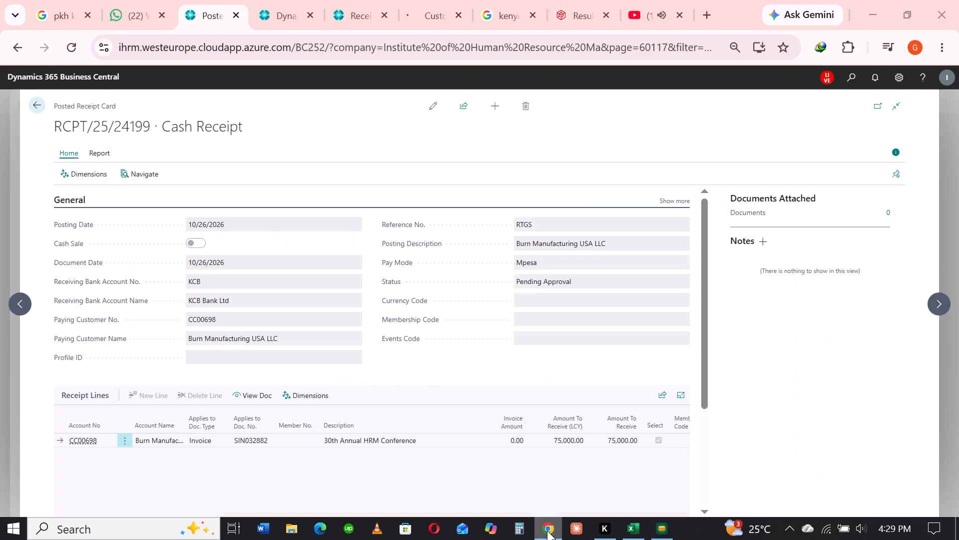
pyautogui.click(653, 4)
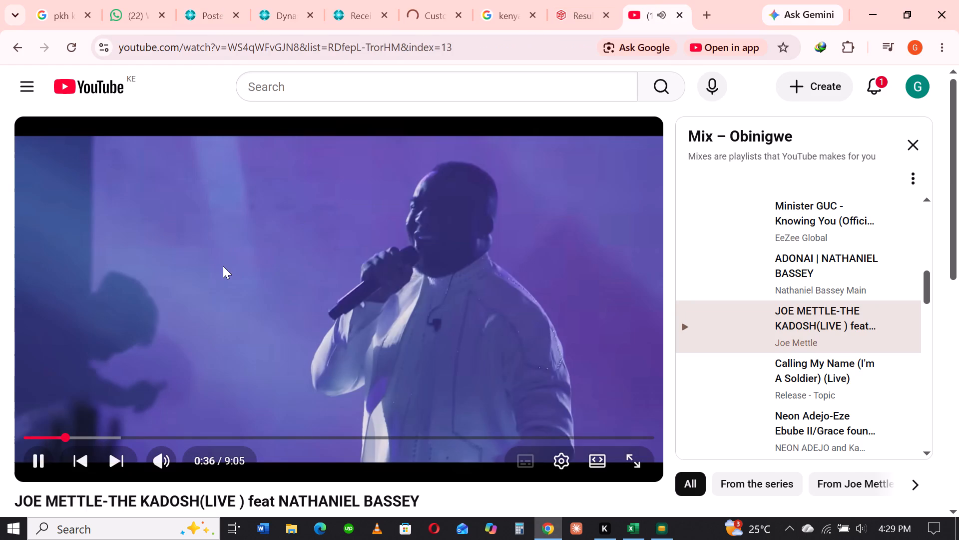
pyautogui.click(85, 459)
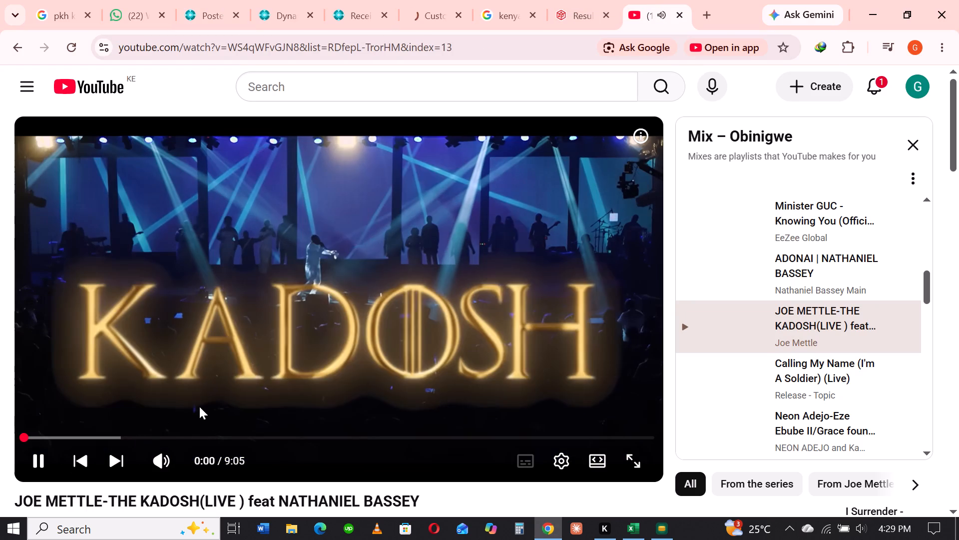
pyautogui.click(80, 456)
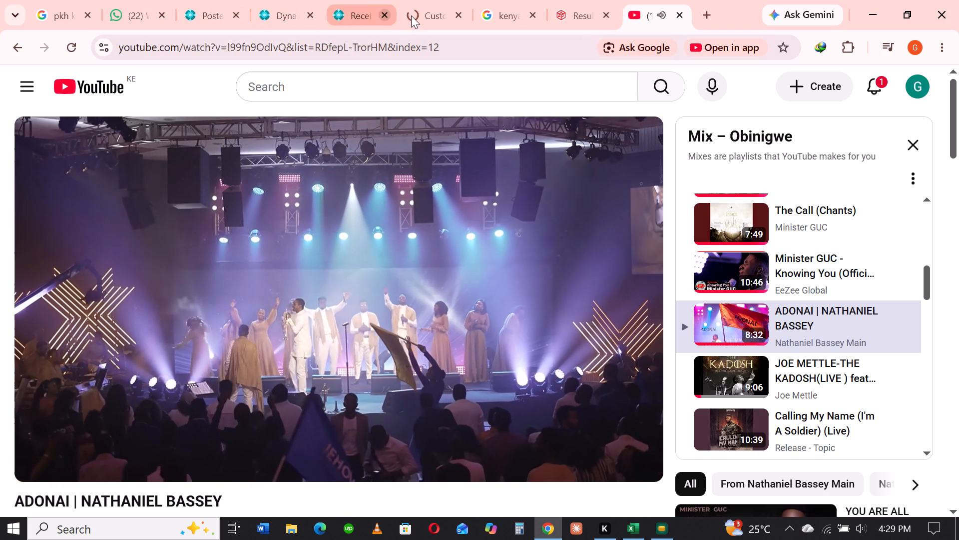
# Return to the Excel trial balance and fill the 75,000.00 debit of the 28 October receipt RCPT/25/24480 green.
pyautogui.click(632, 531)
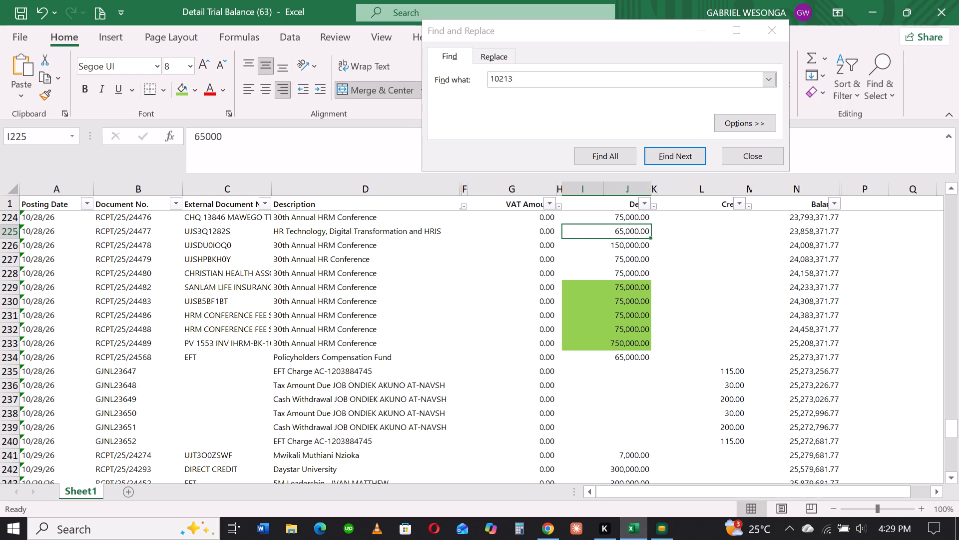
pyautogui.click(614, 256)
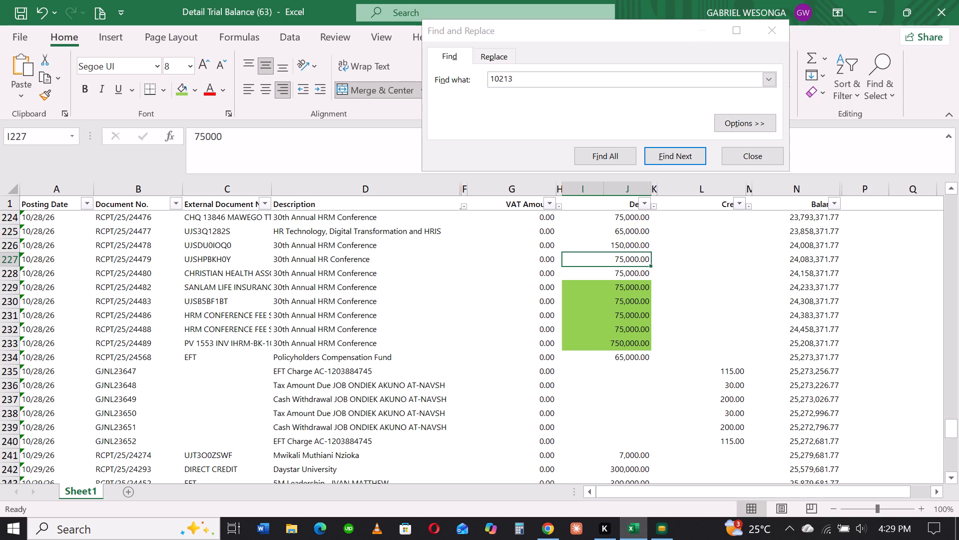
pyautogui.click(623, 273)
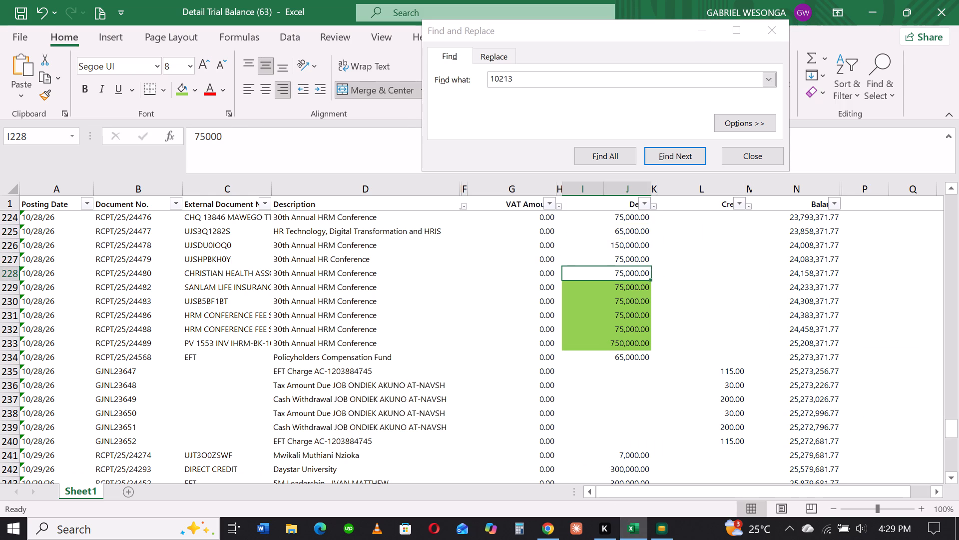
pyautogui.click(185, 91)
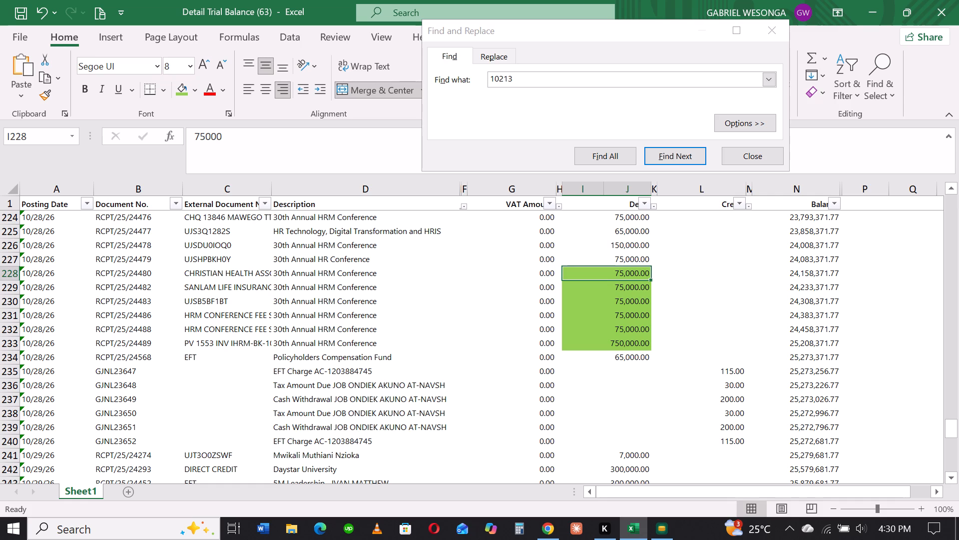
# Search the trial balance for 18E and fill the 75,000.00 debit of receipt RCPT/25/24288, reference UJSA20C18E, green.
pyautogui.moveTo(527, 75); pyautogui.dragTo(455, 74)
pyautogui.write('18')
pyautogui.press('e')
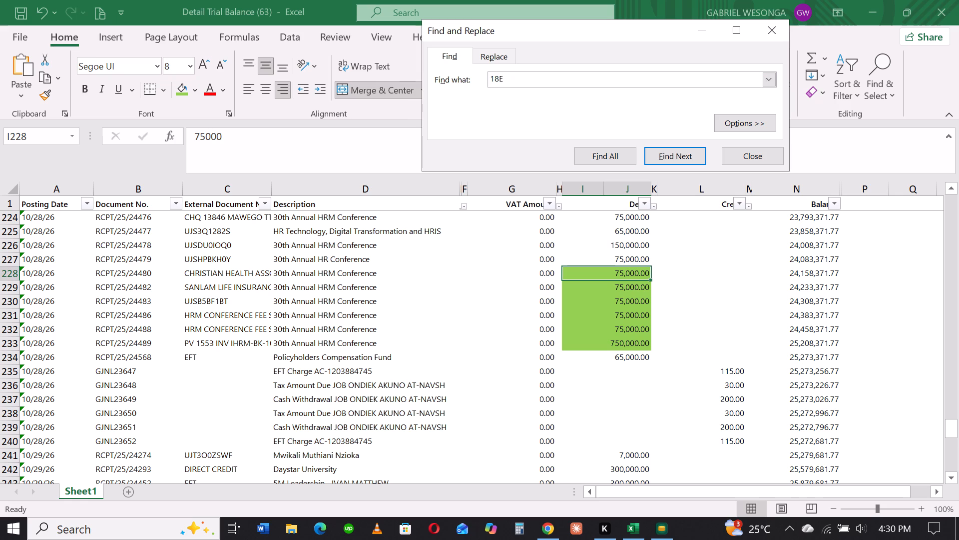
pyautogui.click(660, 154)
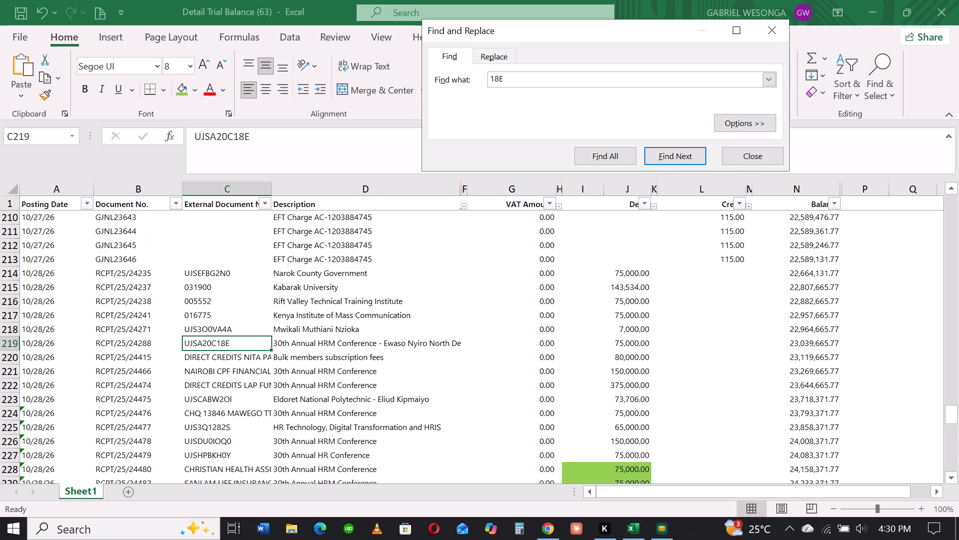
pyautogui.click(620, 344)
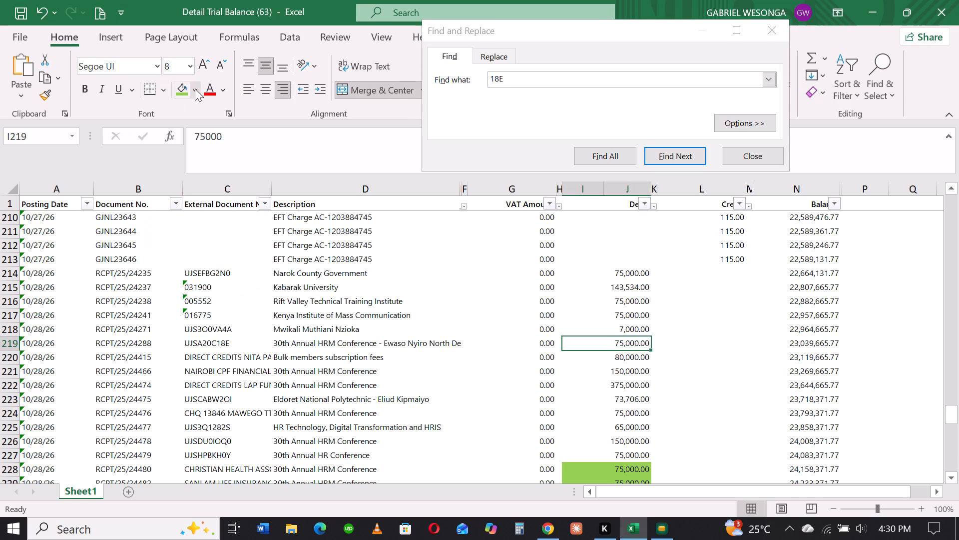
pyautogui.click(185, 89)
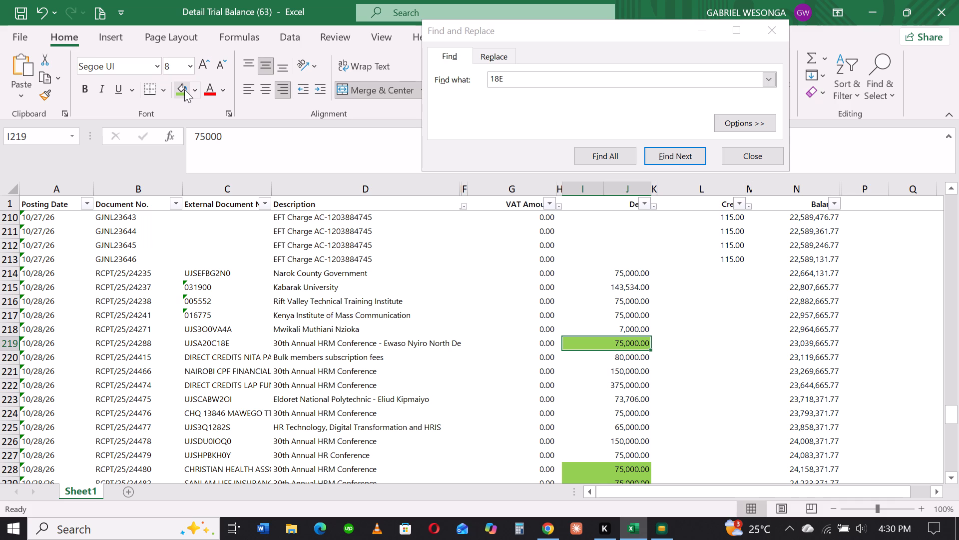
# Search for 2N0 and fill the 75,000.00 debit of the Narok County Government receipt, reference UJSEFBG2N0, green.
pyautogui.moveTo(513, 79); pyautogui.dragTo(459, 80)
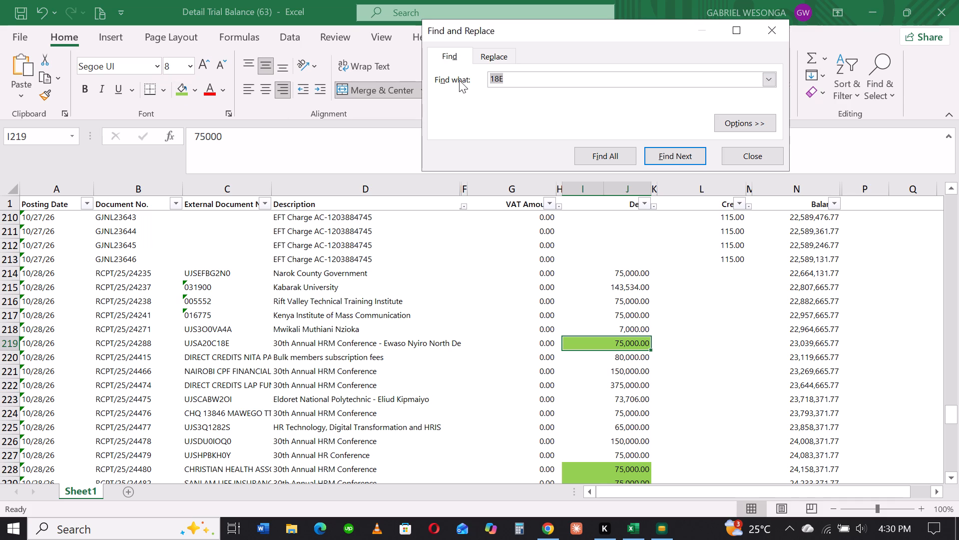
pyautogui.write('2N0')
pyautogui.click(682, 161)
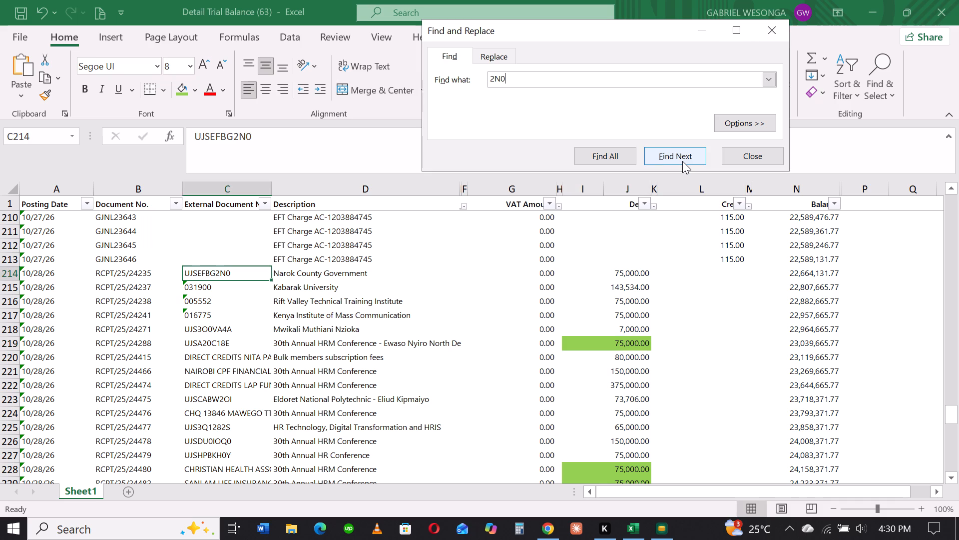
pyautogui.click(637, 273)
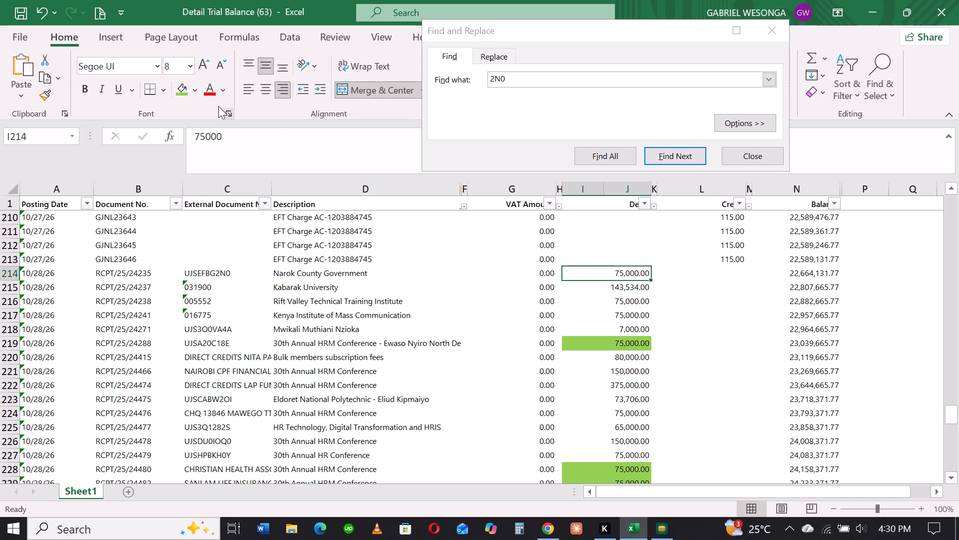
pyautogui.click(182, 91)
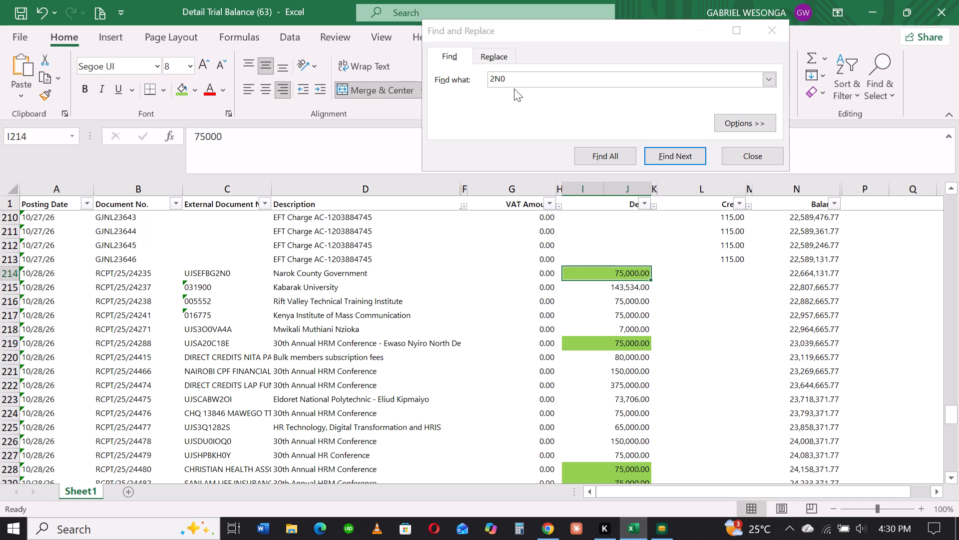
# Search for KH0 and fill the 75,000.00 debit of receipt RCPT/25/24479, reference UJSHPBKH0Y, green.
pyautogui.moveTo(519, 83); pyautogui.dragTo(443, 70)
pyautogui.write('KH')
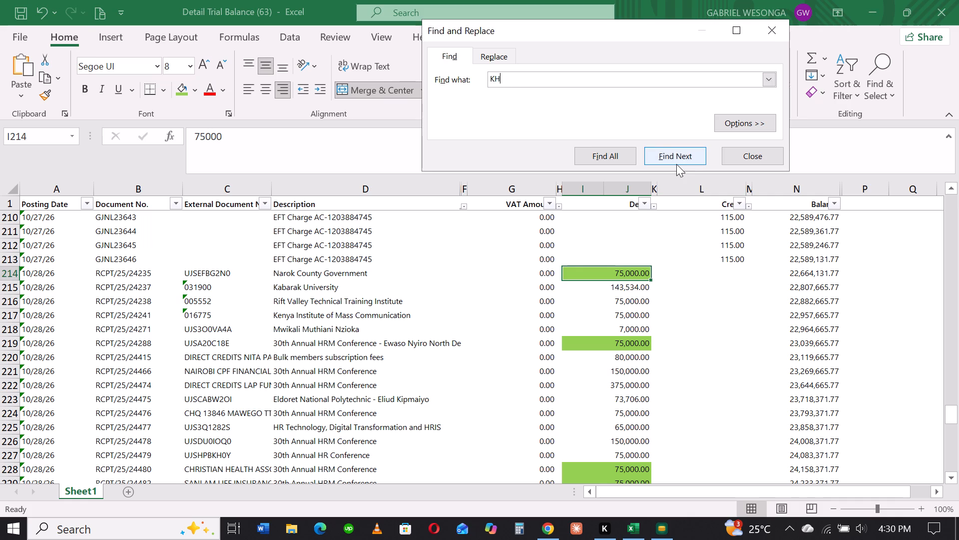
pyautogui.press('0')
pyautogui.click(688, 156)
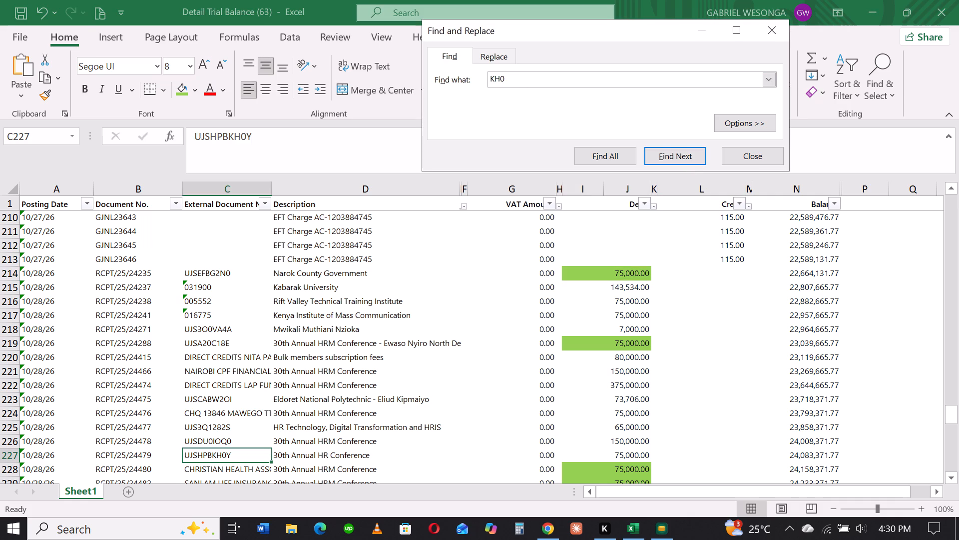
pyautogui.click(635, 451)
pyautogui.click(188, 94)
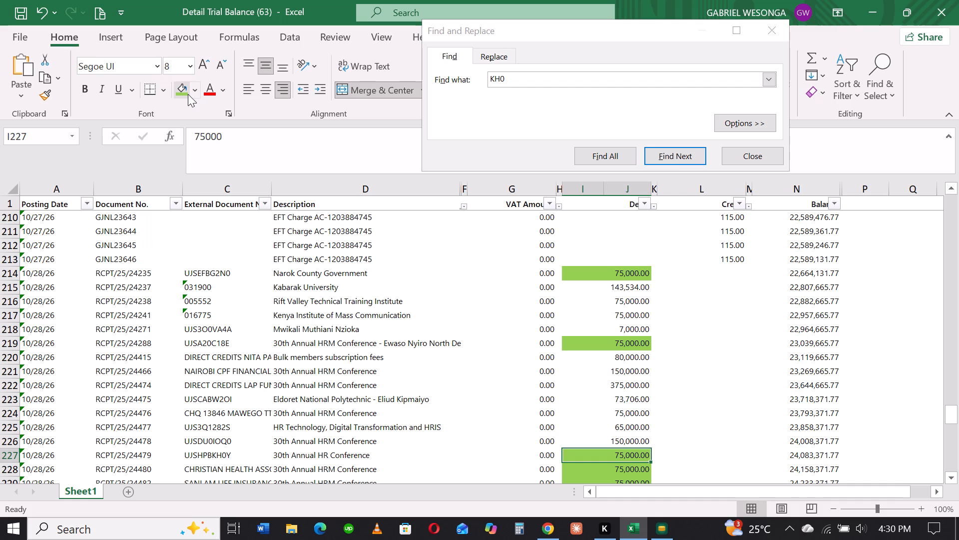
# Fill the 150,000.00 debit of receipt RCPT/25/24478 and the 80,000.00 bulk members subscription debit of RCPT/25/24415 green.
pyautogui.click(610, 443)
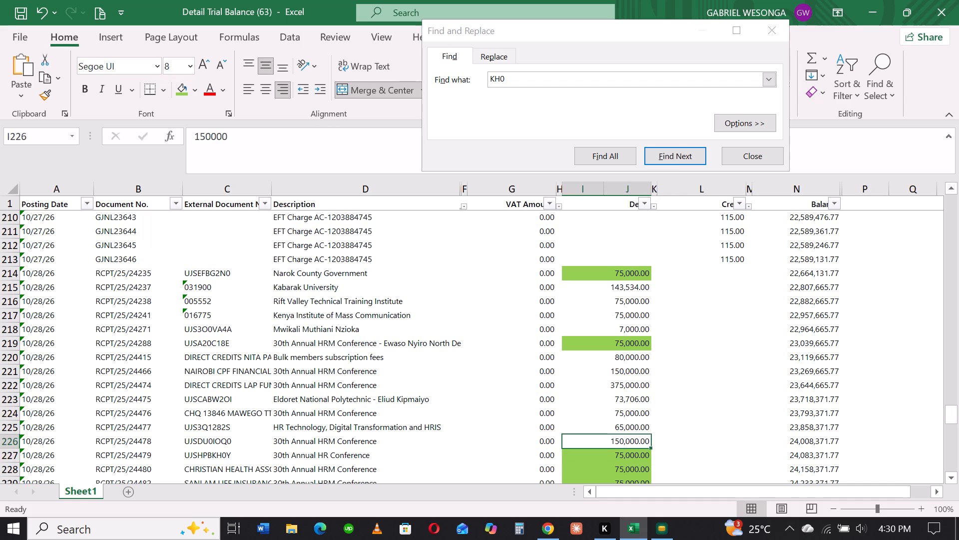
pyautogui.click(180, 89)
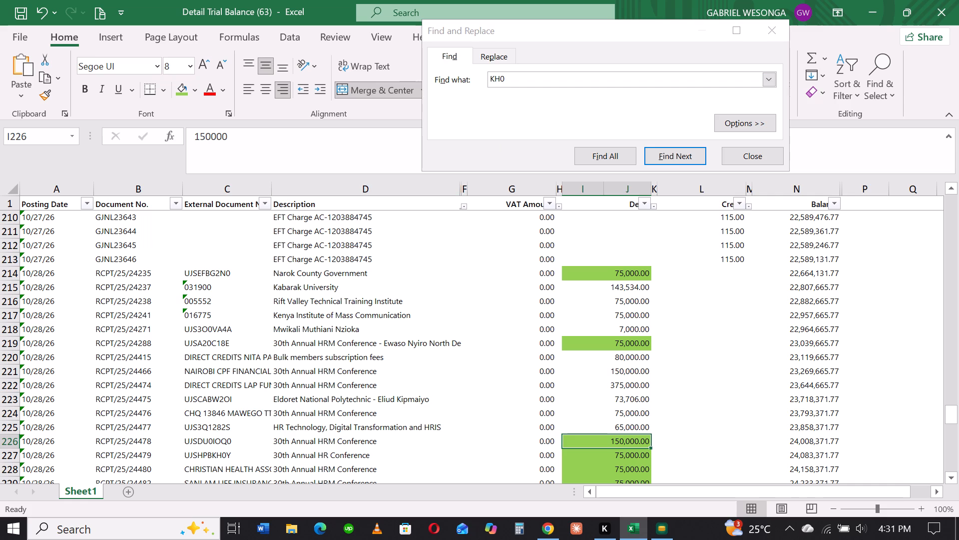
pyautogui.click(612, 355)
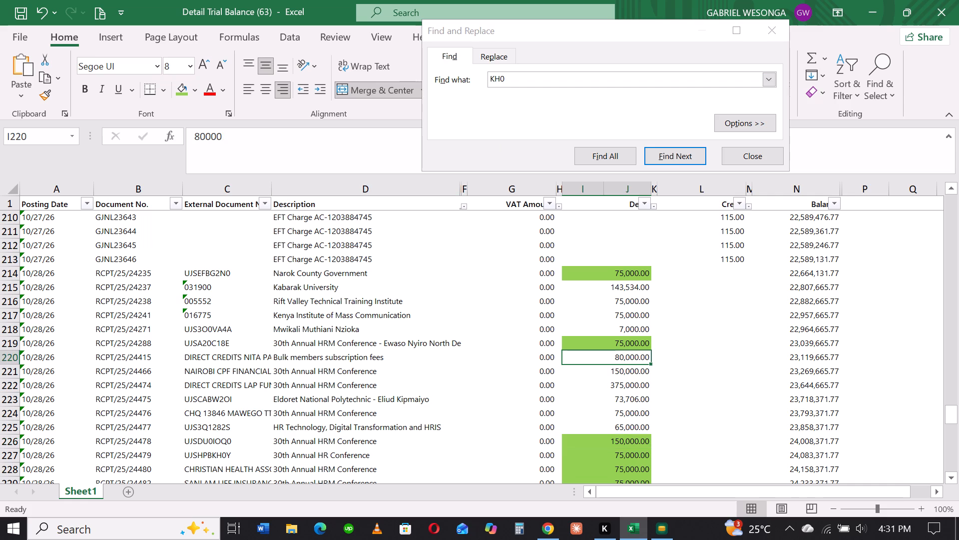
pyautogui.click(183, 86)
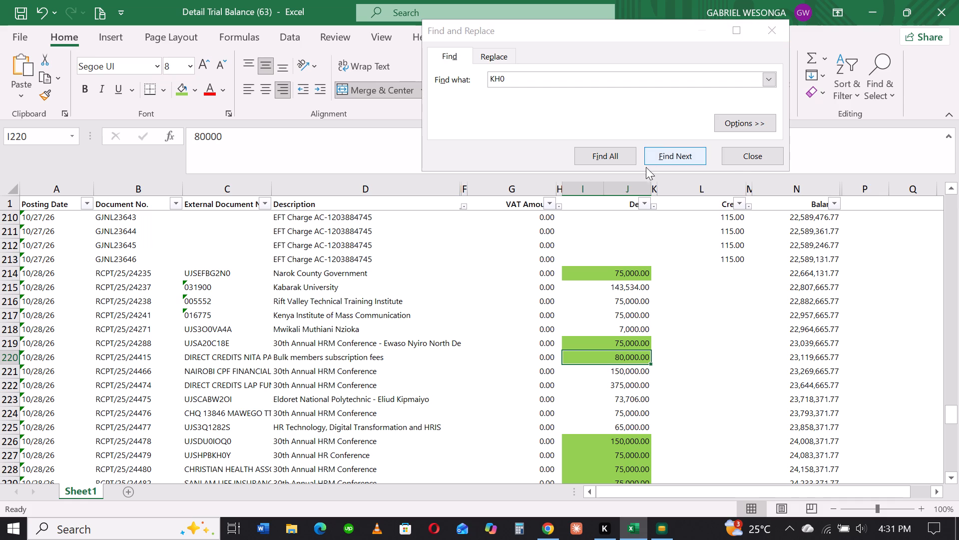
# Fill the 65,000.00 debit of receipt RCPT/25/24477 and the 75,000.00 debit of receipt RCPT/25/24476 green.
pyautogui.click(624, 428)
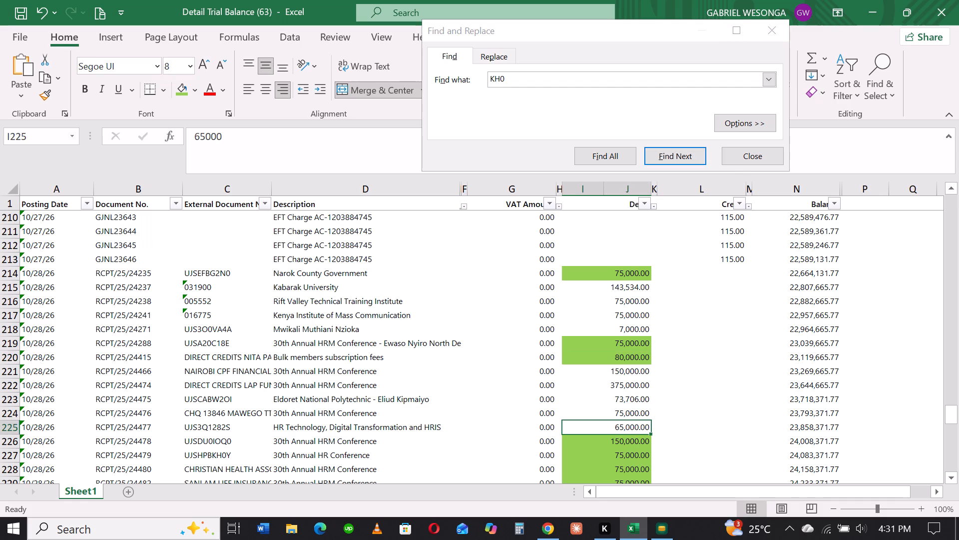
pyautogui.click(174, 87)
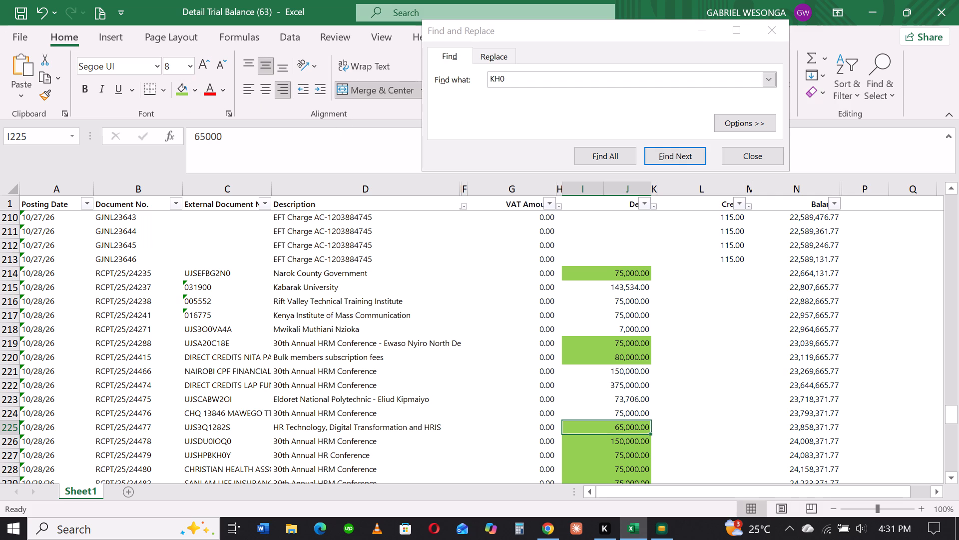
pyautogui.click(621, 413)
pyautogui.click(183, 95)
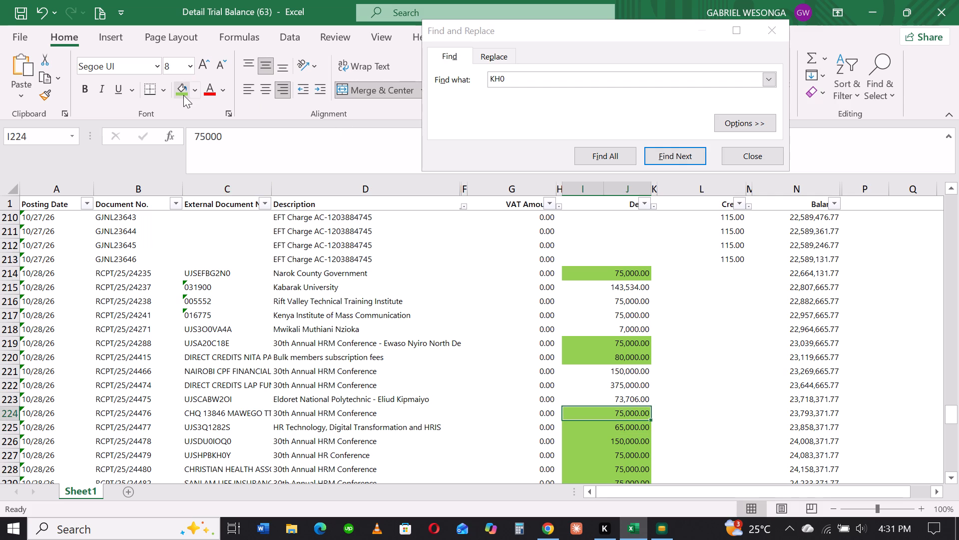
# Fill the 375,000.00 debit of the 28 October direct credits receipt RCPT/25/24474 green.
pyautogui.click(599, 378)
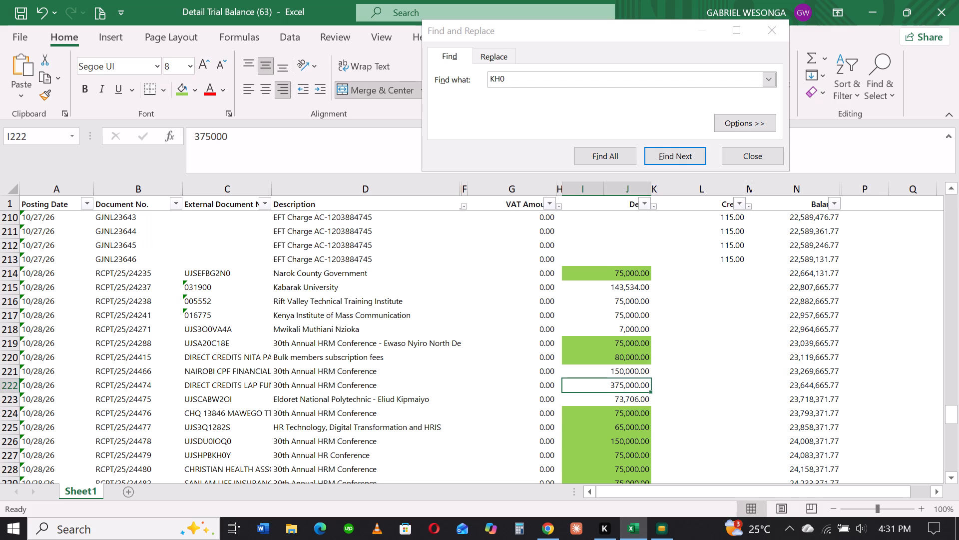
pyautogui.click(177, 85)
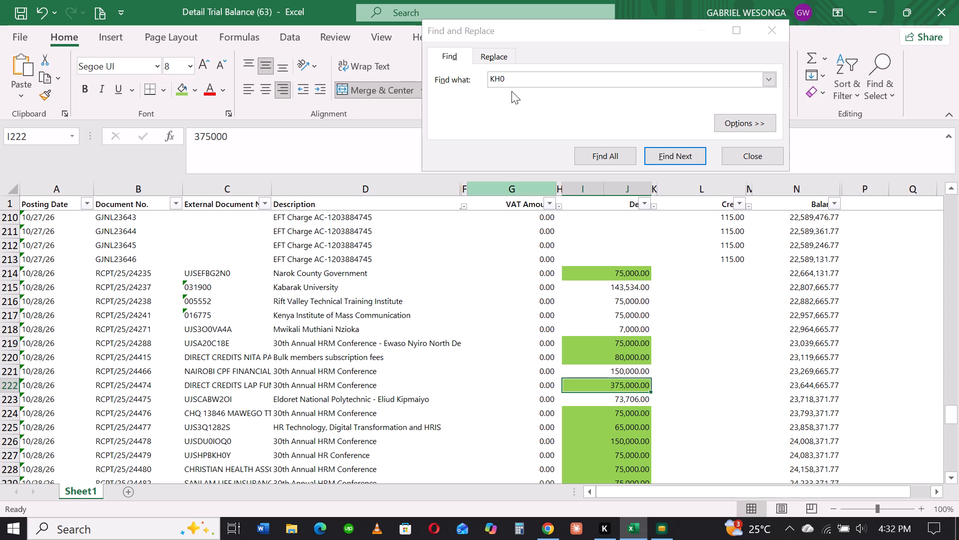
# Fill the 65,000.00 debit of the 28 October Policyholders Compensation Fund receipt RCPT/25/24568 green.
pyautogui.tripleClick(948, 190)
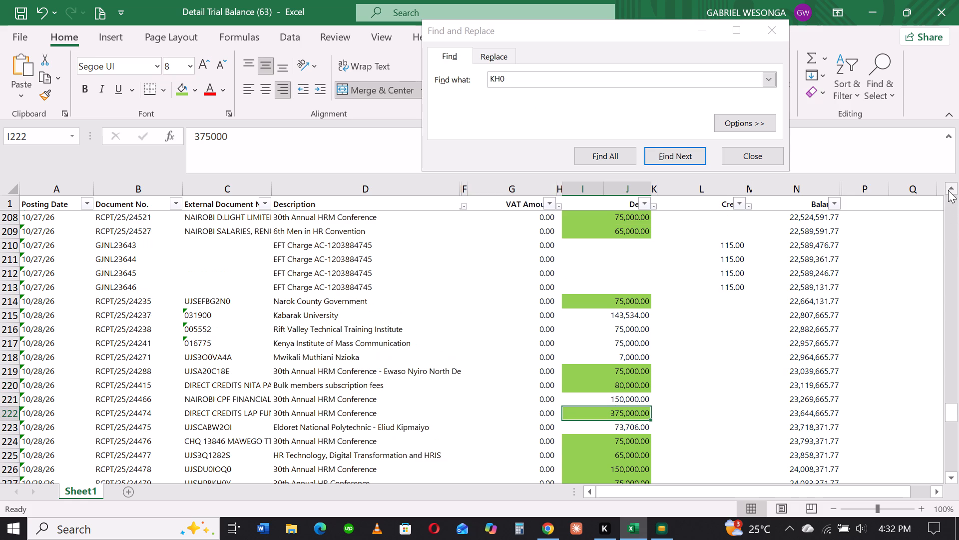
pyautogui.doubleClick(948, 190)
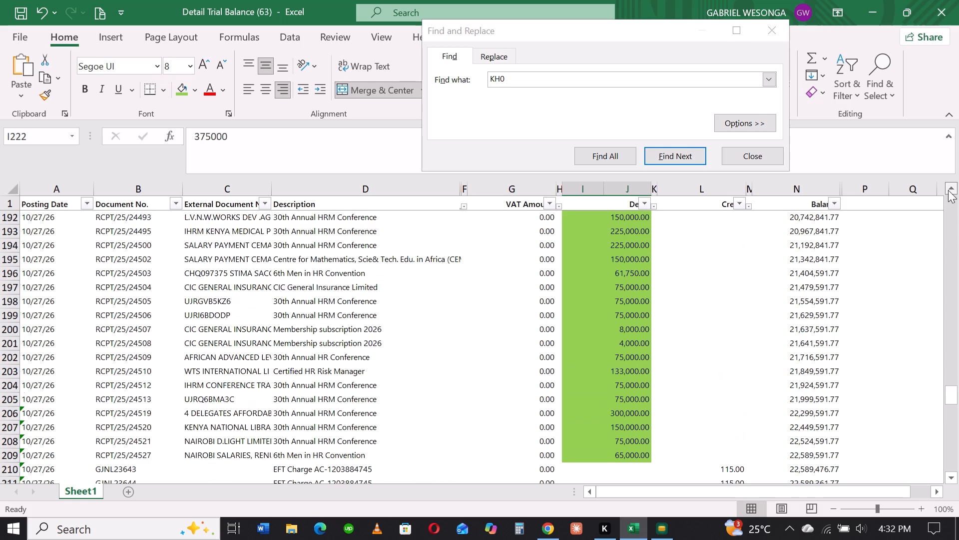
pyautogui.click(951, 476)
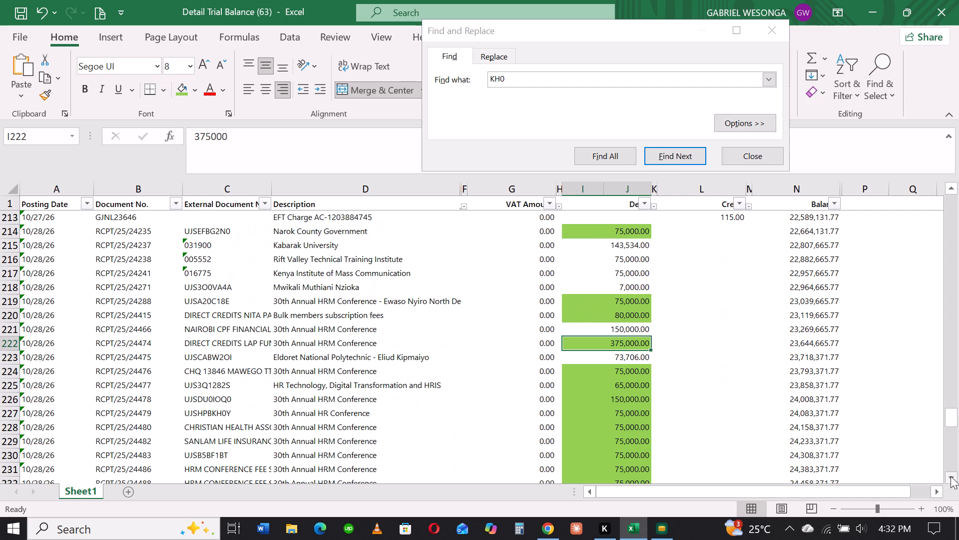
pyautogui.click(951, 476)
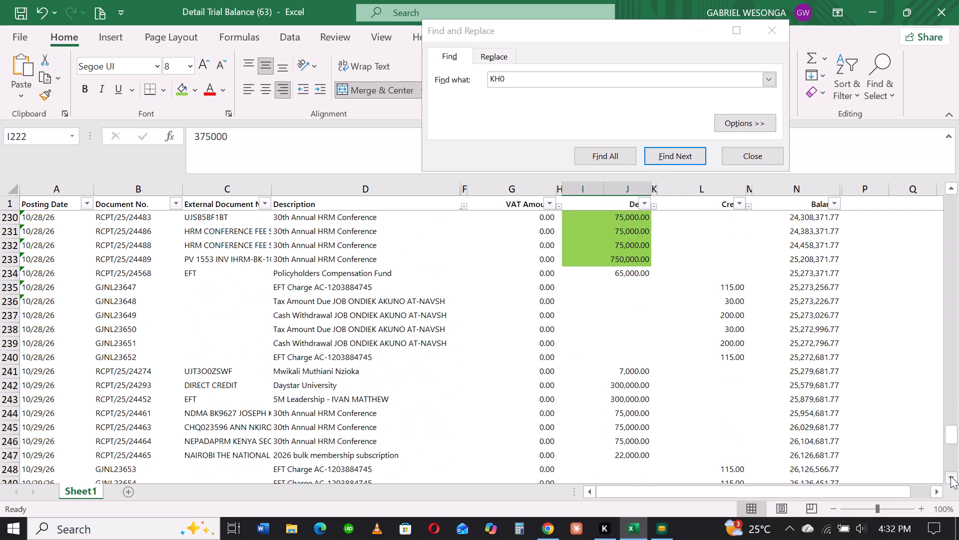
pyautogui.click(644, 274)
pyautogui.click(176, 91)
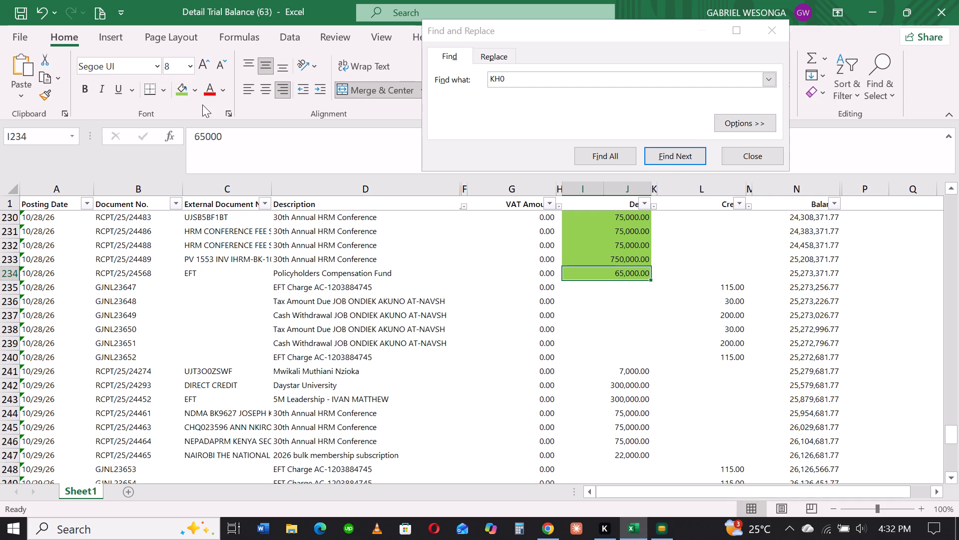
# Fill the 150,000.00 debit of the 28 October conference receipt RCPT/25/24466 green.
pyautogui.tripleClick(955, 190)
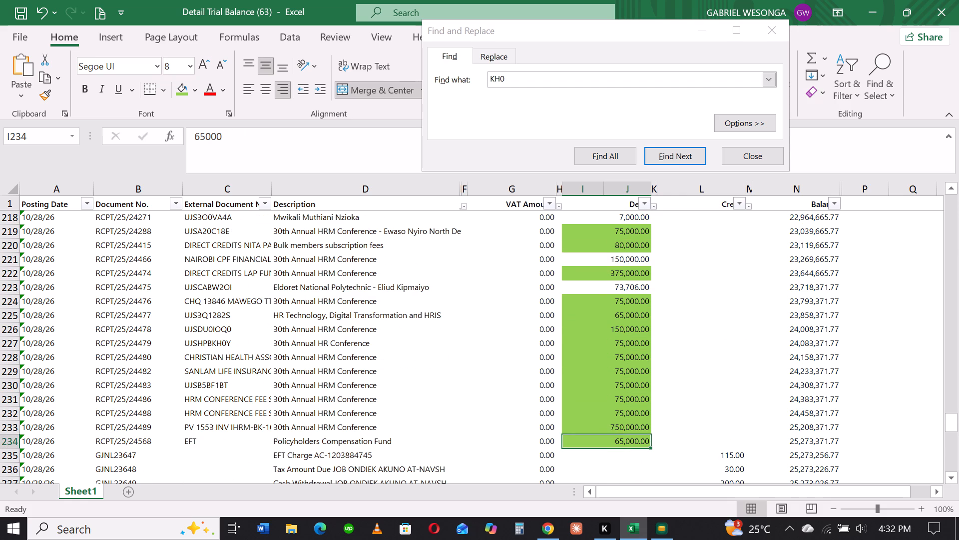
pyautogui.click(615, 286)
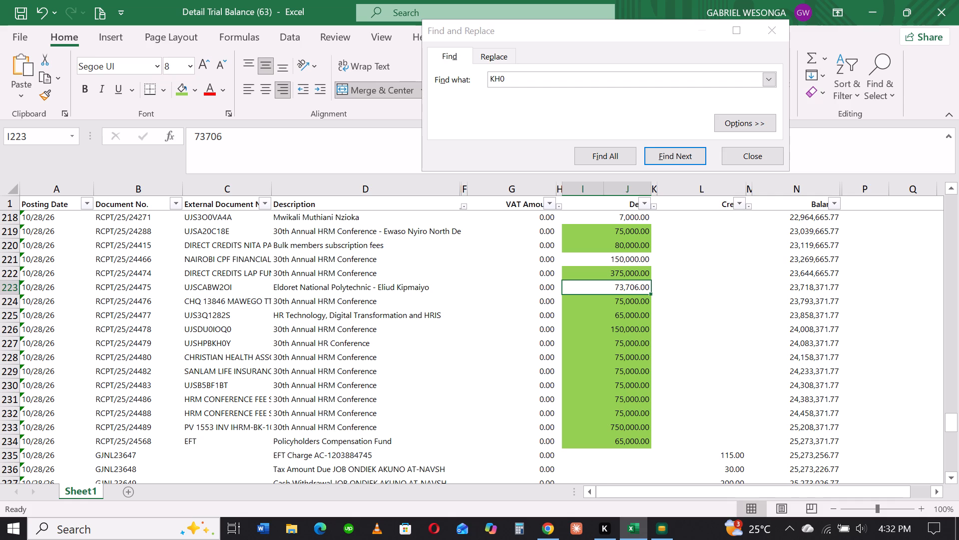
pyautogui.click(622, 259)
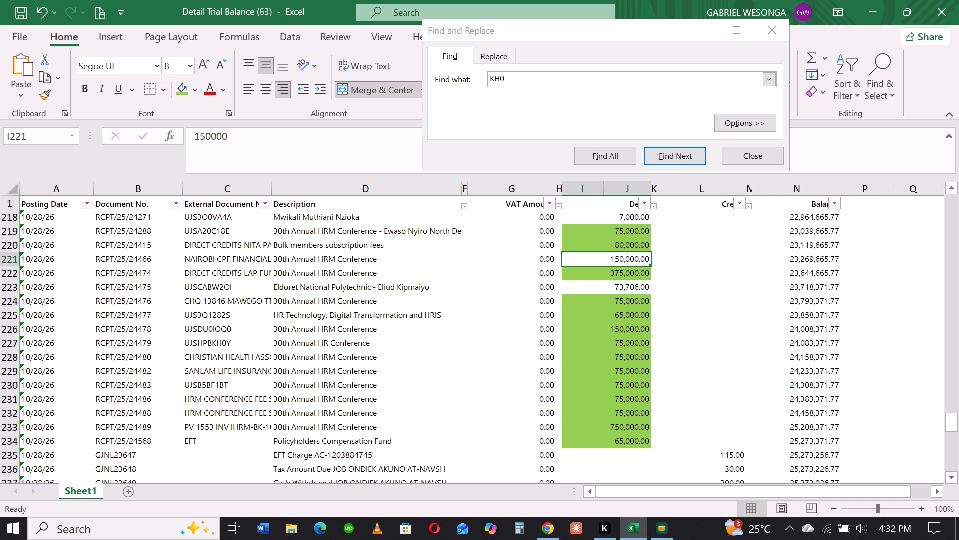
pyautogui.click(171, 95)
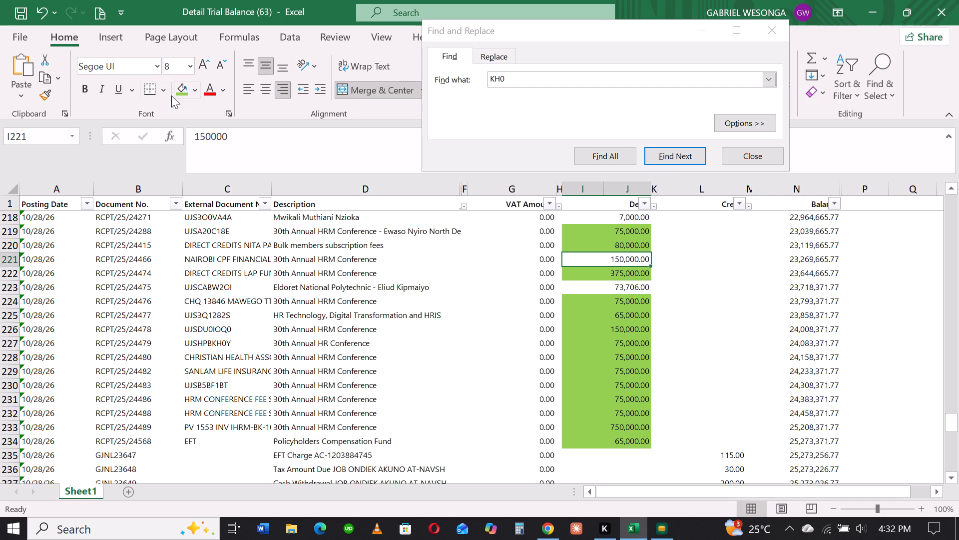
pyautogui.doubleClick(173, 94)
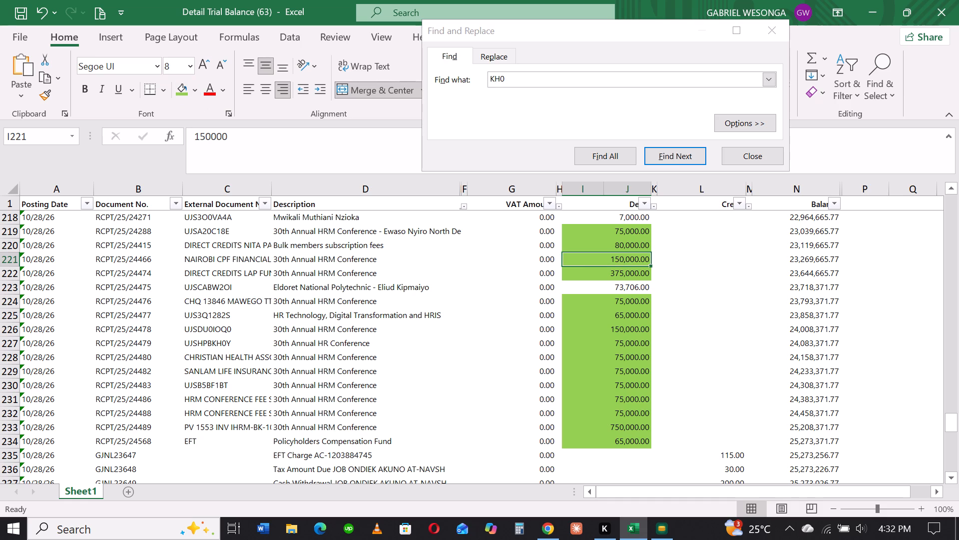
# Fill the 22,000.00 debit of the 29 October 2026 bulk membership subscription receipt RCPT/25/24465 green.
pyautogui.click(958, 476)
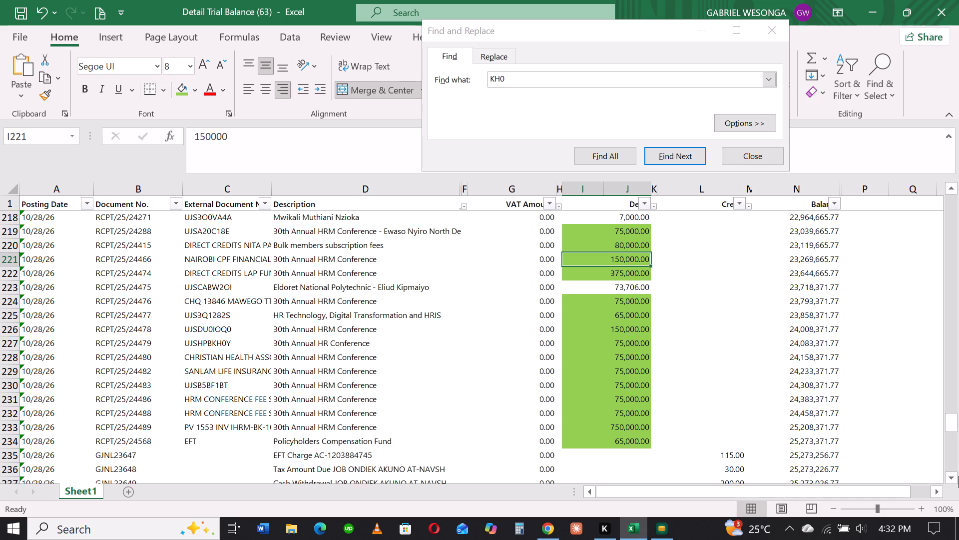
pyautogui.doubleClick(952, 478)
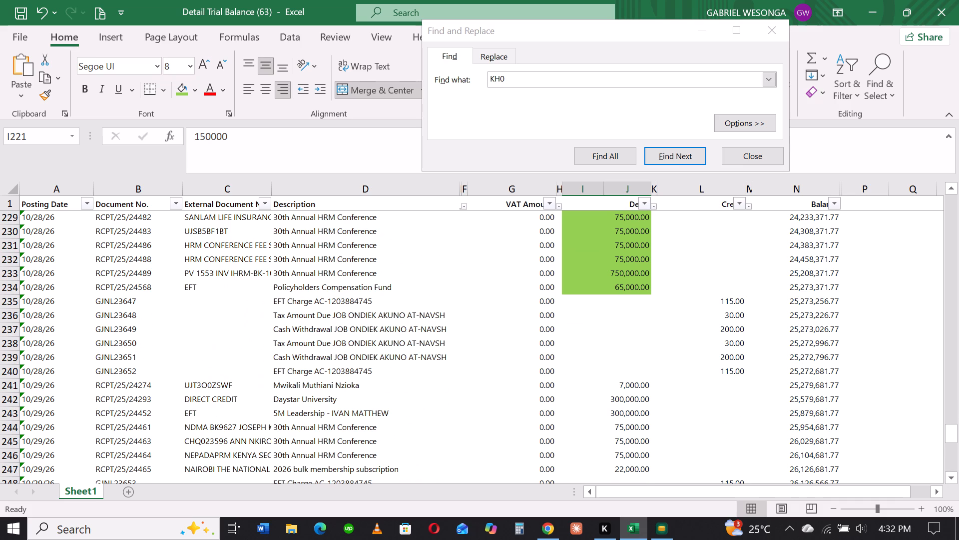
pyautogui.click(641, 469)
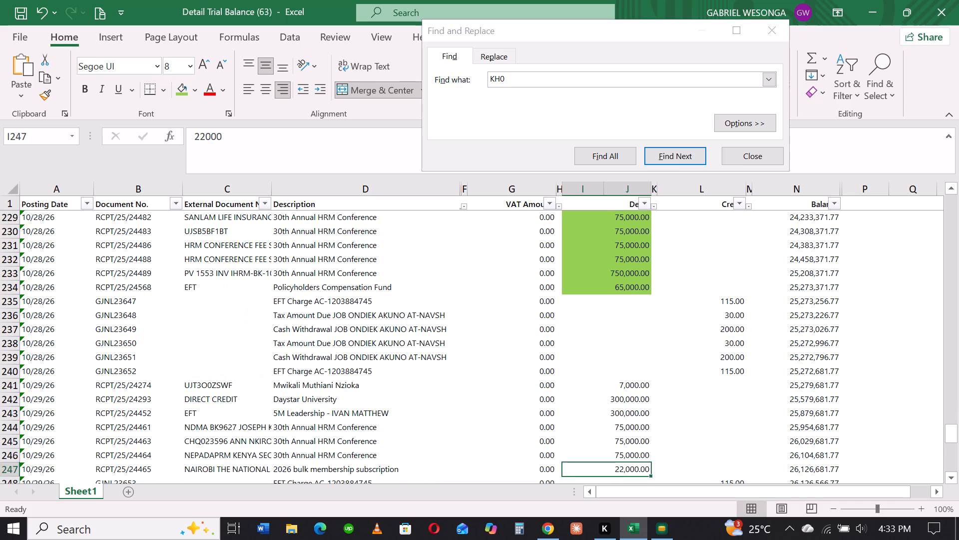
pyautogui.click(185, 88)
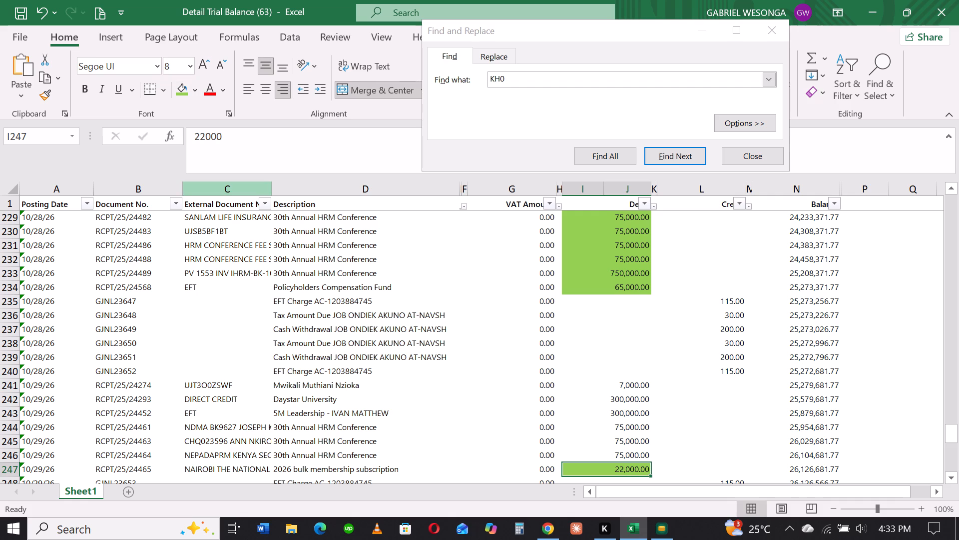
# Fill the 75,000.00 debits of the 29 October conference receipts RCPT/25/24464 and RCPT/25/24463 green.
pyautogui.doubleClick(950, 479)
pyautogui.doubleClick(950, 479)
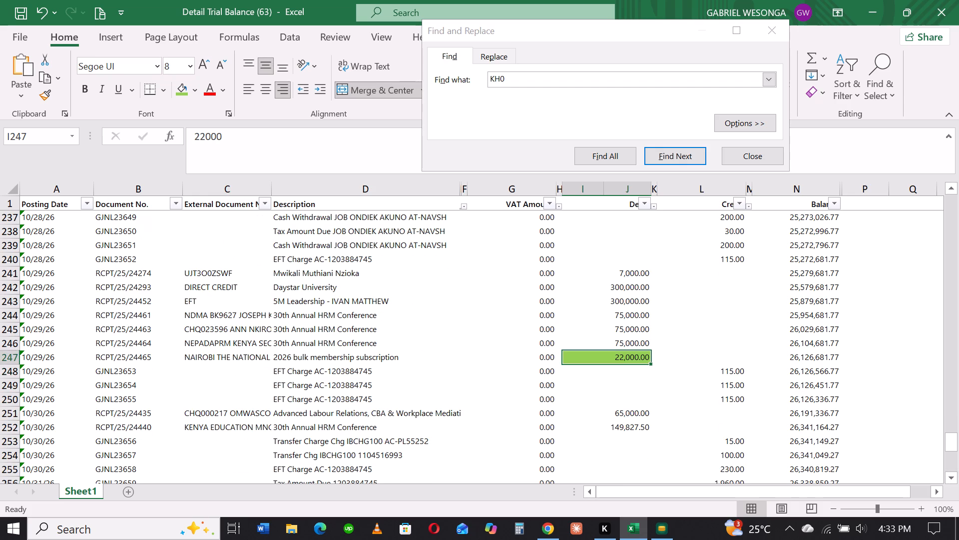
pyautogui.click(617, 342)
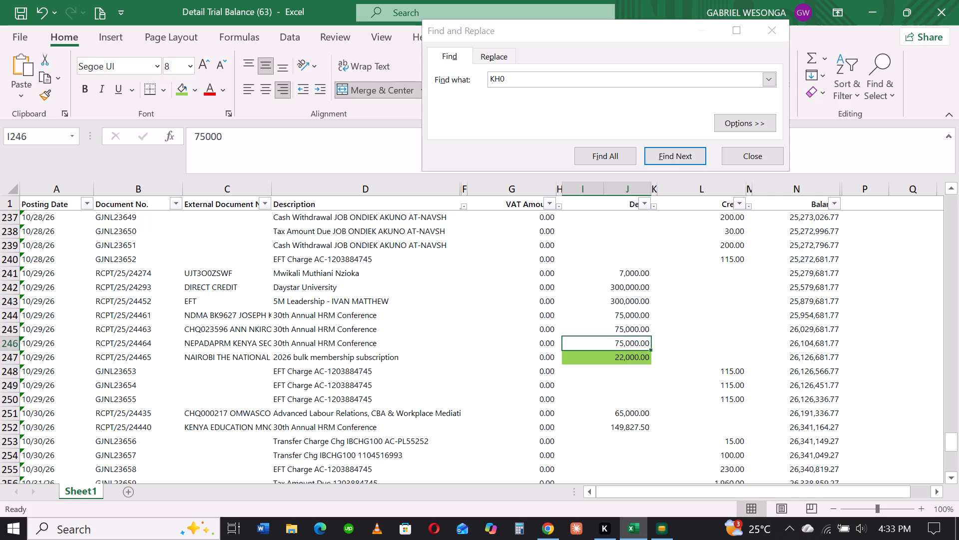
pyautogui.click(181, 82)
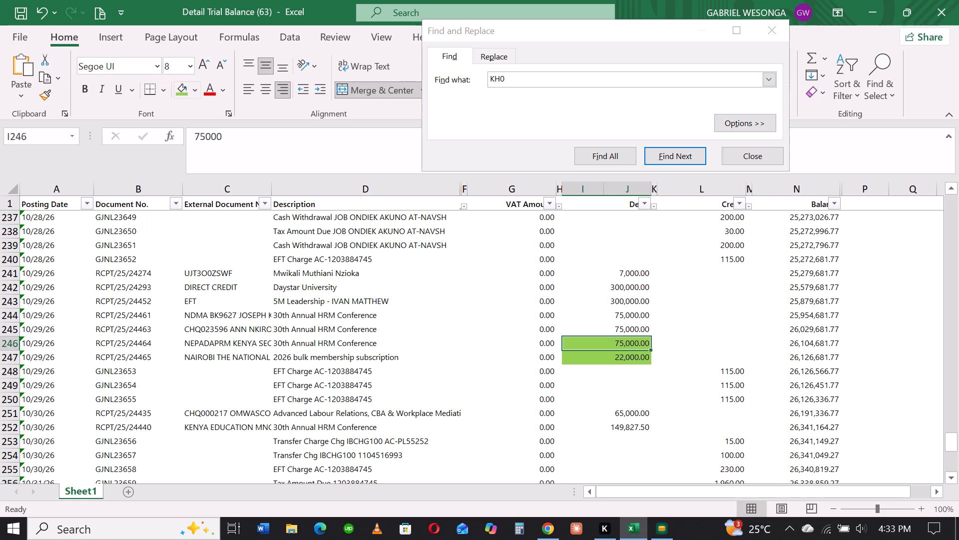
pyautogui.click(623, 329)
pyautogui.click(181, 95)
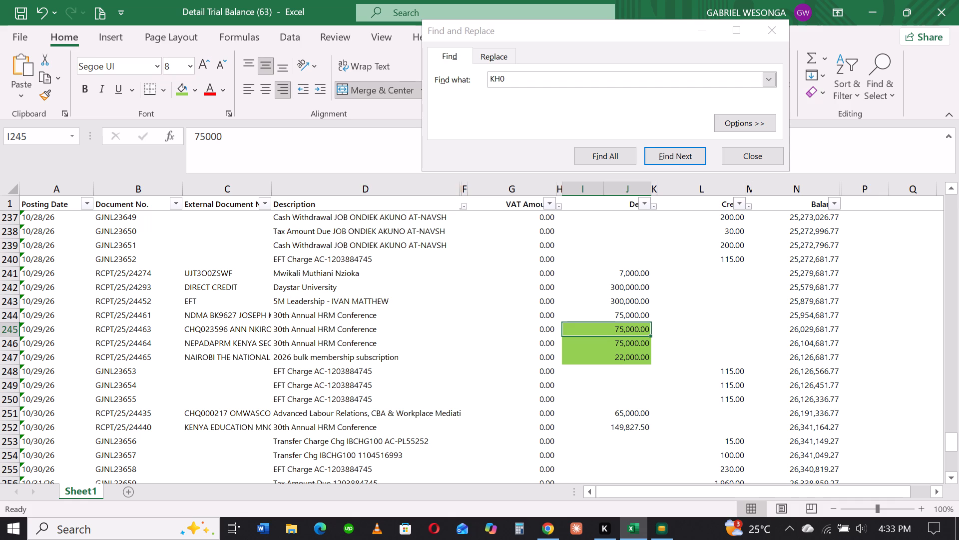
# Fill the 7,000.00 debit of the 29 October receipt RCPT/25/24274 green.
pyautogui.click(597, 312)
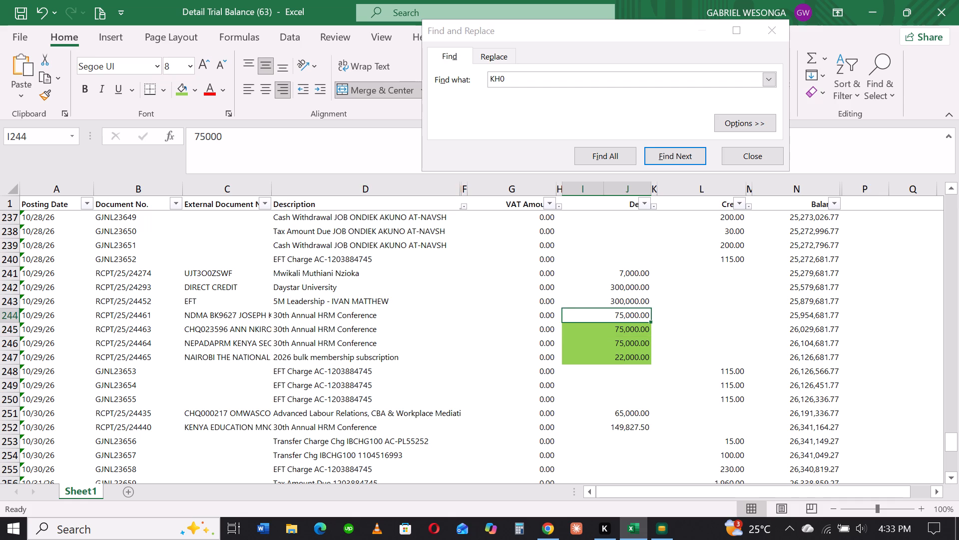
pyautogui.click(597, 303)
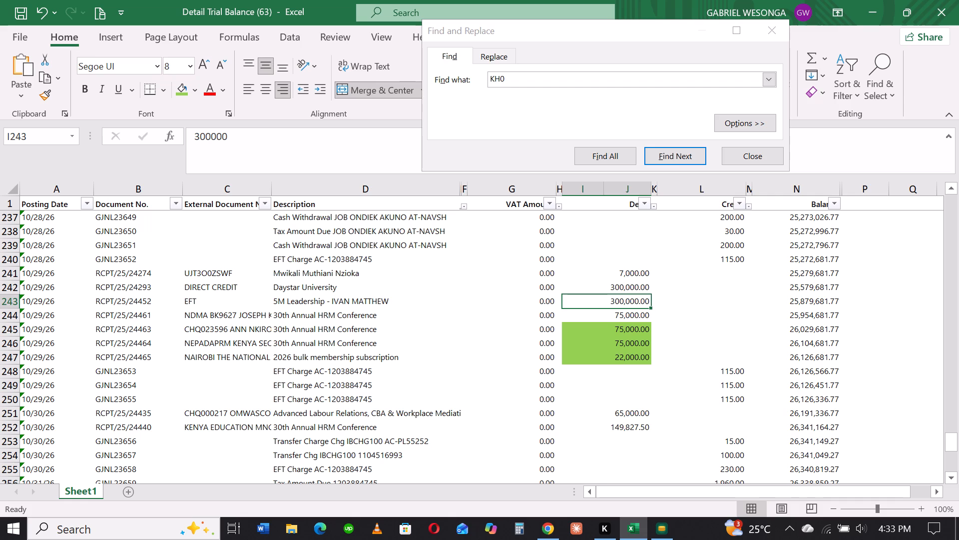
pyautogui.click(619, 275)
pyautogui.click(181, 85)
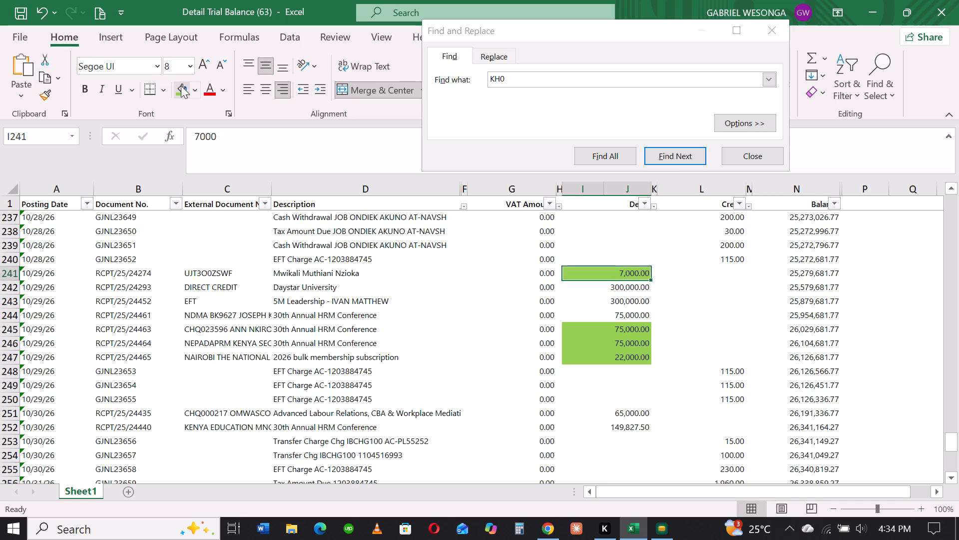
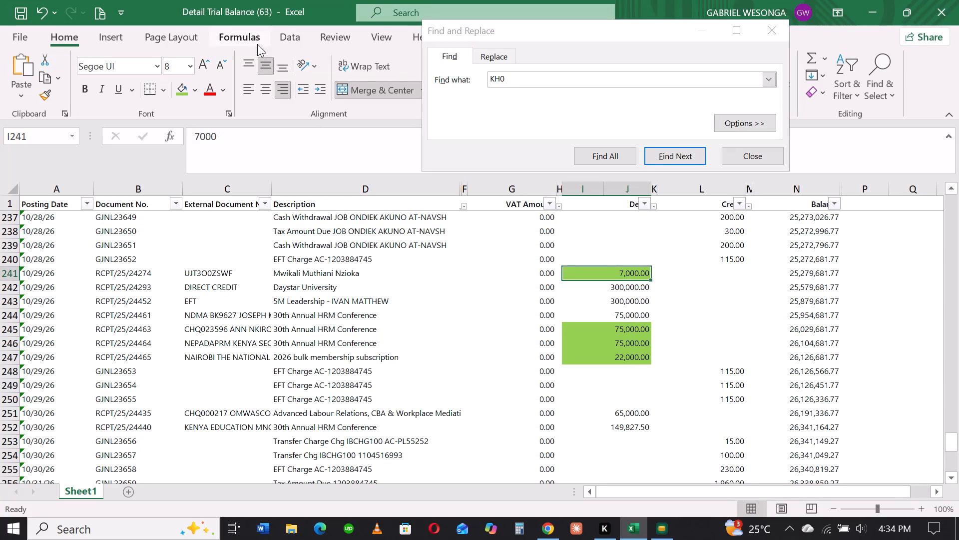
# Fill the 29 October debits of receipts RCPT/25/24452 and RCPT/25/24293 (300,000.00 each) and RCPT/25/24461 (75,000.00) green.
pyautogui.click(806, 373)
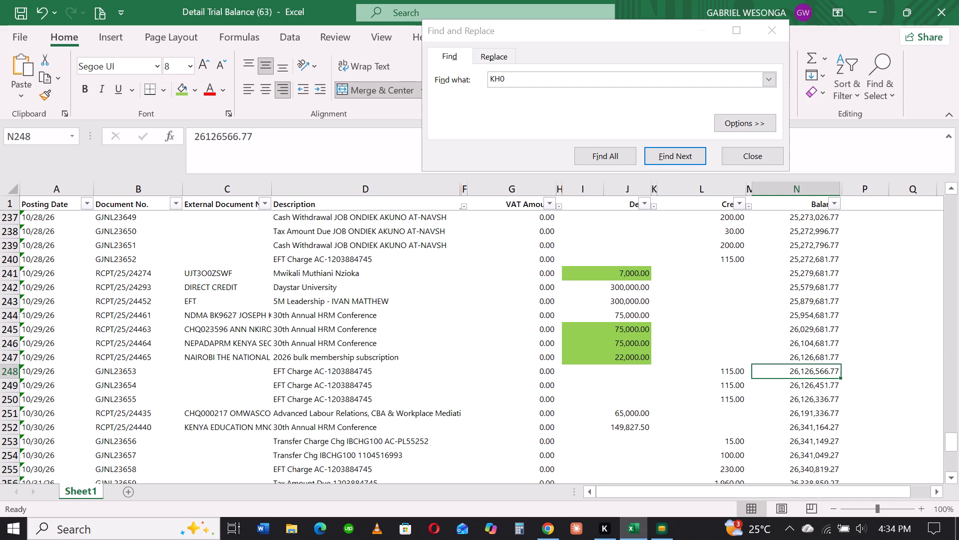
pyautogui.click(612, 298)
pyautogui.click(176, 87)
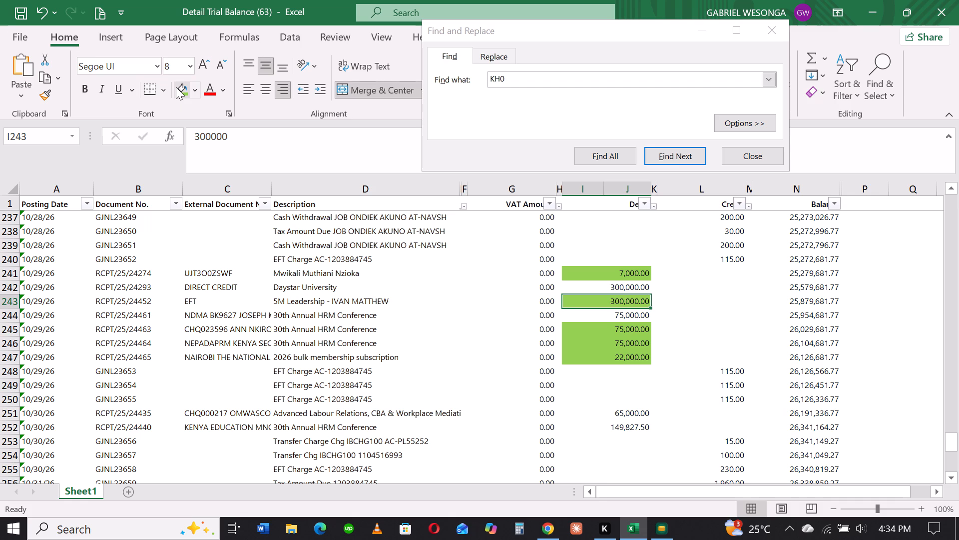
pyautogui.click(610, 286)
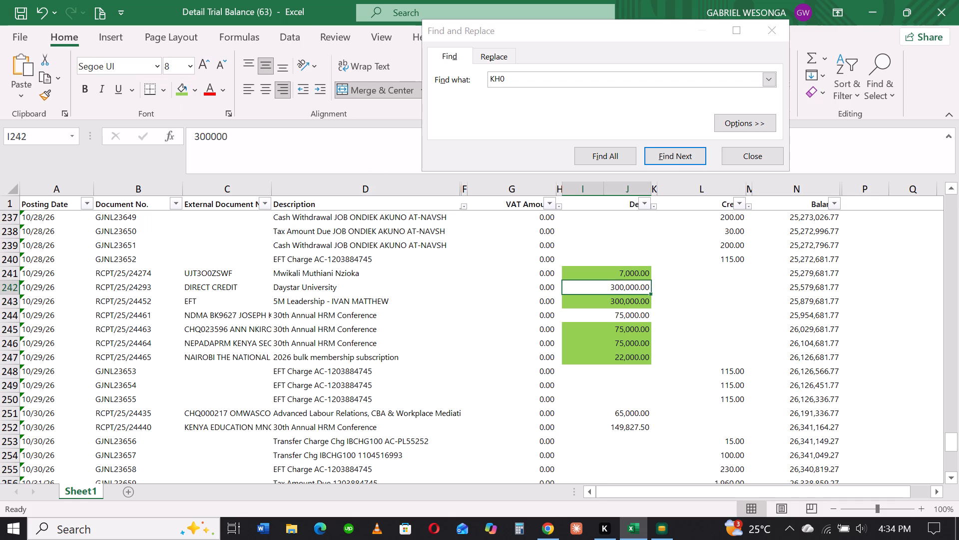
pyautogui.click(179, 82)
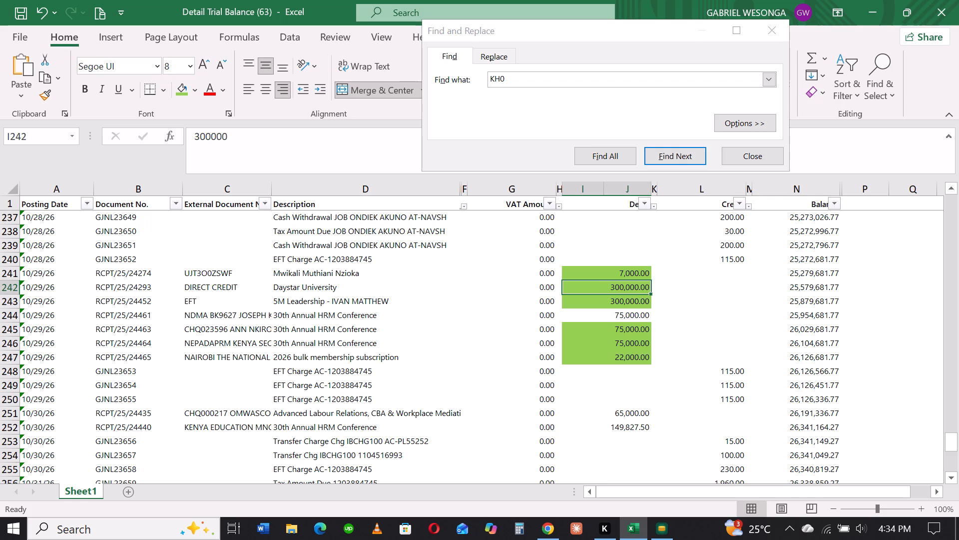
pyautogui.click(610, 315)
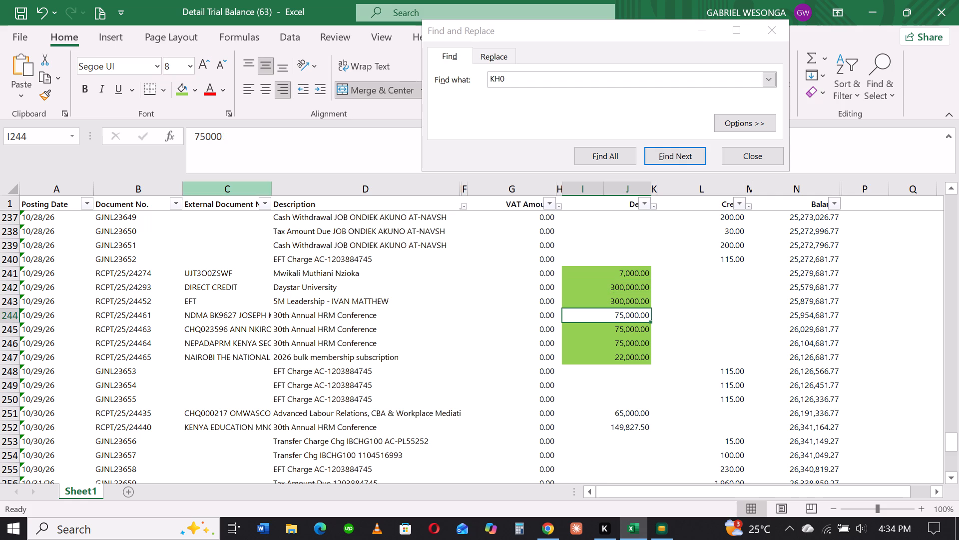
pyautogui.click(179, 90)
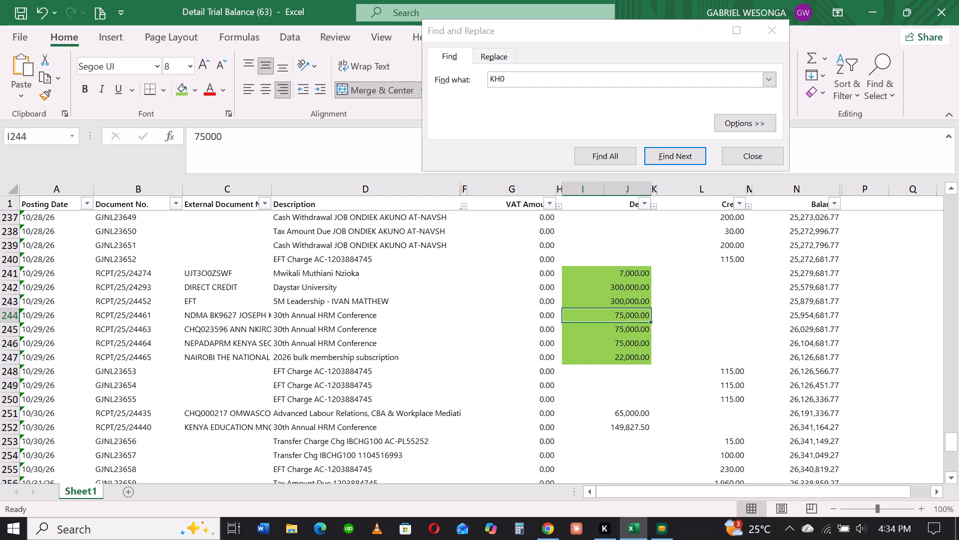
# Fill the 149,827.50 debit of the 30 October conference receipt RCPT/25/24440 green.
pyautogui.click(609, 424)
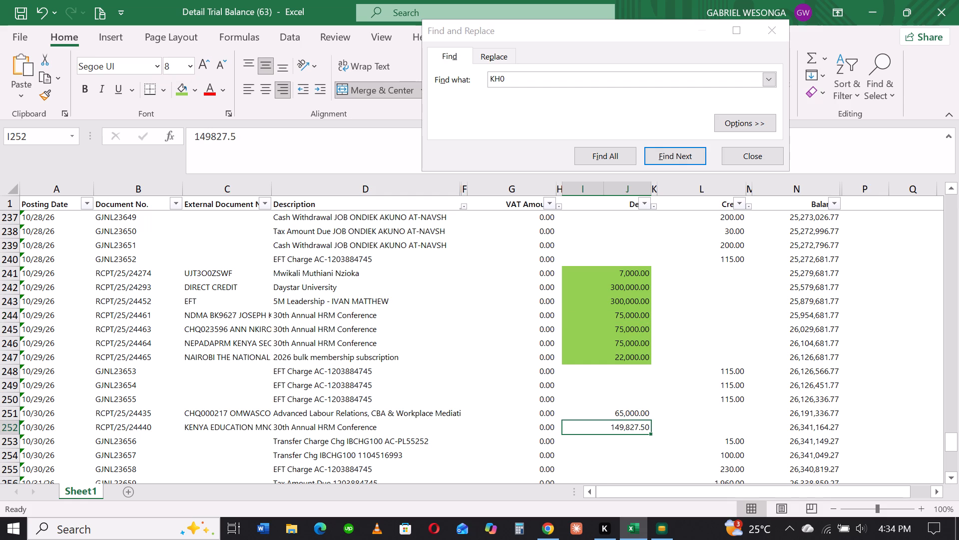
pyautogui.click(178, 93)
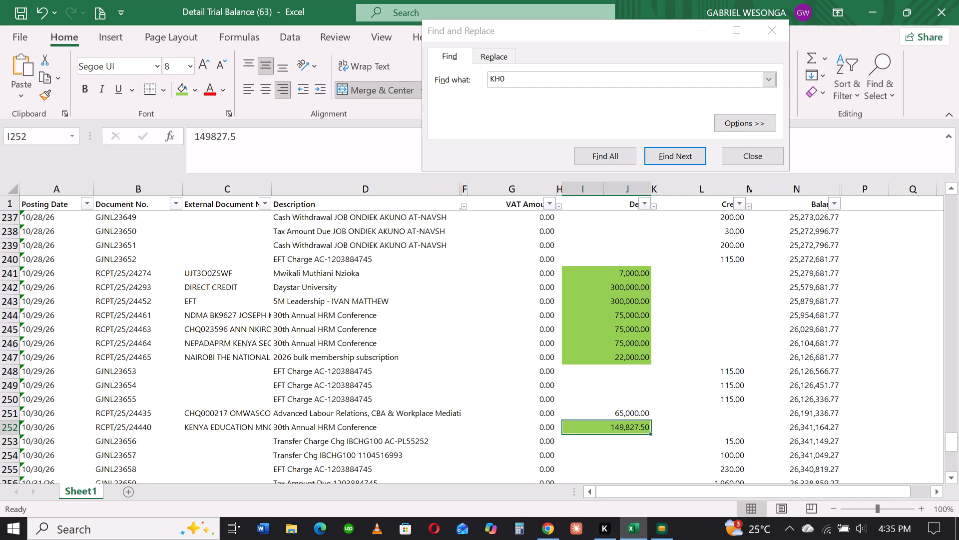
# Switch to Chrome and refresh the paused Business Central session holding the posted receipt card.
pyautogui.click(542, 525)
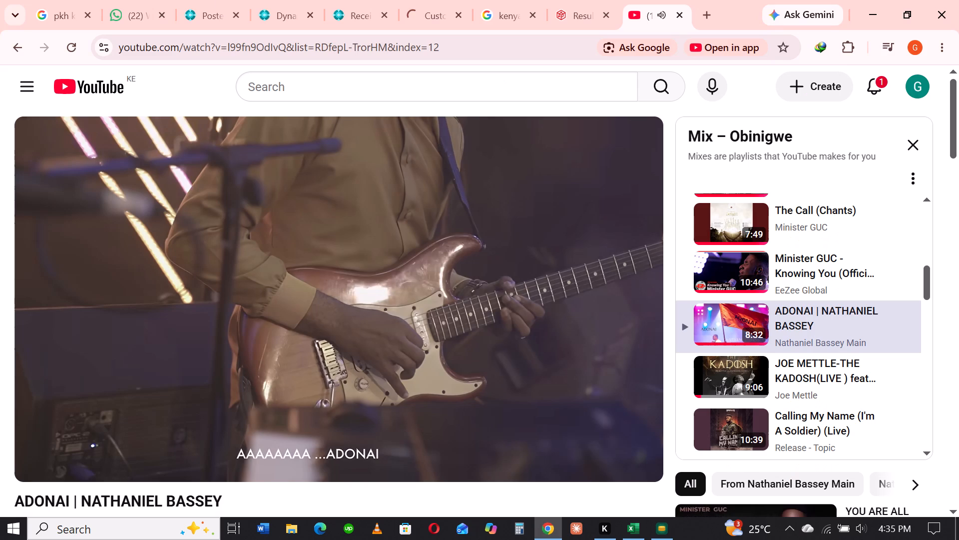
pyautogui.click(207, 4)
pyautogui.click(271, 7)
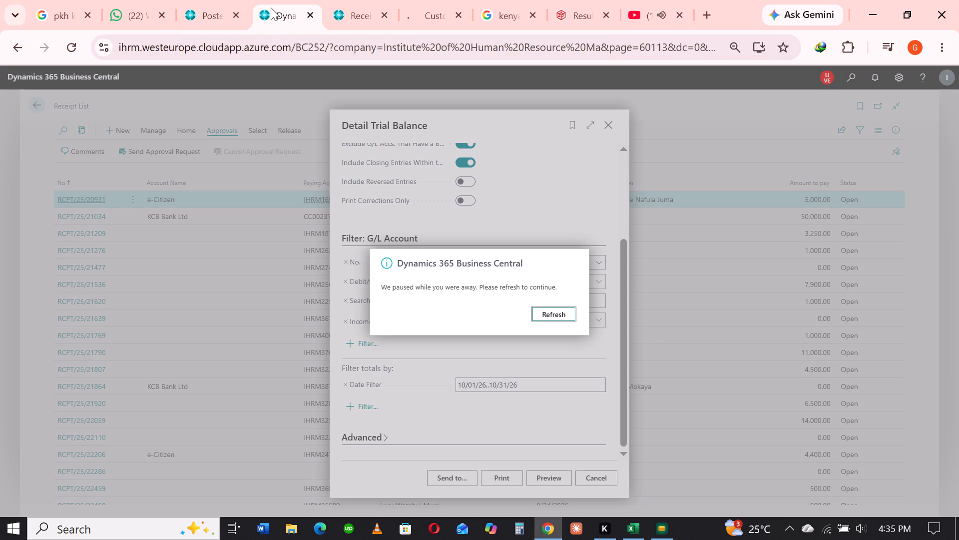
pyautogui.click(220, 7)
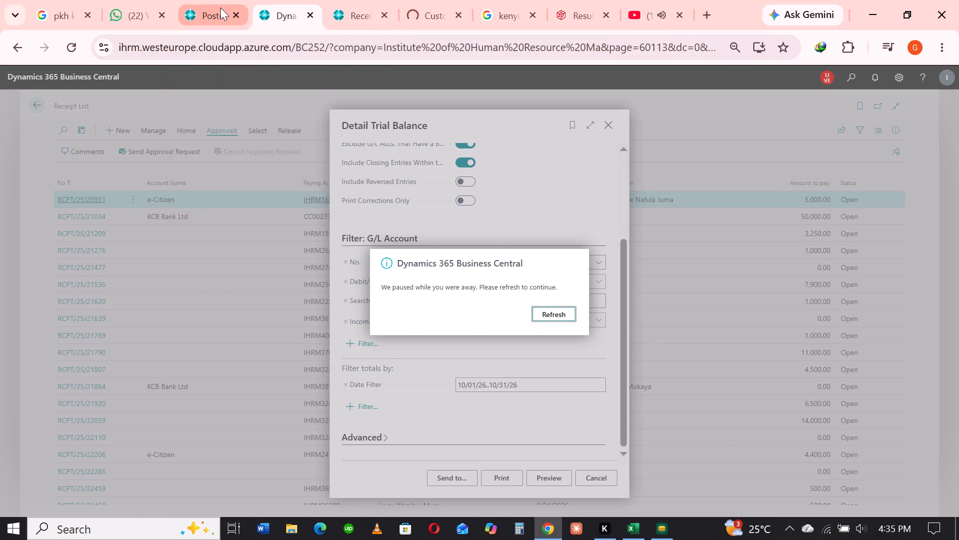
pyautogui.click(551, 312)
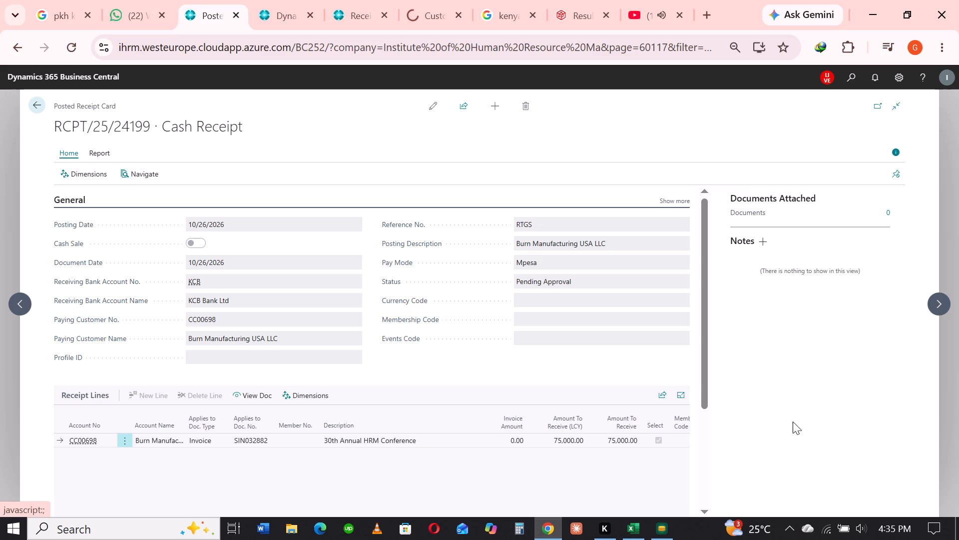
# Back in the Excel workbook, fill the 65,000.00 debit of the 30 October receipt RCPT/25/24435 green.
pyautogui.click(641, 524)
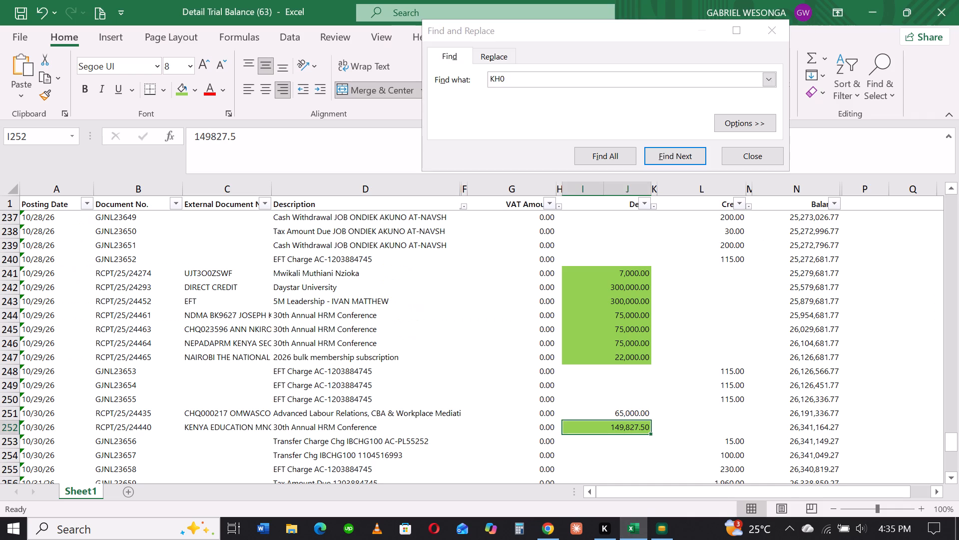
pyautogui.tripleClick(954, 481)
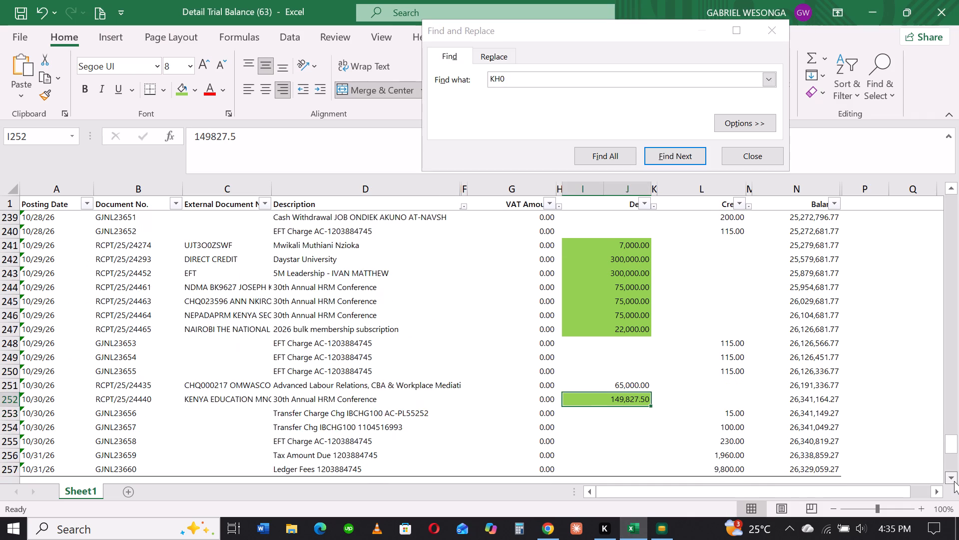
pyautogui.doubleClick(954, 481)
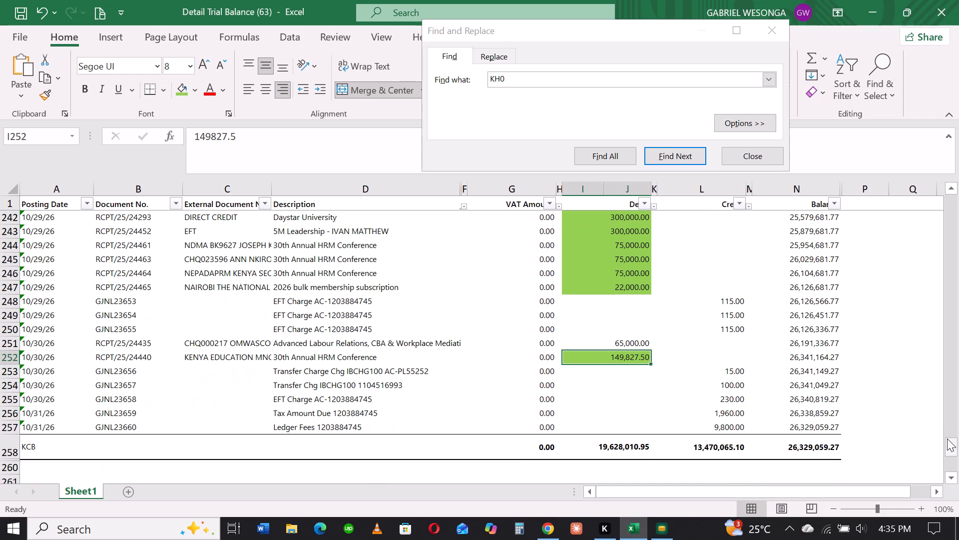
pyautogui.click(633, 344)
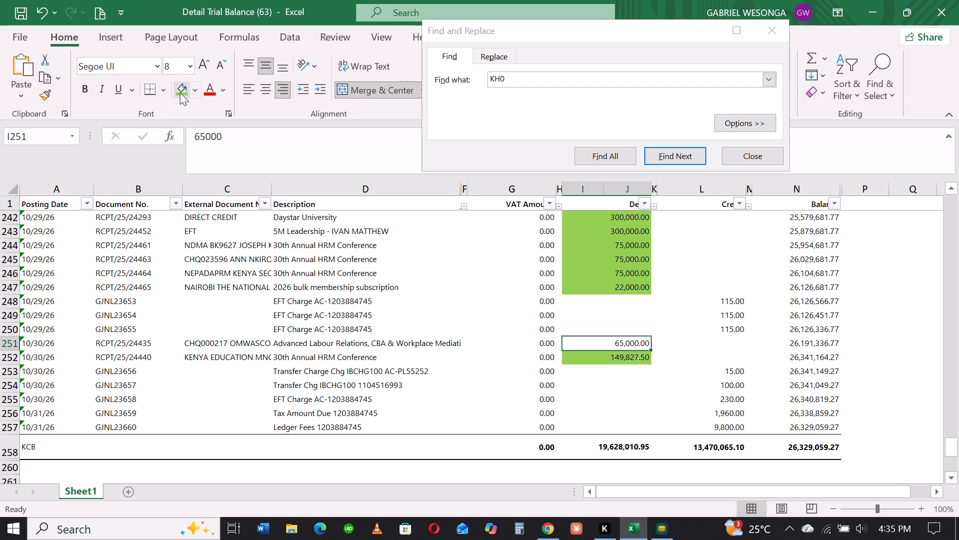
pyautogui.click(180, 92)
pyautogui.click(732, 328)
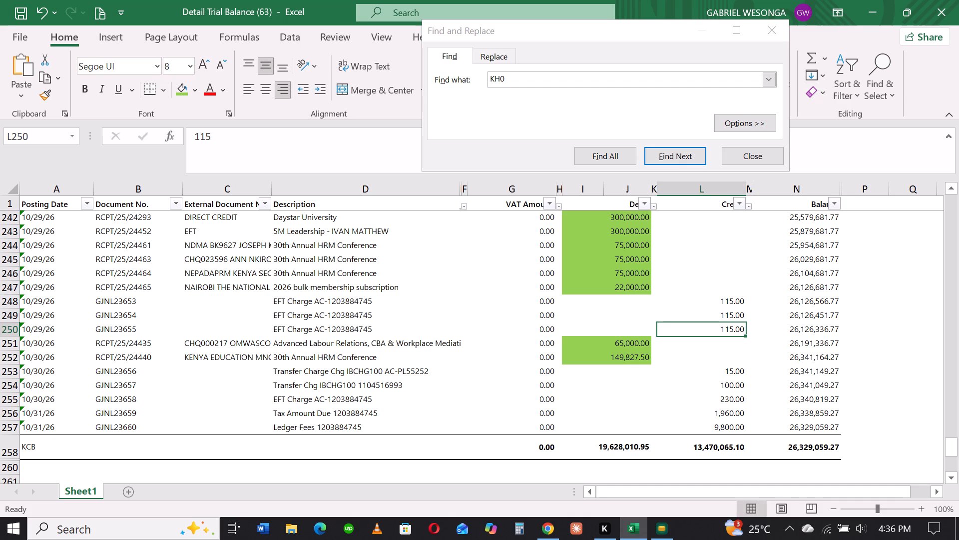
# In Business Central in Chrome, find the Detail Trial Balance report and preview it for G/L account 102102 over 10/01/26..10/31/26.
pyautogui.click(530, 534)
pyautogui.click(543, 524)
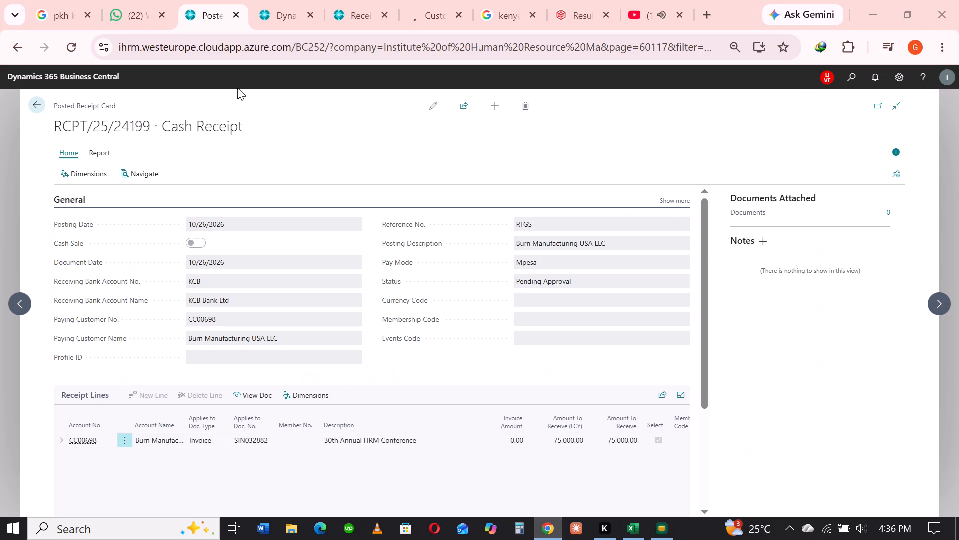
pyautogui.click(778, 81)
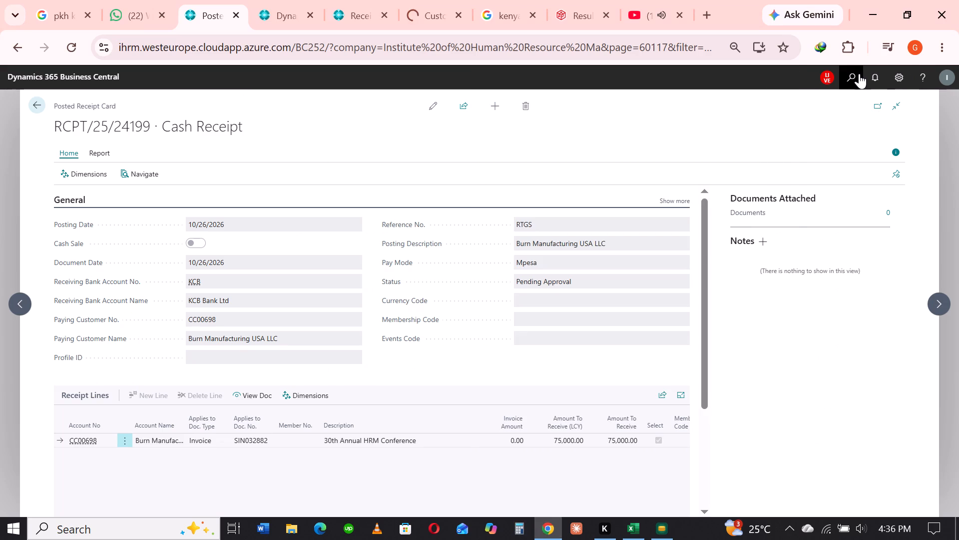
pyautogui.click(855, 75)
pyautogui.write('DETAIL')
pyautogui.press('BackSpace')
pyautogui.press('BackSpace')
pyautogui.press('BackSpace')
pyautogui.press('BackSpace')
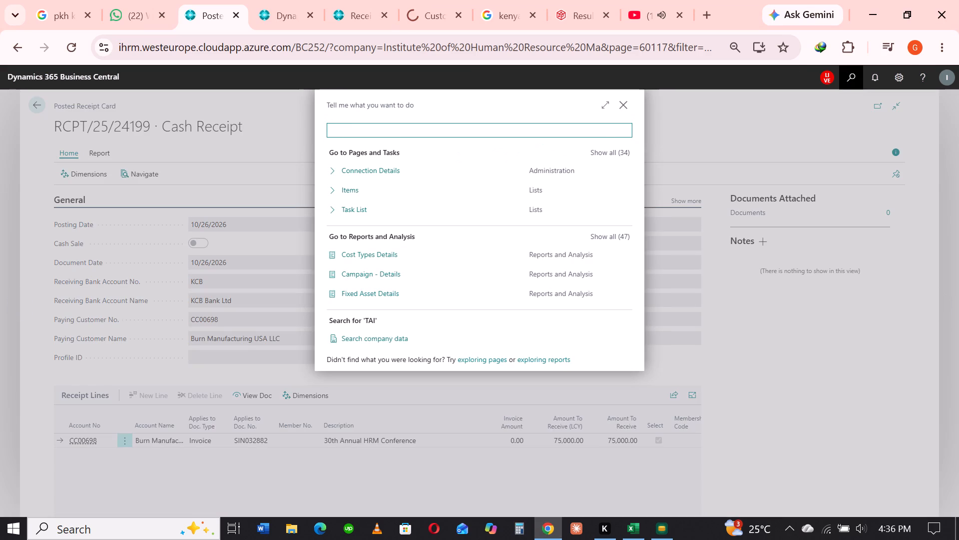
pyautogui.write('detai')
pyautogui.write('l trial')
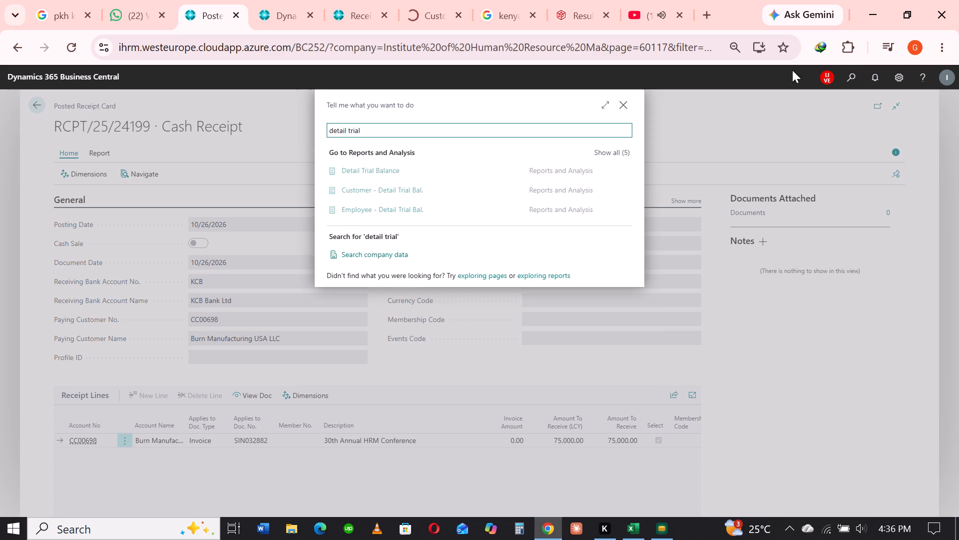
pyautogui.click(348, 165)
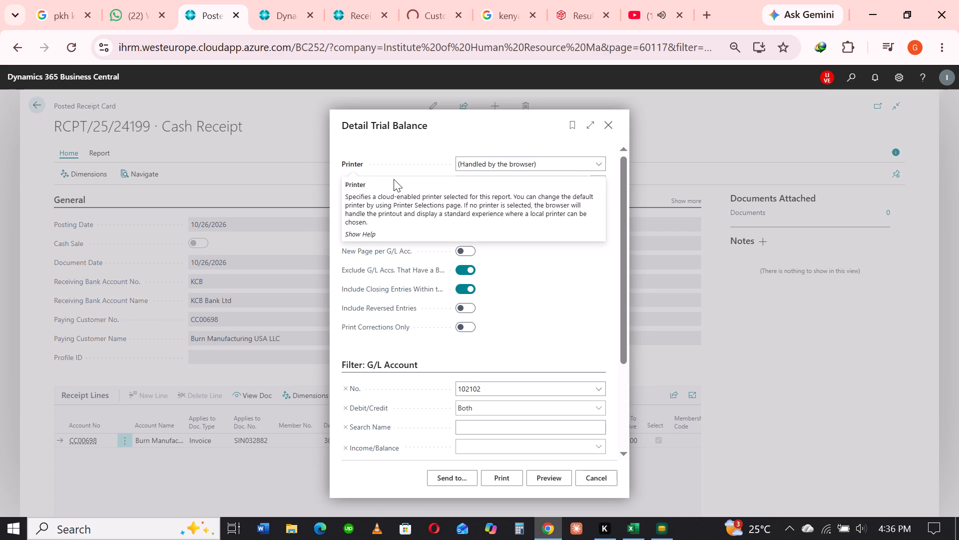
pyautogui.moveTo(623, 337); pyautogui.dragTo(610, 441)
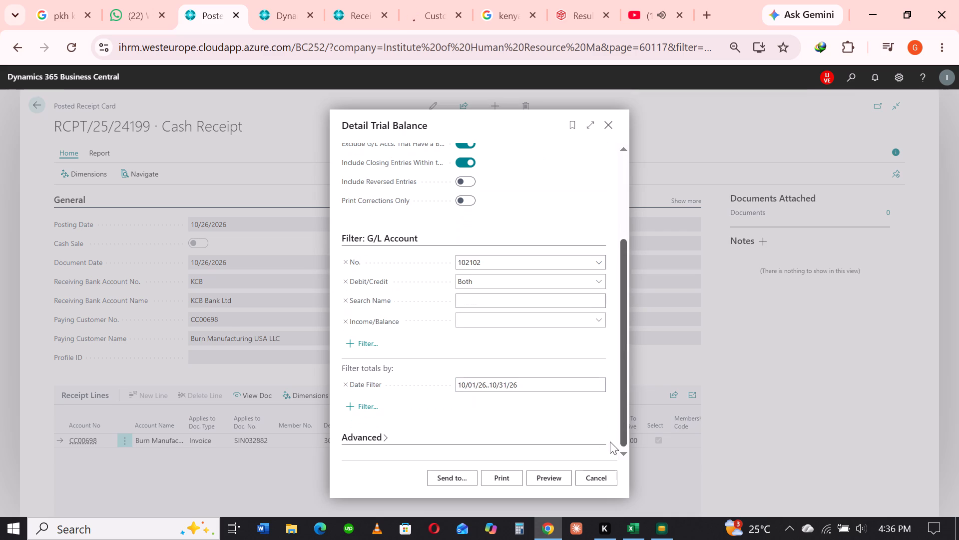
pyautogui.moveTo(610, 441); pyautogui.dragTo(608, 443)
pyautogui.click(542, 472)
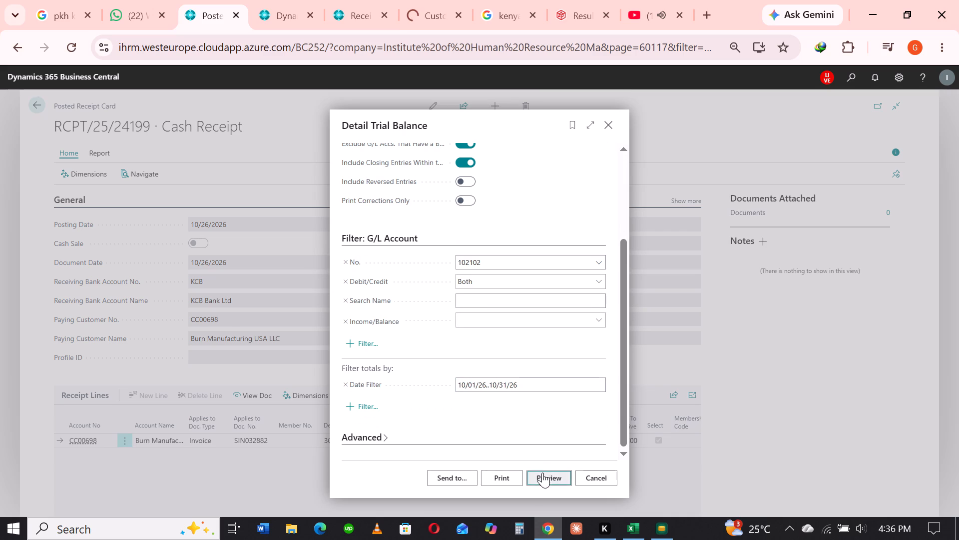
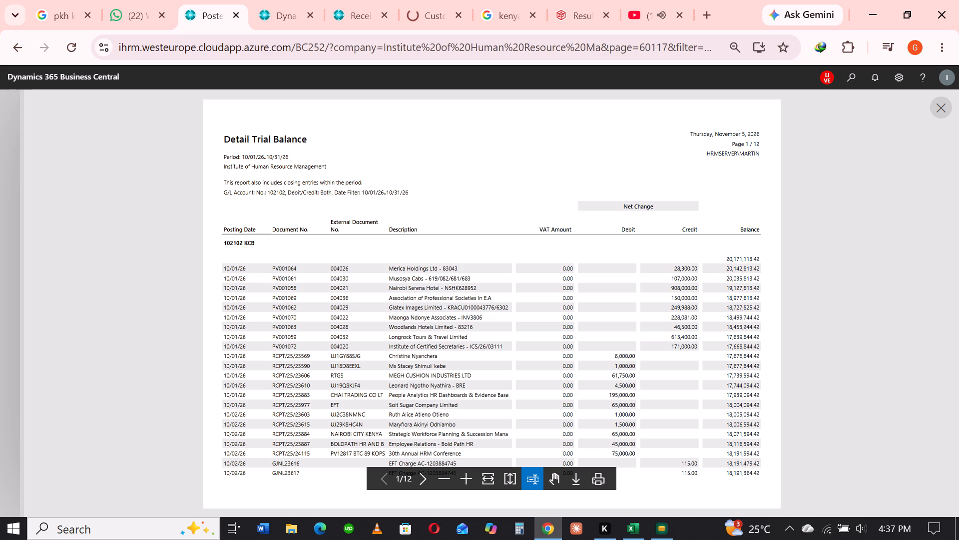
# Switch to YouTube in Chrome and pause the music mix playback.
pyautogui.click(663, 0)
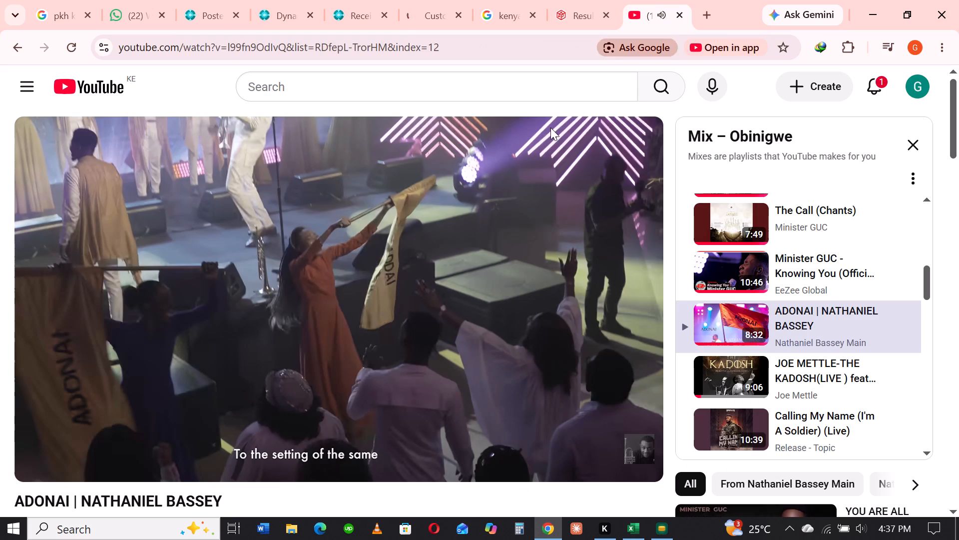
pyautogui.click(422, 276)
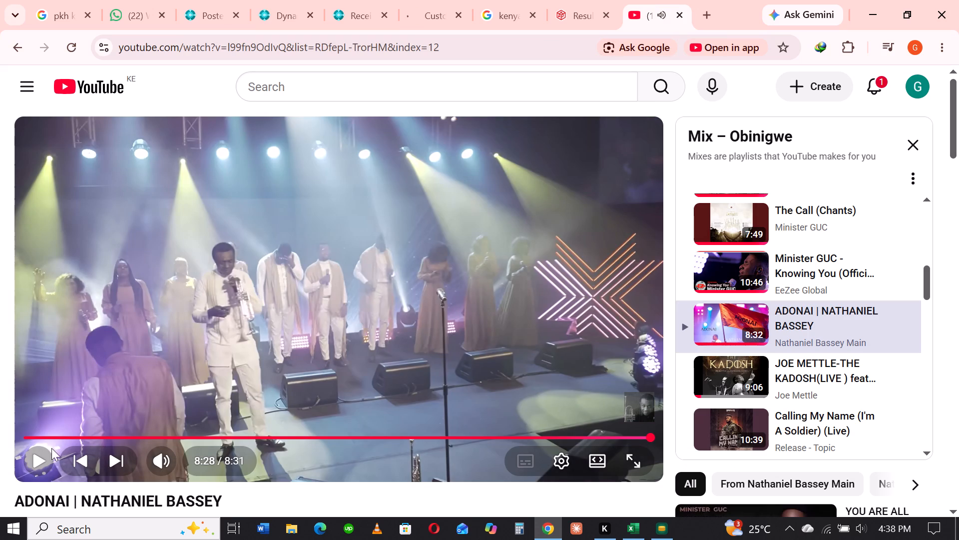
pyautogui.click(40, 453)
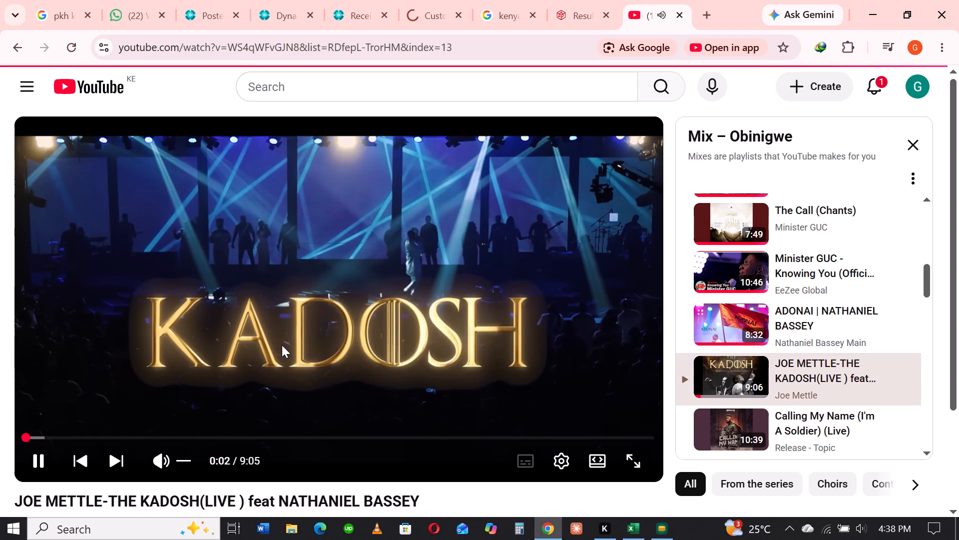
pyautogui.click(298, 308)
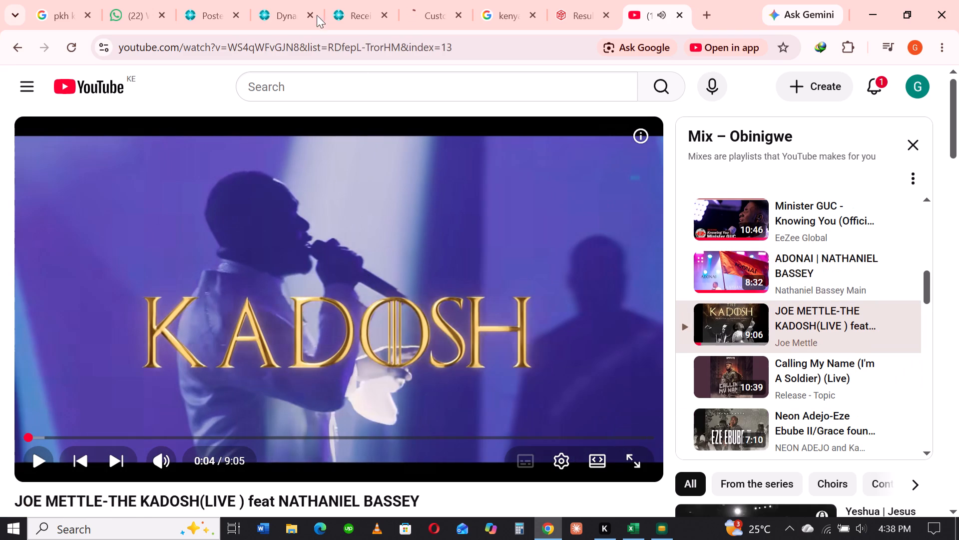
# Back in Business Central, close the Detail Trial Balance preview and leave the posted receipt card RCPT/25/24199.
pyautogui.click(203, 0)
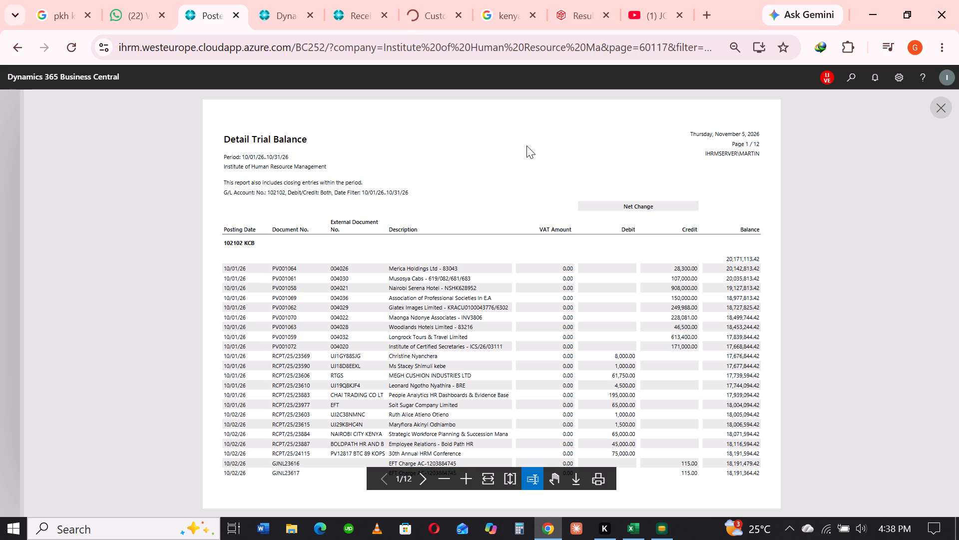
pyautogui.click(958, 94)
pyautogui.click(943, 105)
pyautogui.click(610, 121)
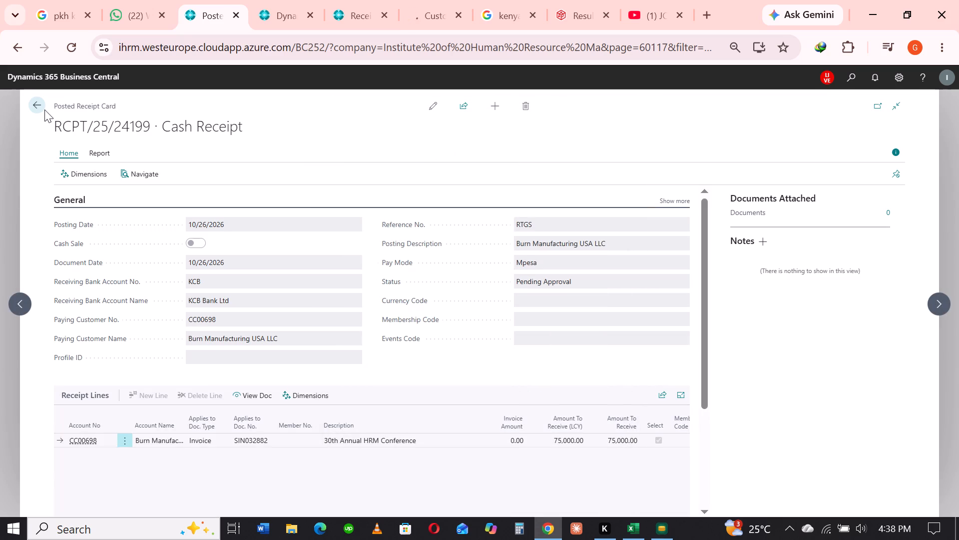
pyautogui.click(43, 108)
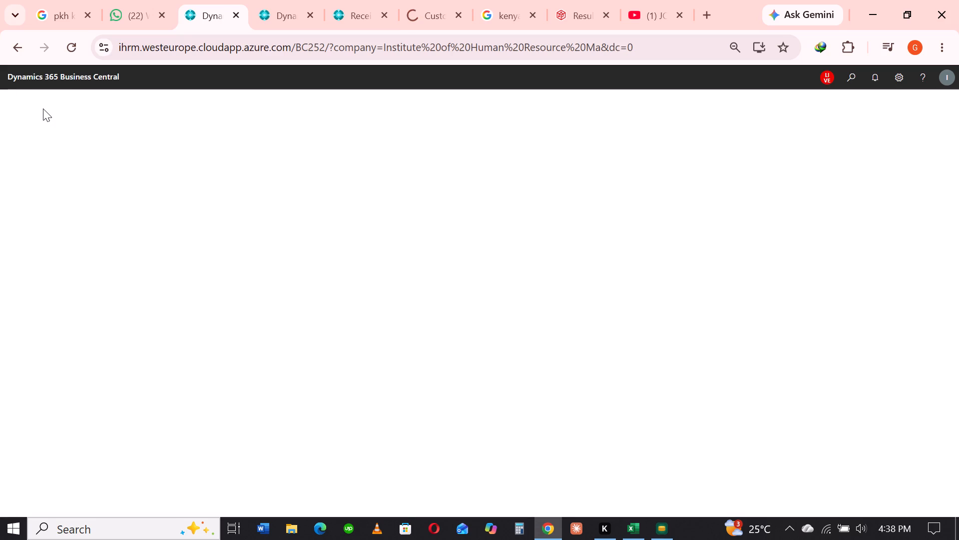
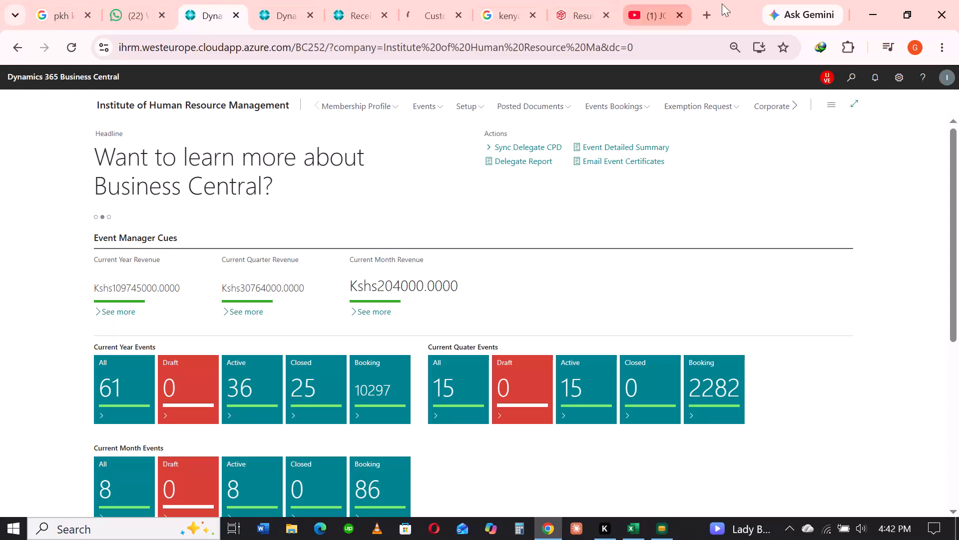
# Switch to YouTube, go back to the mix's previous video, ADONAI by Nathaniel Bassey, and pause it.
pyautogui.click(674, 0)
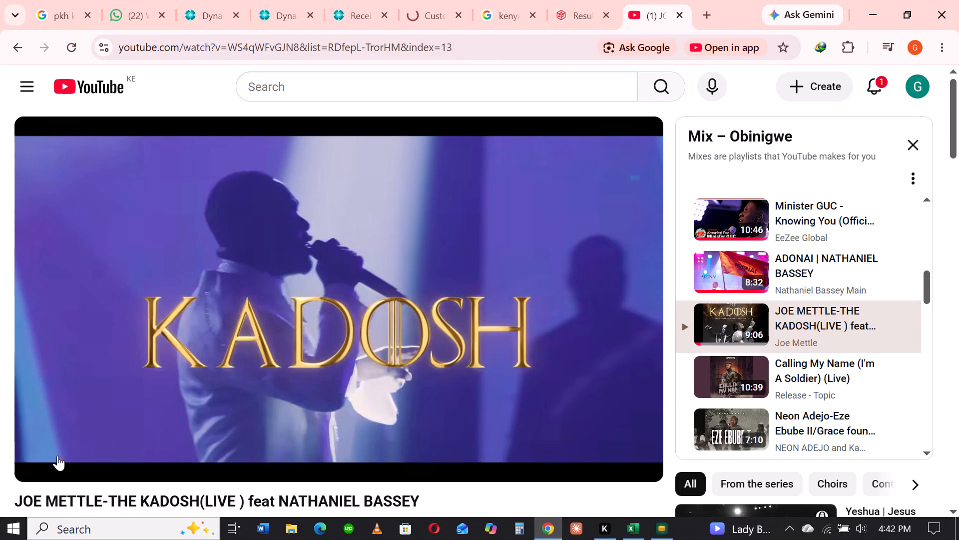
pyautogui.click(81, 459)
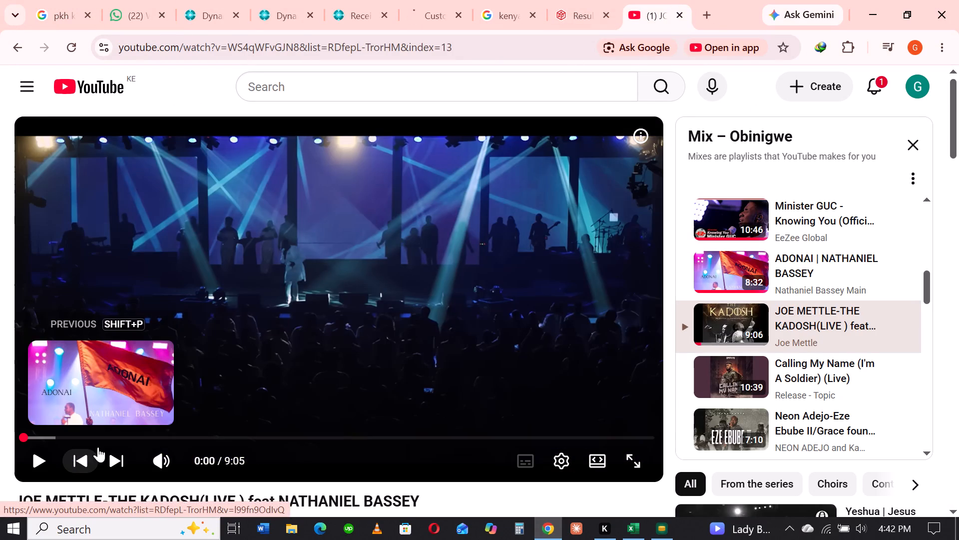
pyautogui.click(79, 462)
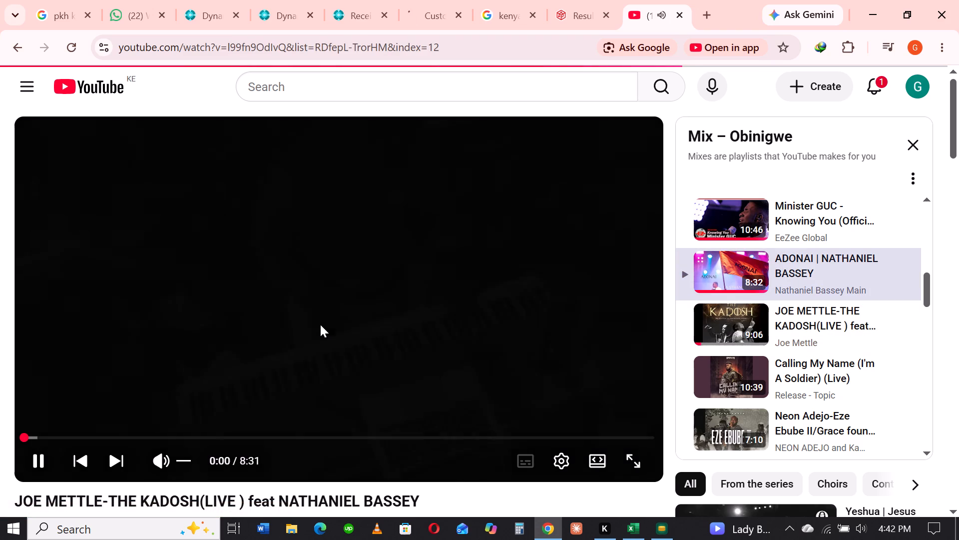
pyautogui.click(320, 324)
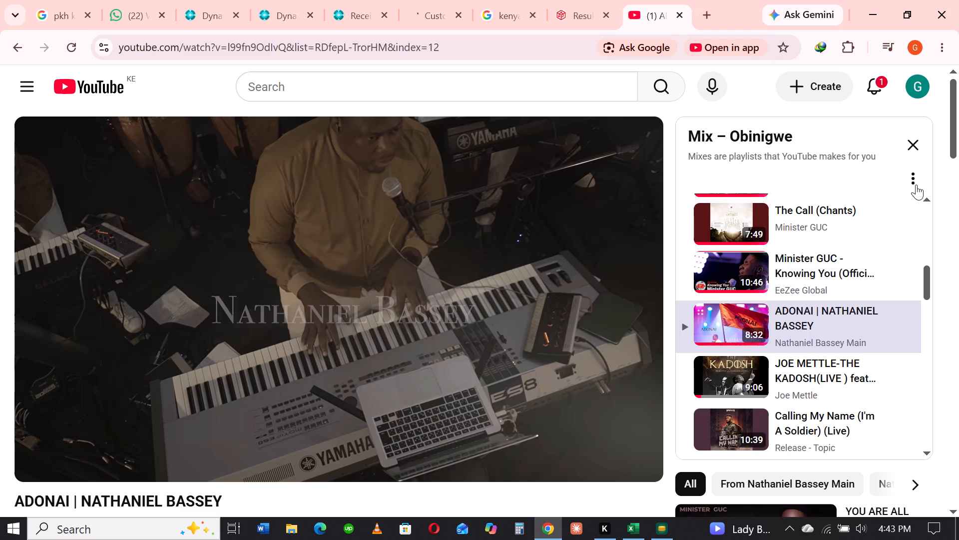
# Return to the Business Central home page of the Institute of Human Resource Management.
pyautogui.click(179, 0)
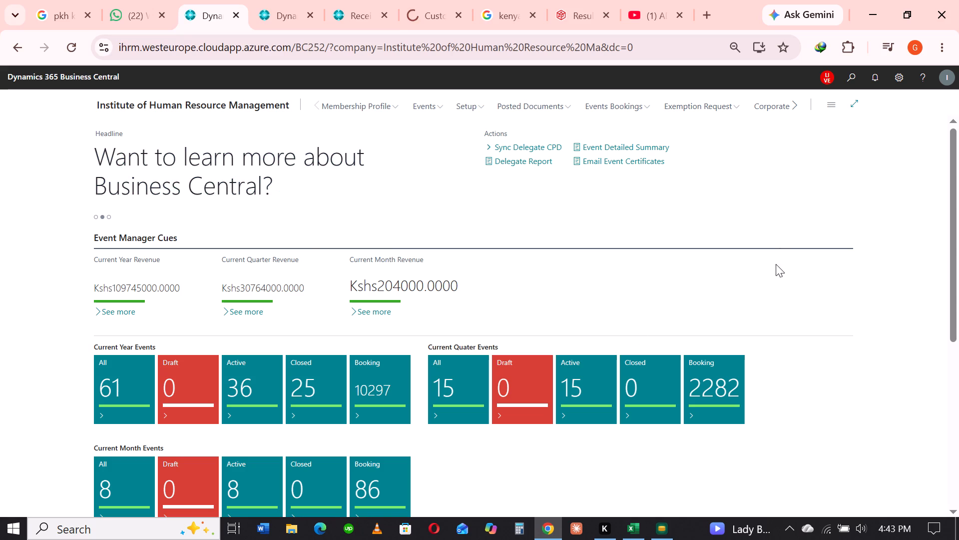